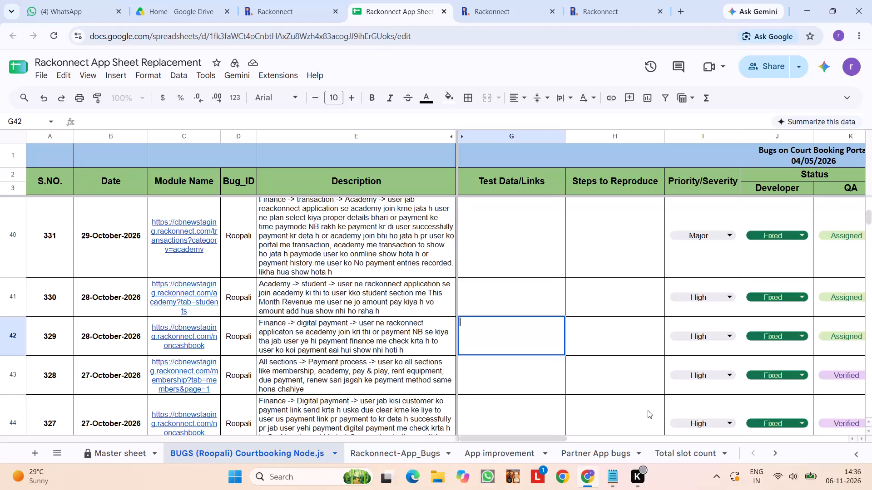
Look through the existing bug entries on the Courtbooking Node.js sheet, from the newest ones down to entries 329 and 330.
left_click(625, 350)
scroll(625, 350, "up", 19)
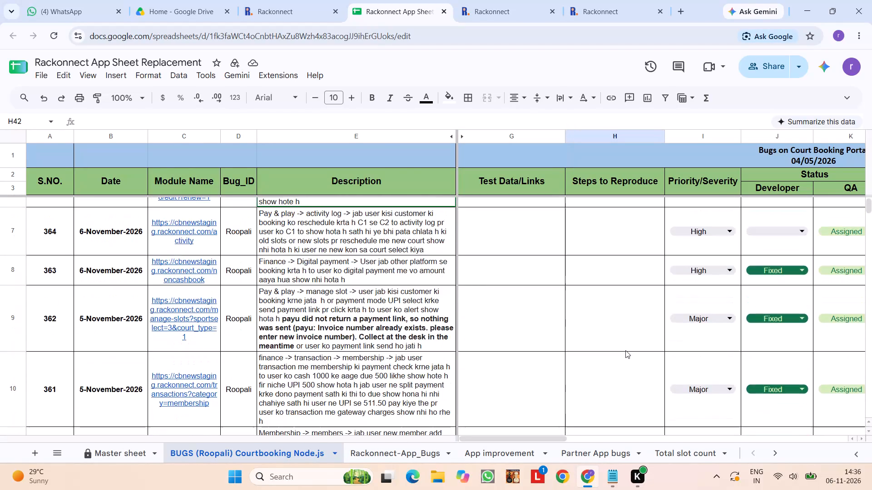
scroll(625, 350, "down", 6)
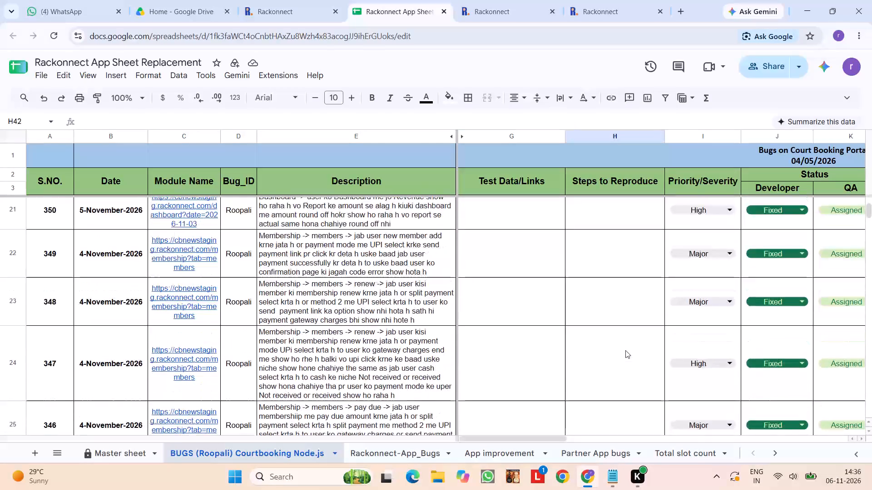
scroll(625, 350, "down", 7)
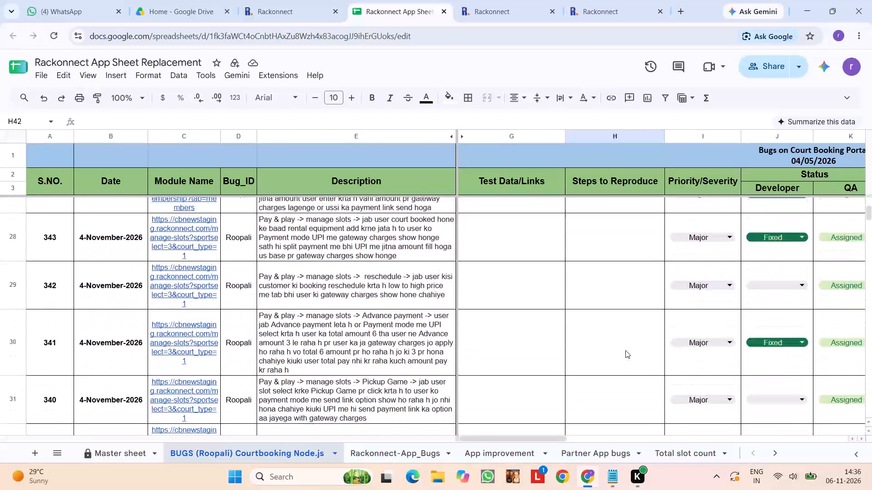
scroll(625, 350, "down", 7)
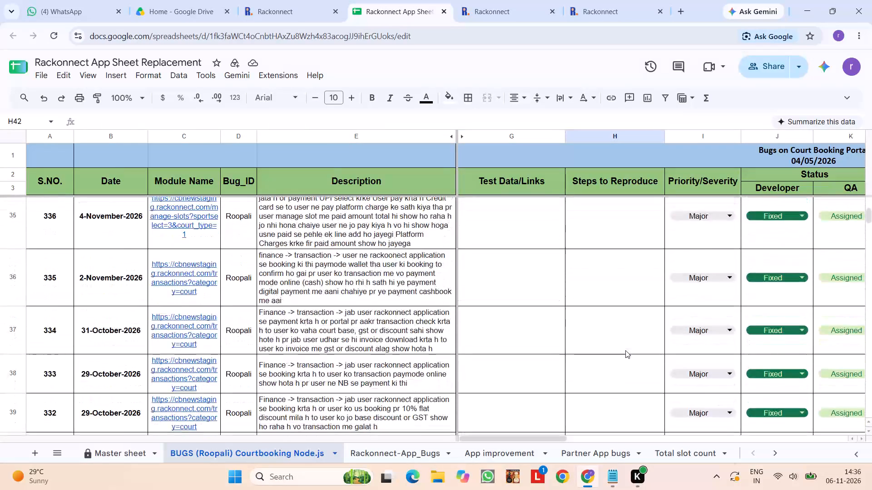
scroll(625, 350, "down", 6)
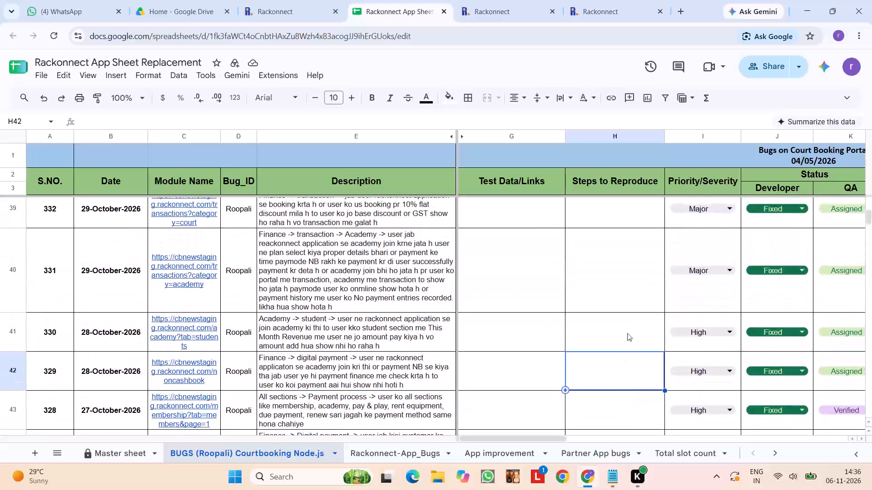
left_click(626, 321)
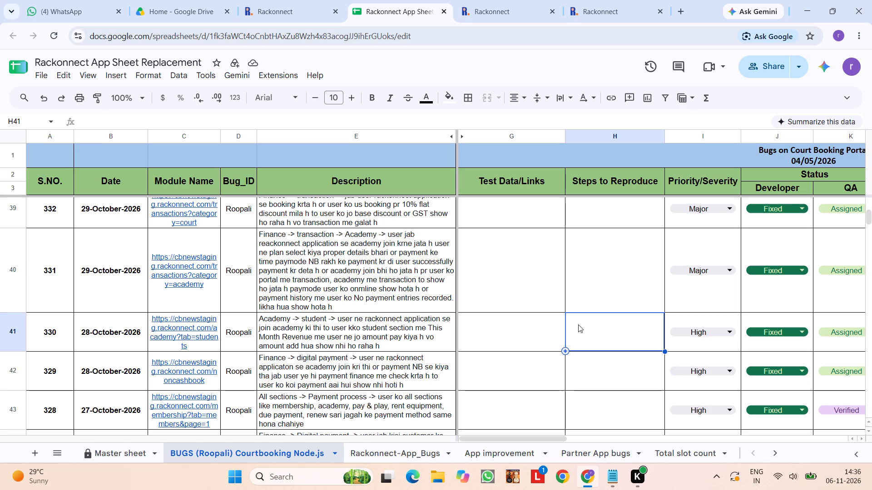
scroll(578, 324, "up", 15)
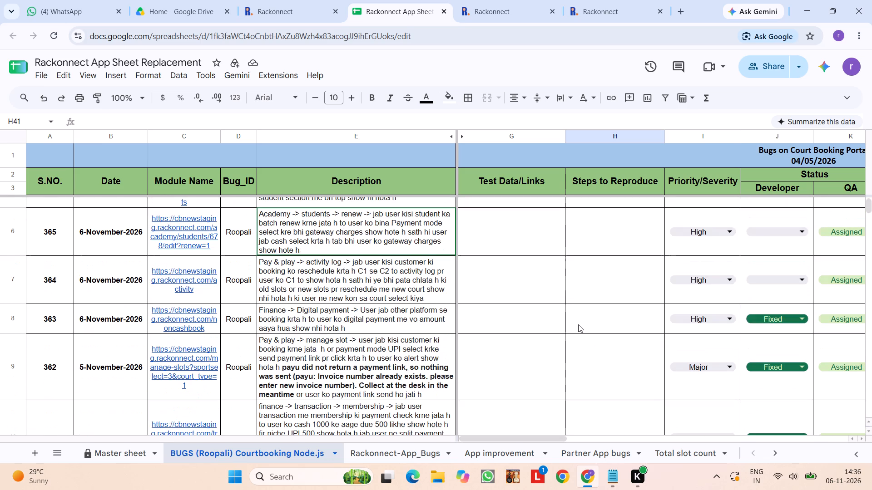
scroll(578, 324, "up", 10)
left_click(173, 199)
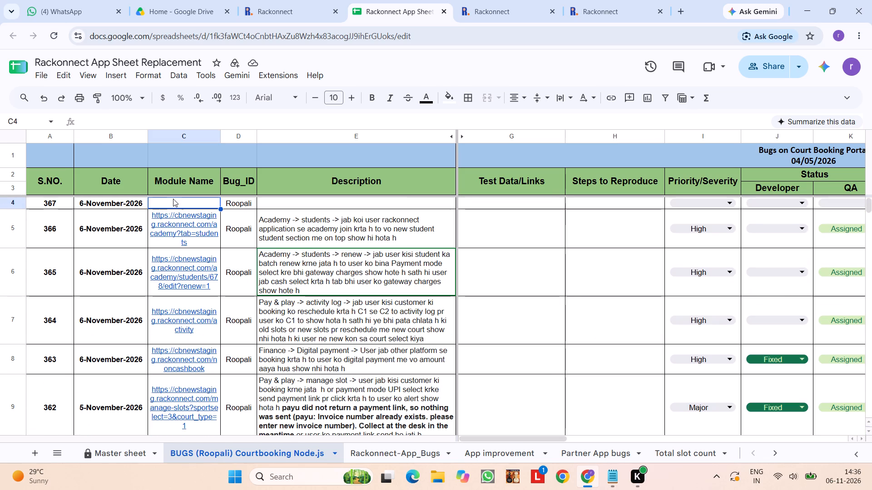
left_click(360, 0)
left_click(312, 0)
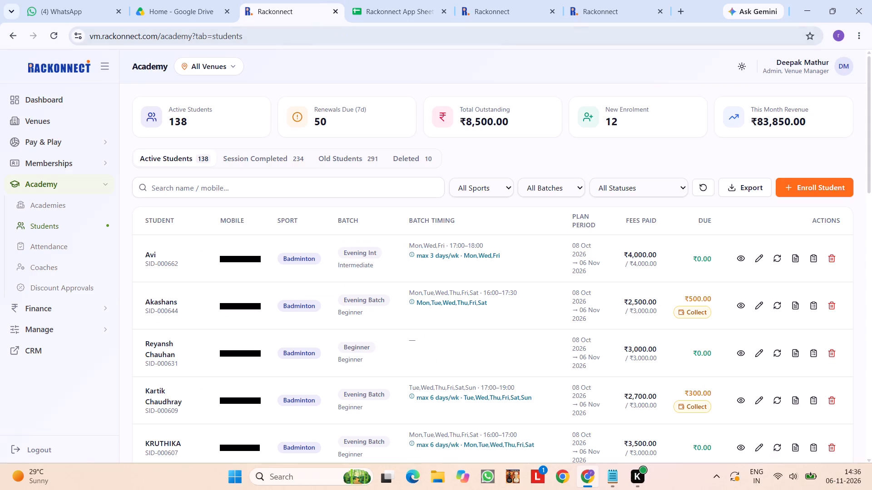
double_click(314, 30)
left_click(503, 0)
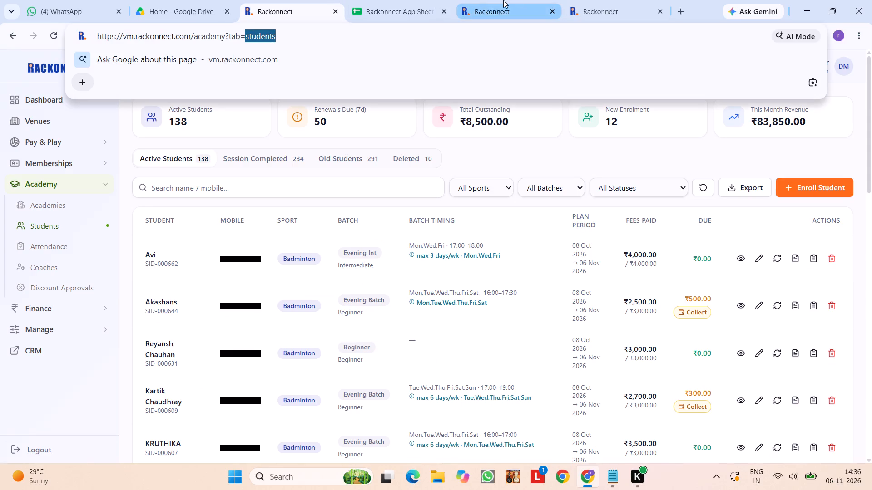
triple_click(481, 34)
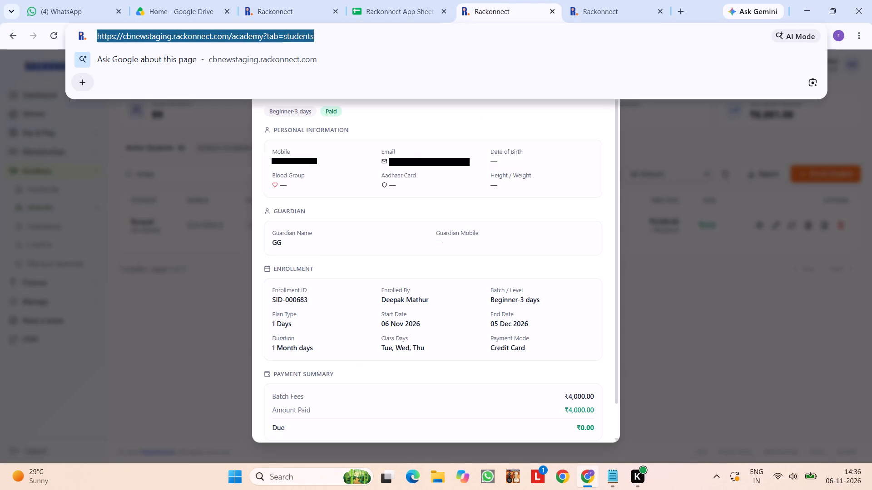
key("ctrl+c")
key("ctrl+c")
key("ctrl+c")
key("ctrl+c")
left_click(413, 0)
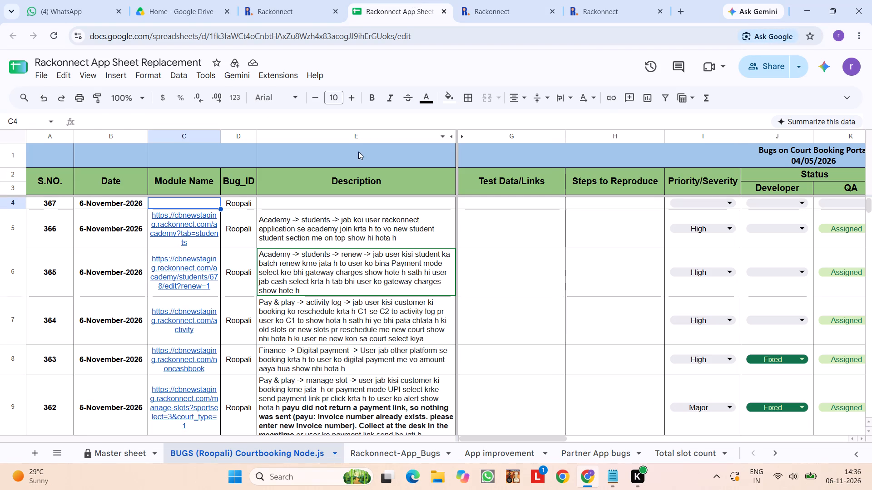
key("ctrl+v")
Start the Description of bug 367 with the module path "Academy ->".
double_click(353, 209)
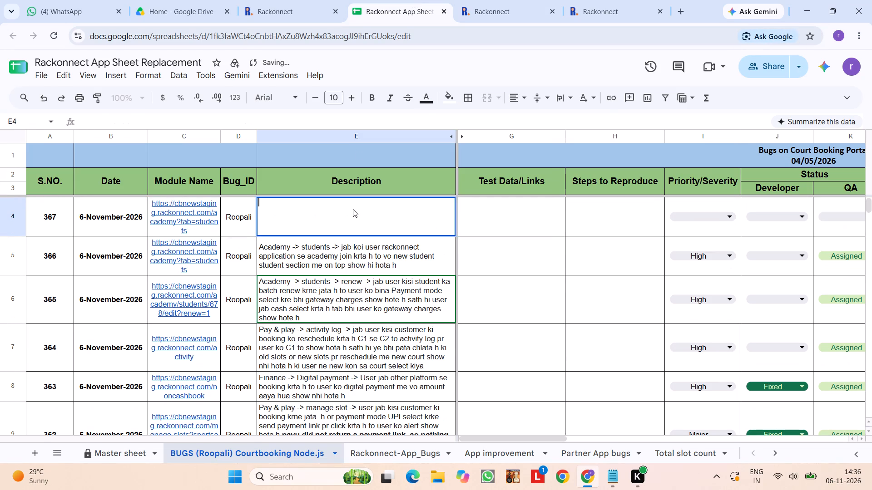
type("Acadmey")
key("space")
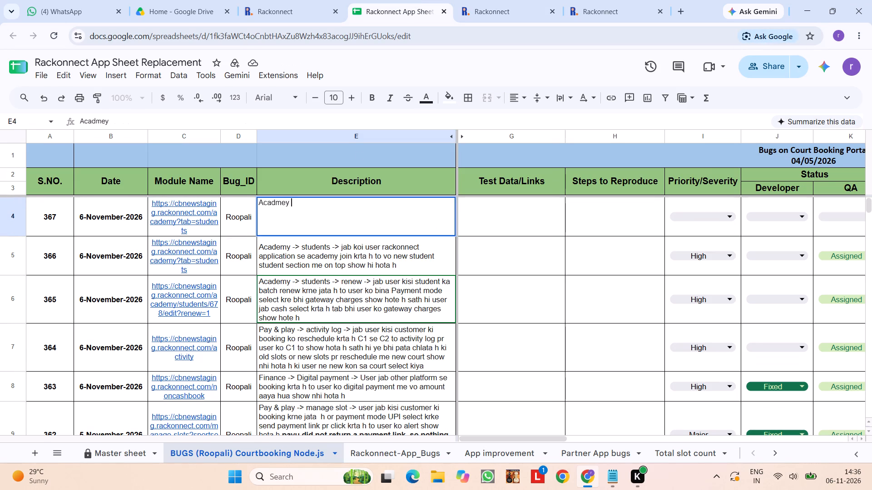
key("BackSpace")
key("BackSpace")
key("BackSpace")
key("BackSpace")
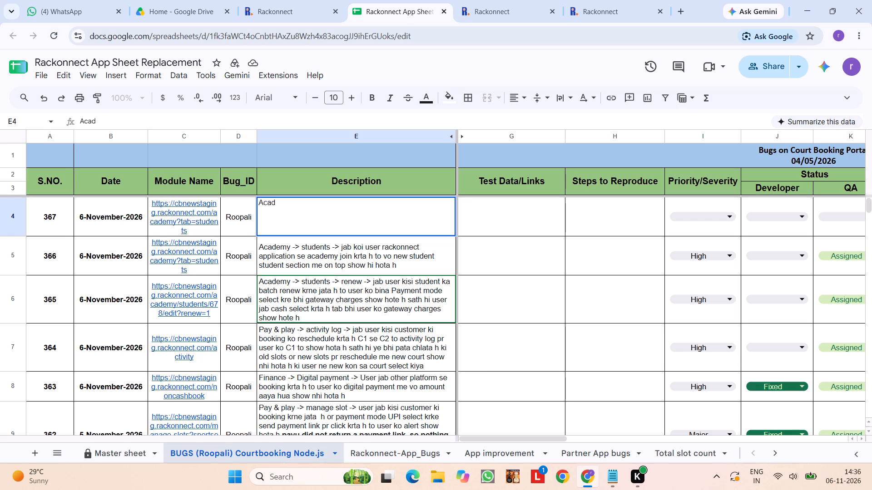
type("emy ->")
key("space")
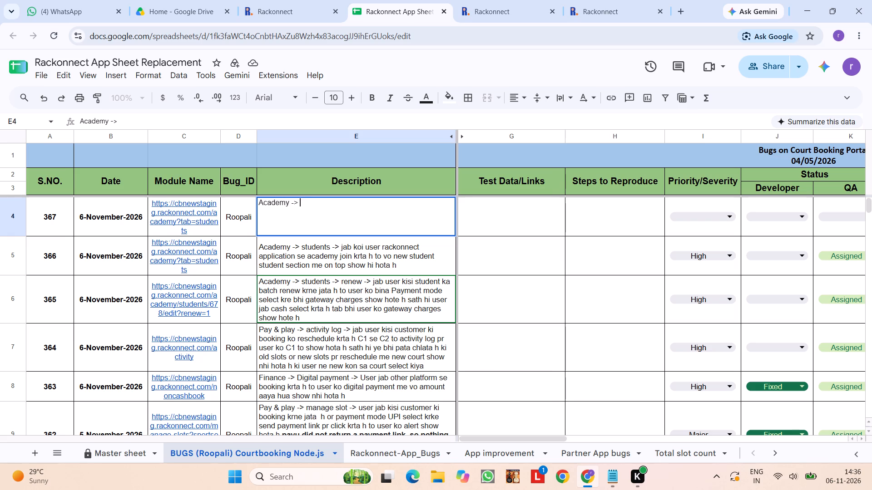
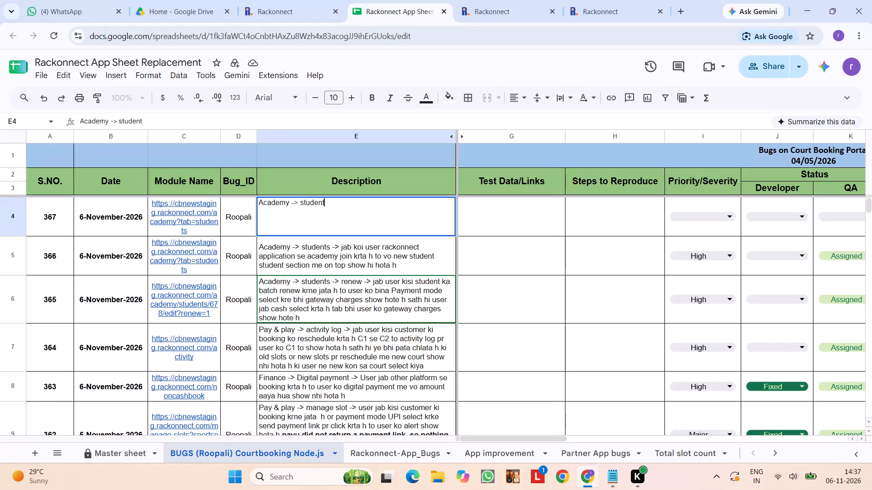
Add another "->" separator after "Academy -> student" in the Description of bug 367.
type("->")
key("space")
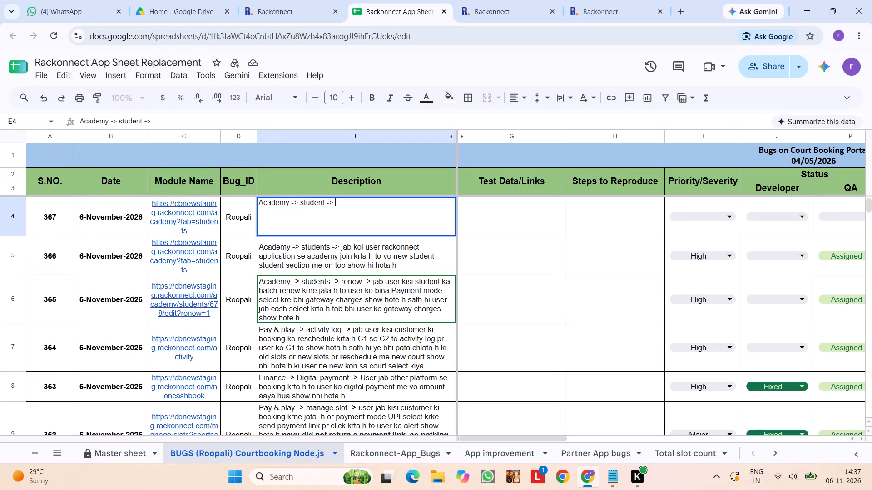
Examine the enrollment and payment details of the student listed on the staging Academy students page, reopening the details view once.
left_click(300, 0)
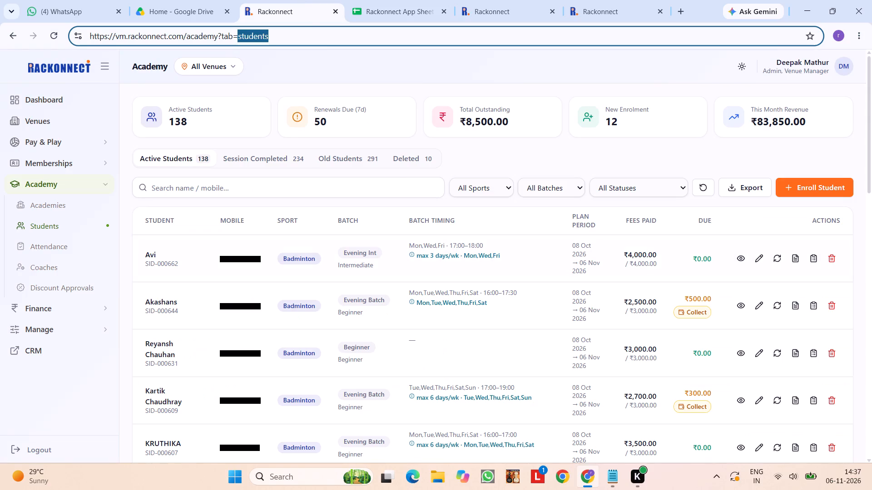
left_click(506, 0)
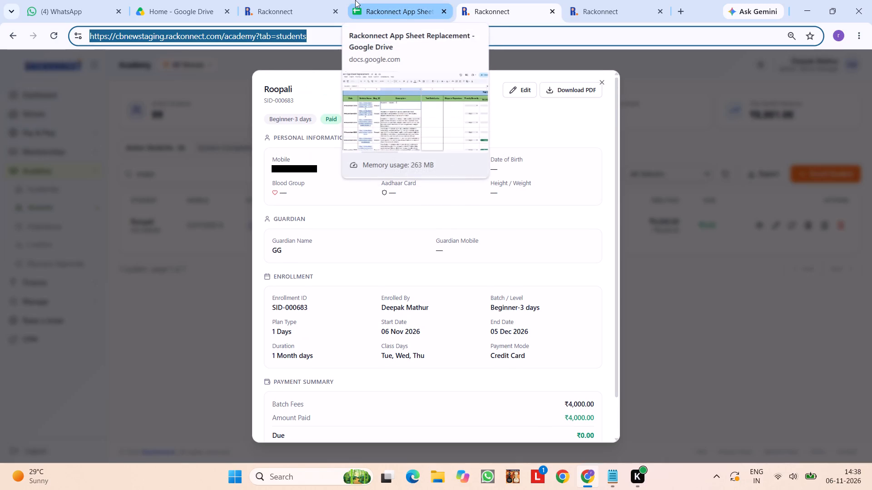
scroll(388, 279, "down", 1)
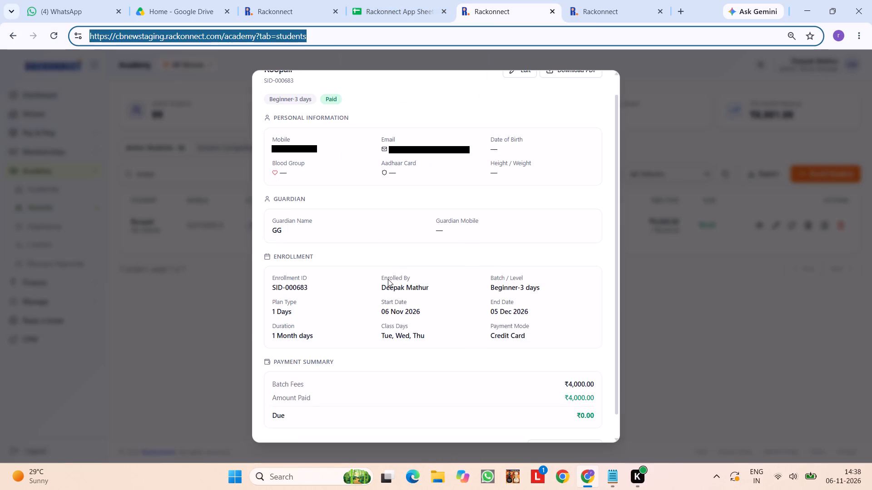
scroll(388, 279, "down", 1)
left_click(640, 277)
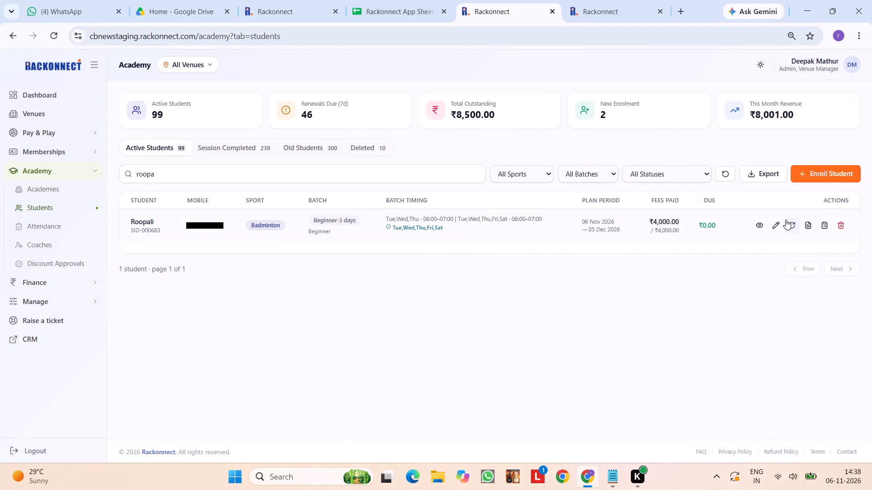
left_click(756, 223)
scroll(444, 296, "down", 2)
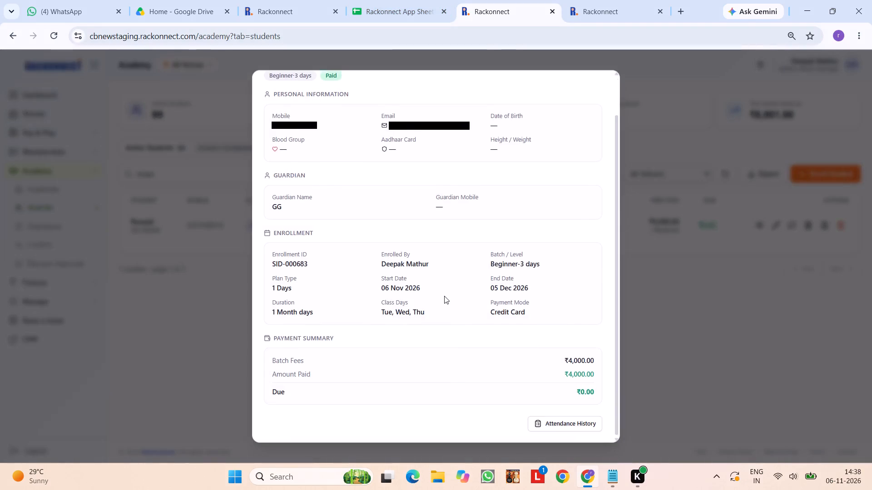
Back in the bug sheet, extend the module path in the Description of bug 367 with "view details ->".
left_click(357, 0)
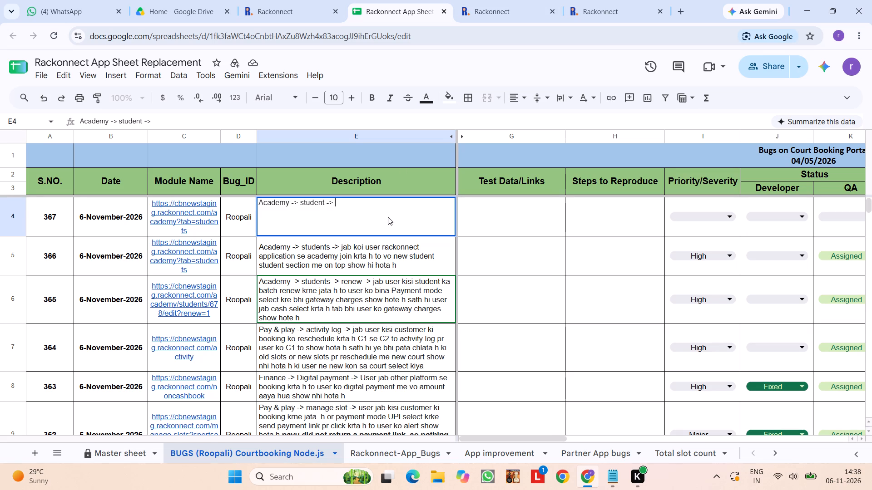
type("jab")
key("space")
key("BackSpace")
key("BackSpace")
key("BackSpace")
key("BackSpace")
type("view details ->")
key("space")
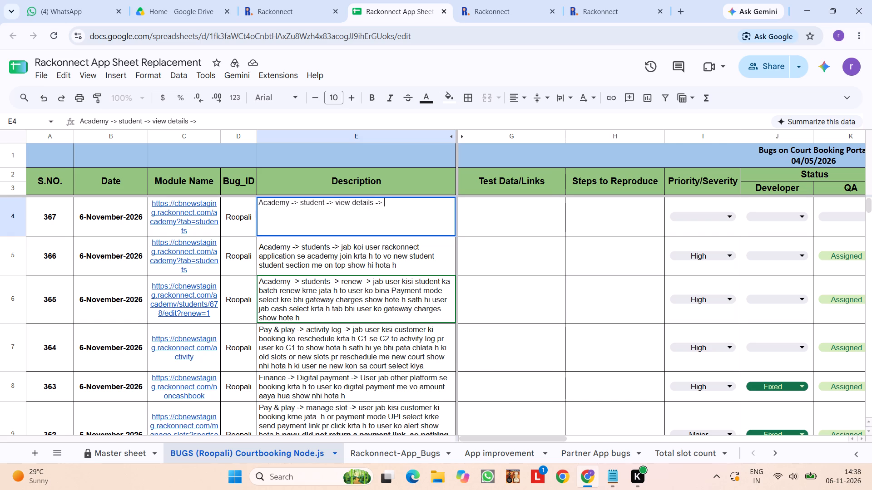
Continue the Description of bug 367 with "jab user rackonnect application se academy join krta h to user ko".
key("u")
key("BackSpace")
type("jab user rackonnect")
key("space")
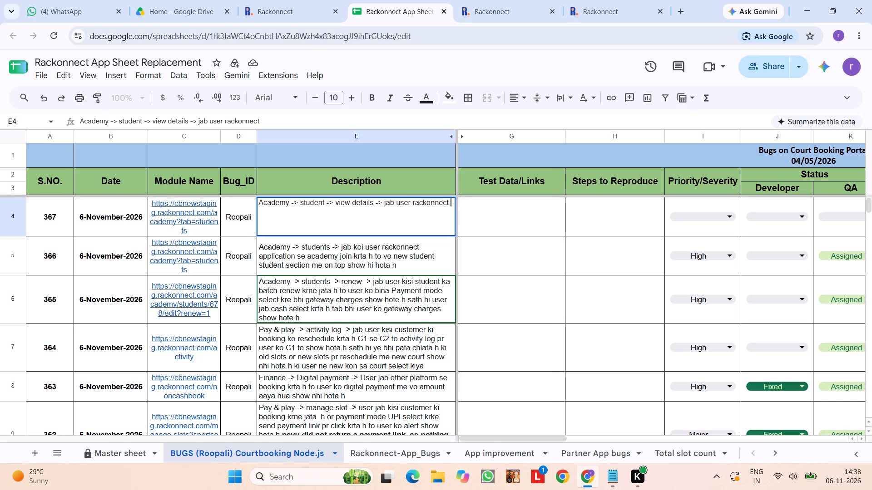
type("application se ja")
key("BackSpace")
key("BackSpace")
key("a")
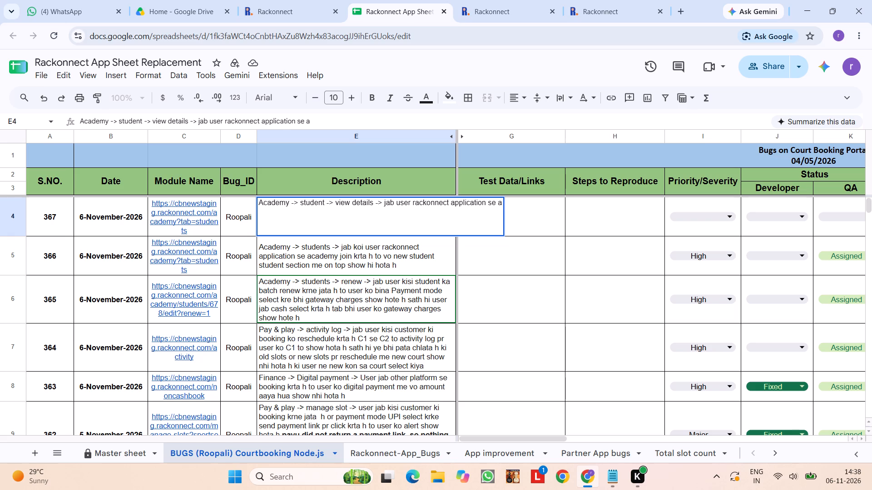
type("cademy join krta h to user ko")
key("space")
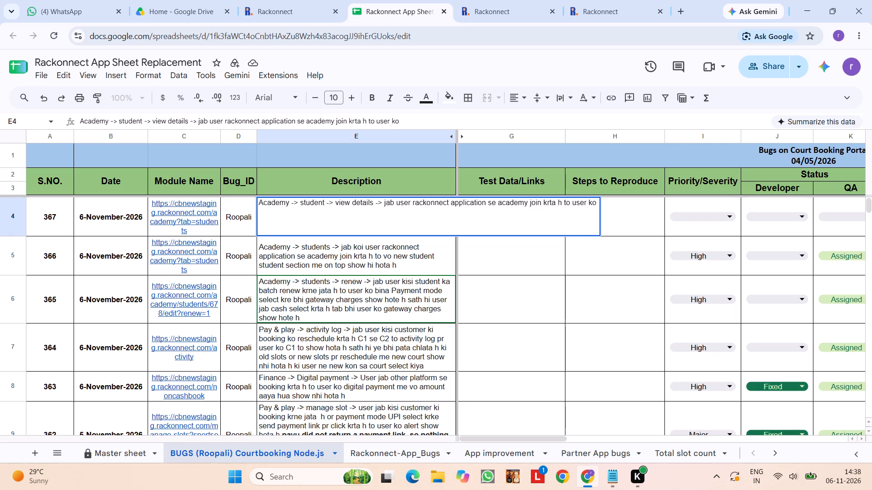
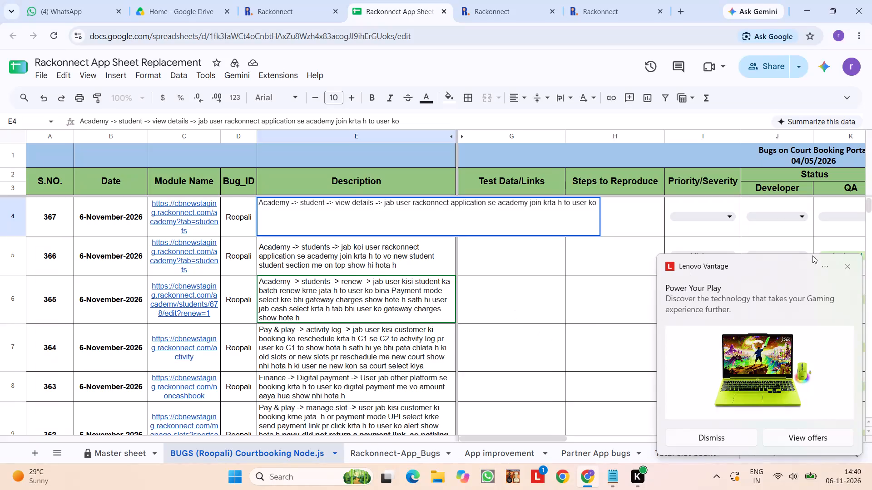
Dismiss the Lenovo Vantage notification and continue the Description of bug 367 with "portal me".
left_click(848, 264)
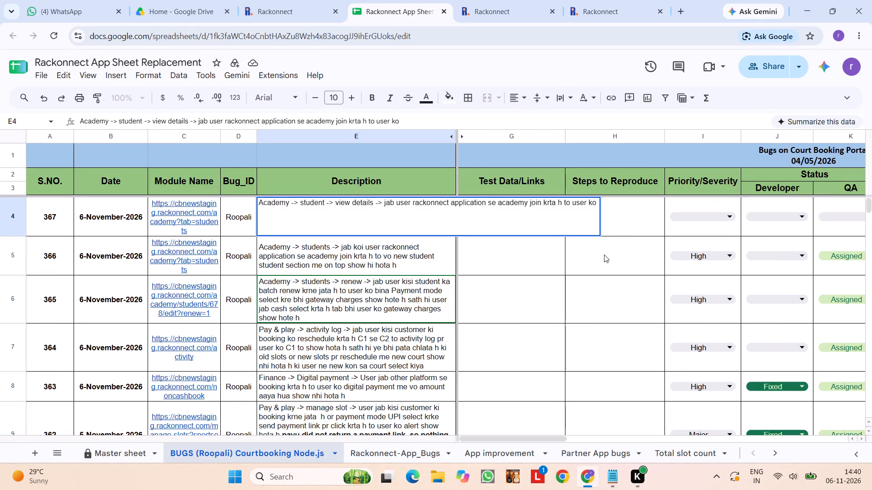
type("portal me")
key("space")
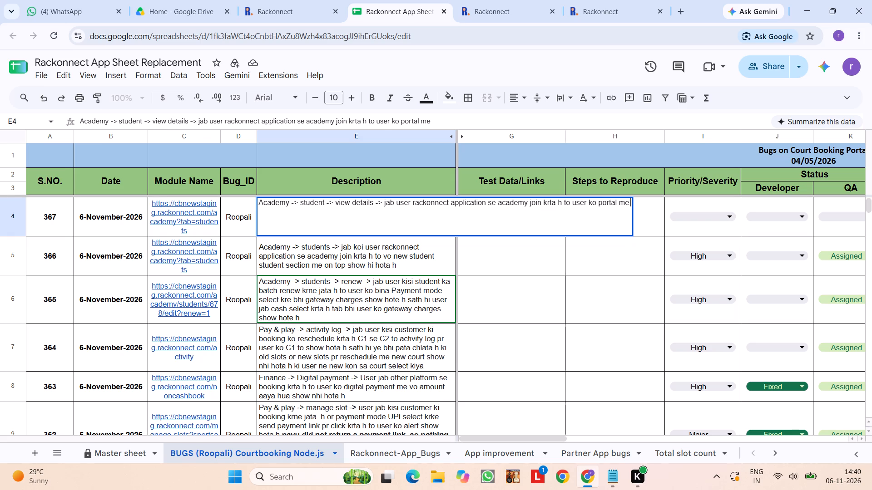
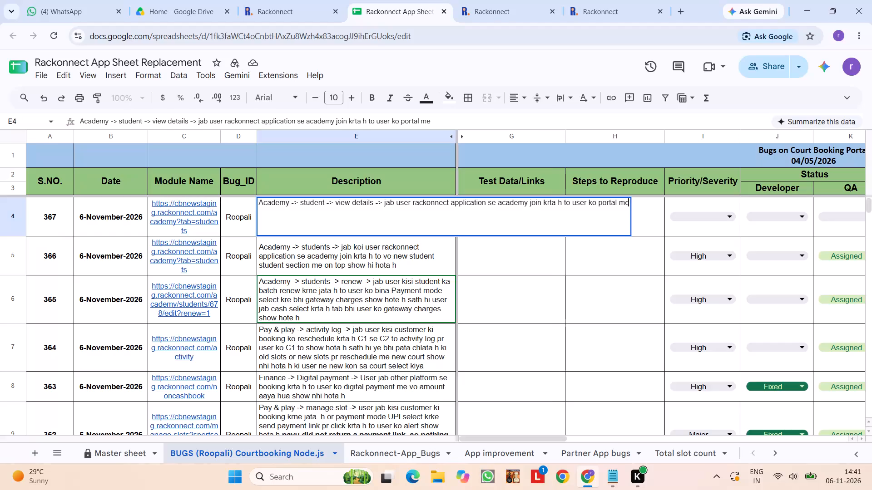
Continue bug 367's Description with "views details me" and the "Enrolled By" label copied from the student's enrollment details.
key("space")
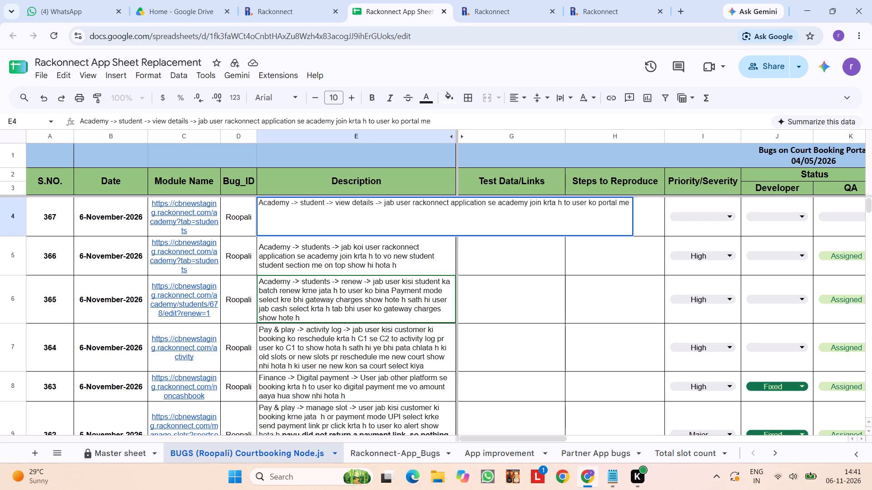
left_click(497, 0)
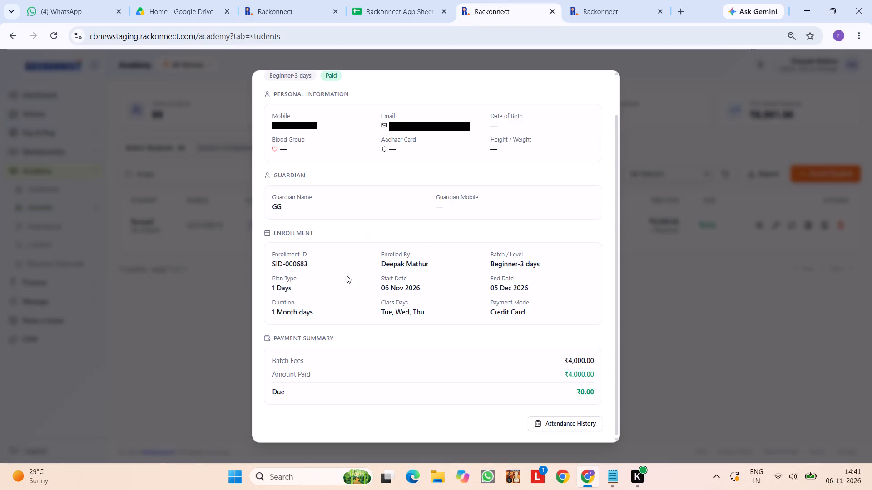
left_click_drag(380, 256, 425, 254)
key("ctrl+c")
key("ctrl+c")
left_click(371, 0)
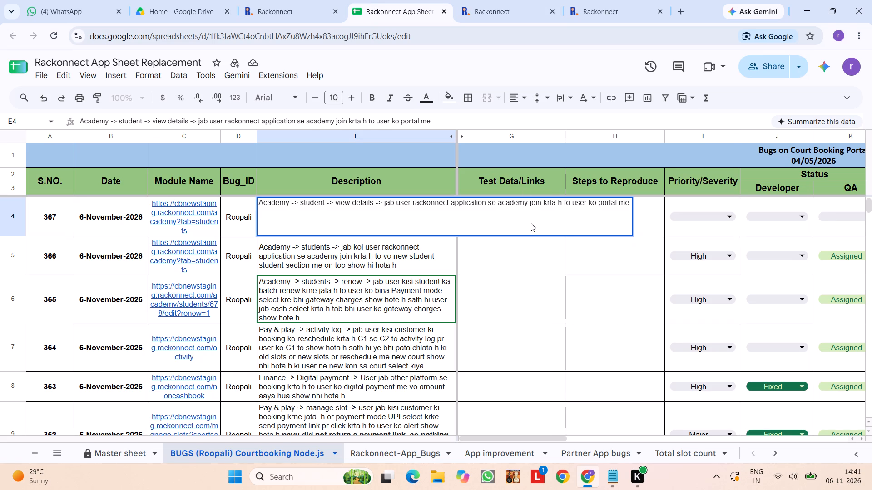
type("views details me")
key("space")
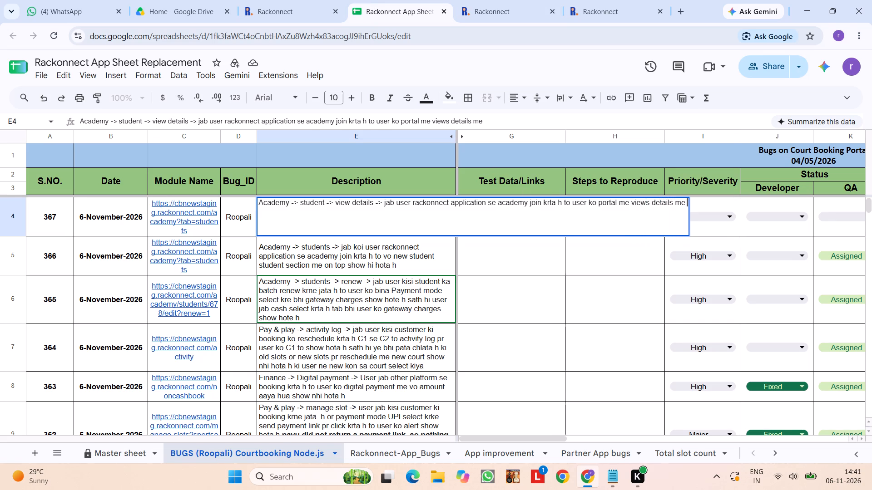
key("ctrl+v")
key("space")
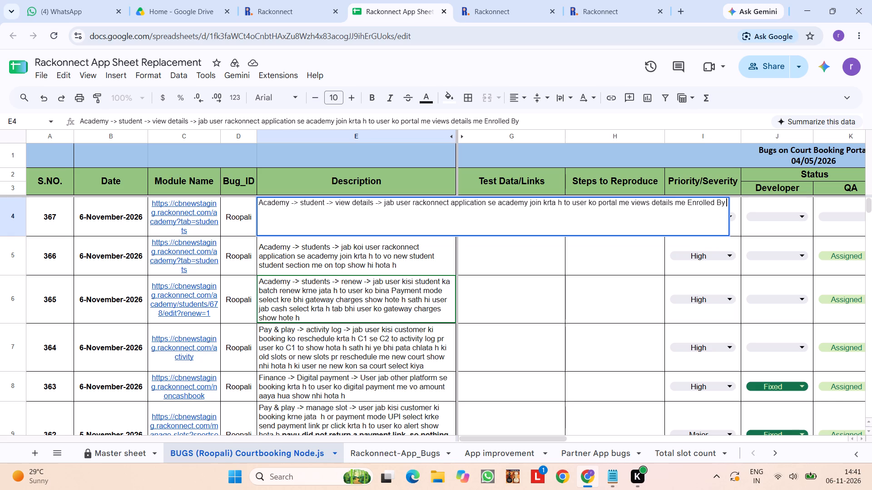
Continue bug 367's Description with the enroller's name shown in the student details, followed by "show ho raha h pr user ne".
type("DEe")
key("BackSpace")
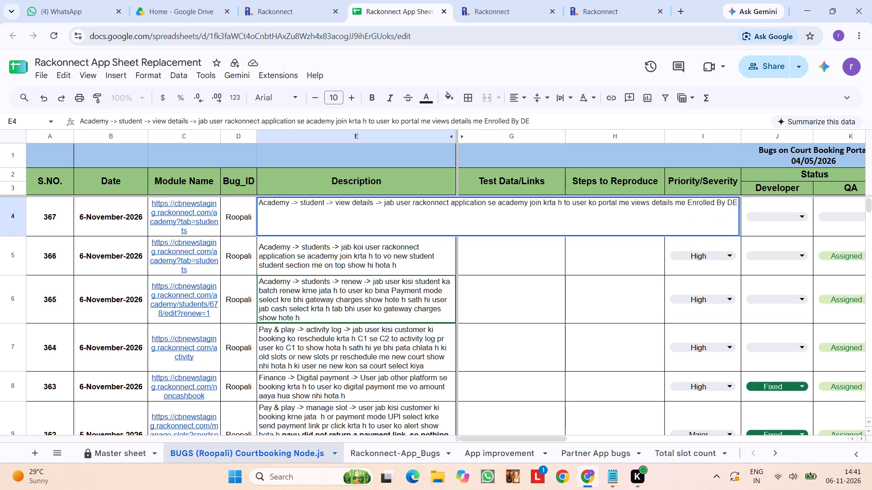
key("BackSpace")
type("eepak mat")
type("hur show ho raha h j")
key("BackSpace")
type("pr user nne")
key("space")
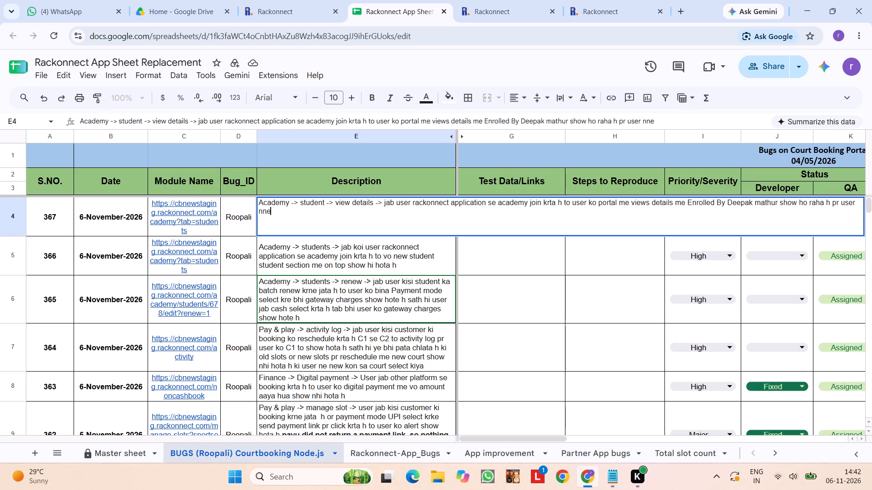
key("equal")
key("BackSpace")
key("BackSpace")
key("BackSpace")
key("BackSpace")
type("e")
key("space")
Finish bug 367's Description with "to rackonnect application se join kiya tha" and commit the cell.
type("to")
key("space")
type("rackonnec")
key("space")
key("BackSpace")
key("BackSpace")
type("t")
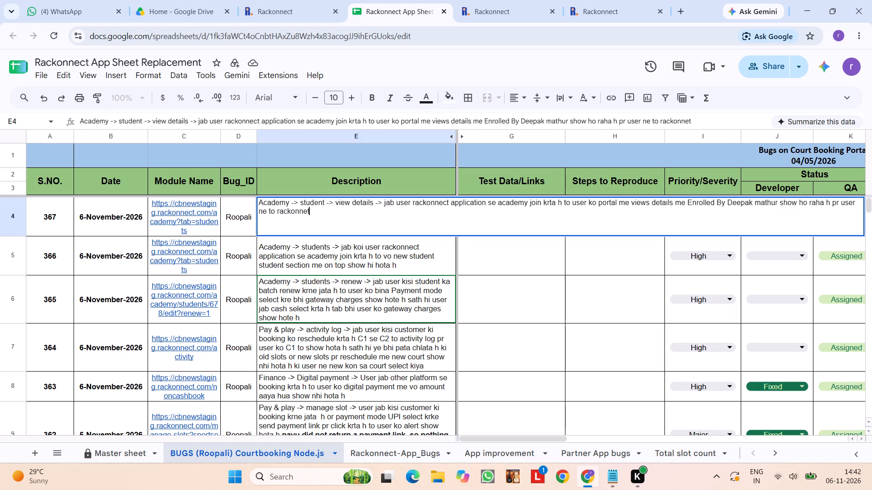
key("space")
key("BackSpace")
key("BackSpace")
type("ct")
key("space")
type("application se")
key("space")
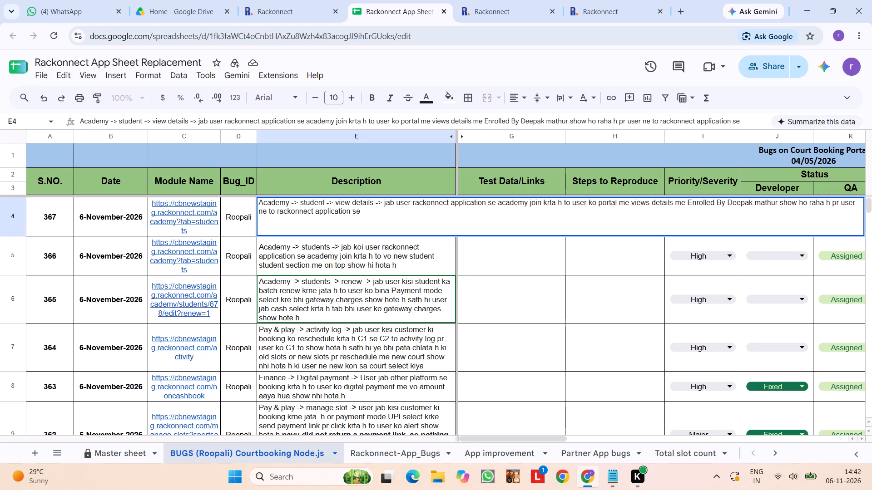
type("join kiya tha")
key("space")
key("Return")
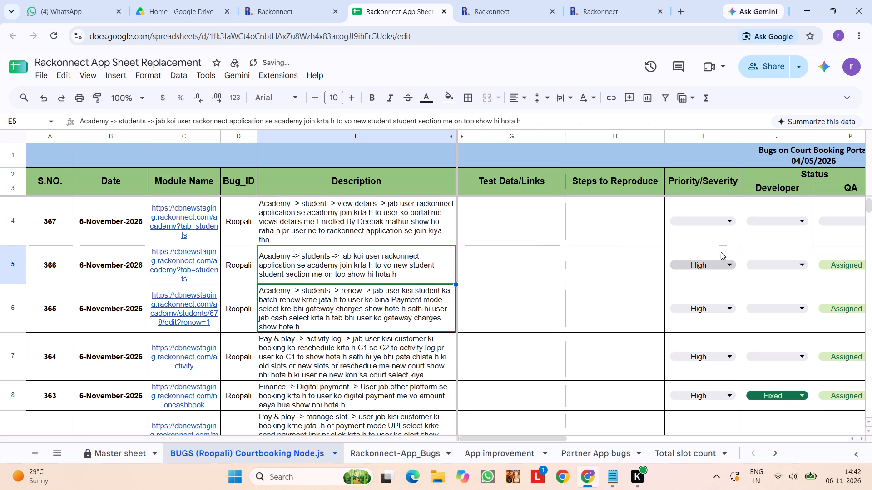
Set bug 367's Priority/Severity to High and its QA status to Assigned.
left_click(715, 225)
left_click(709, 266)
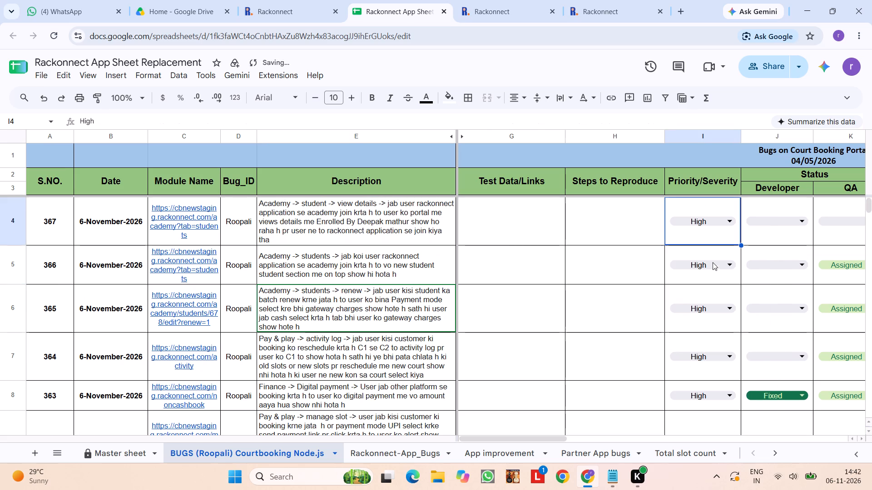
left_click(838, 224)
left_click(836, 266)
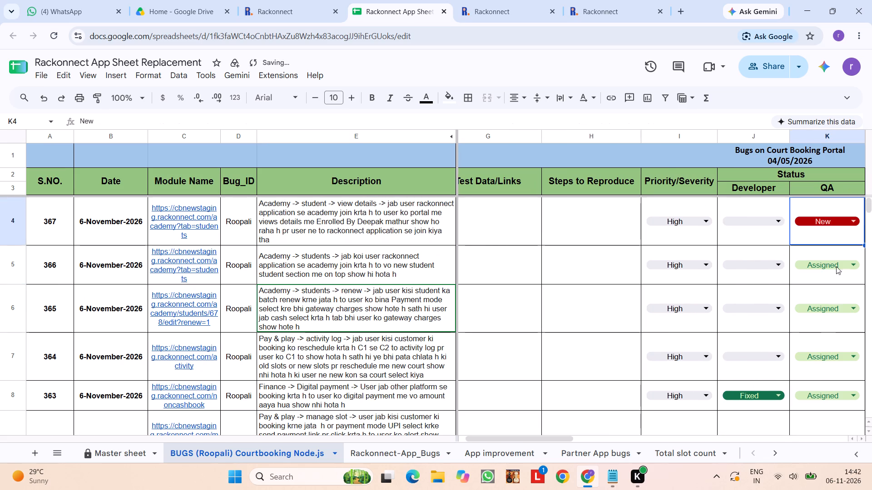
left_click(832, 222)
left_click(824, 283)
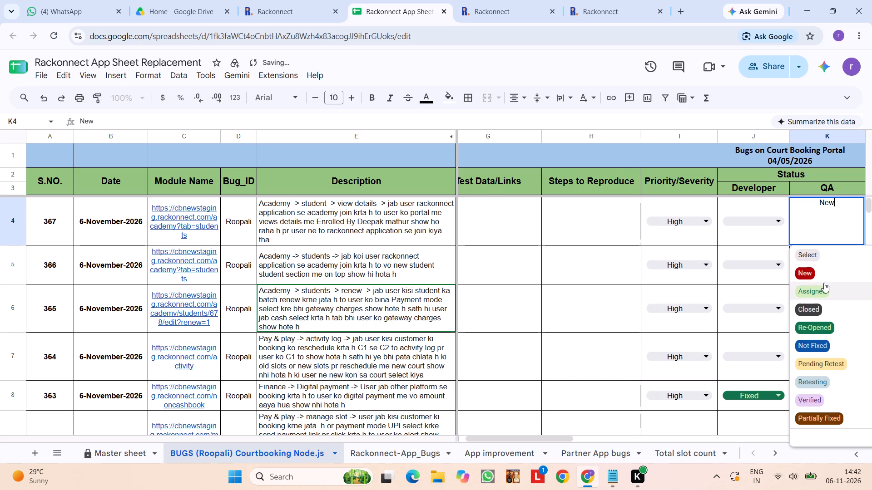
Set bug 367's Dev/Live value to Dev.
scroll(824, 283, "left", 4)
left_click(809, 222)
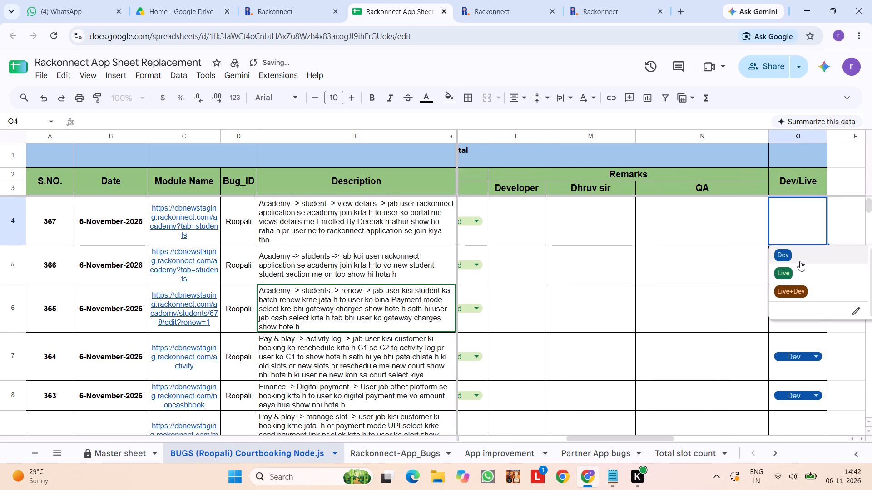
left_click(800, 261)
Insert four empty rows above bug 367, directly below the header rows.
scroll(800, 261, "right", 7)
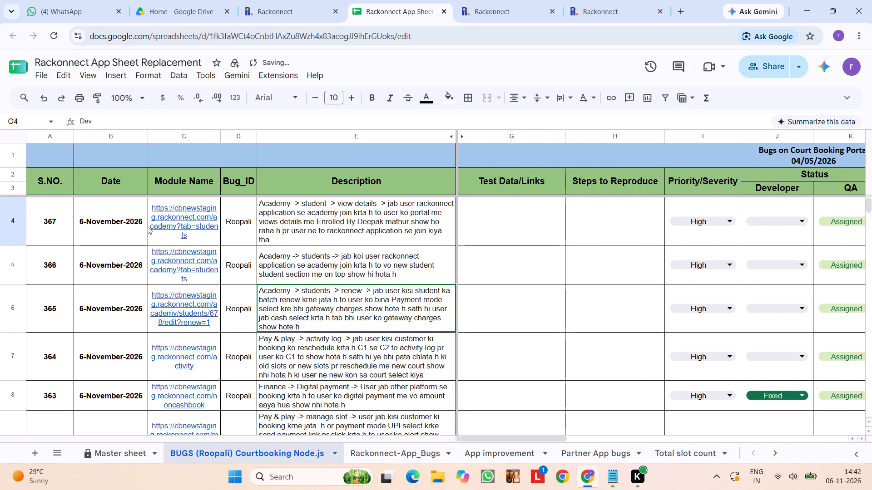
scroll(12, 224, "up", 1)
left_click_drag(12, 223, 16, 356)
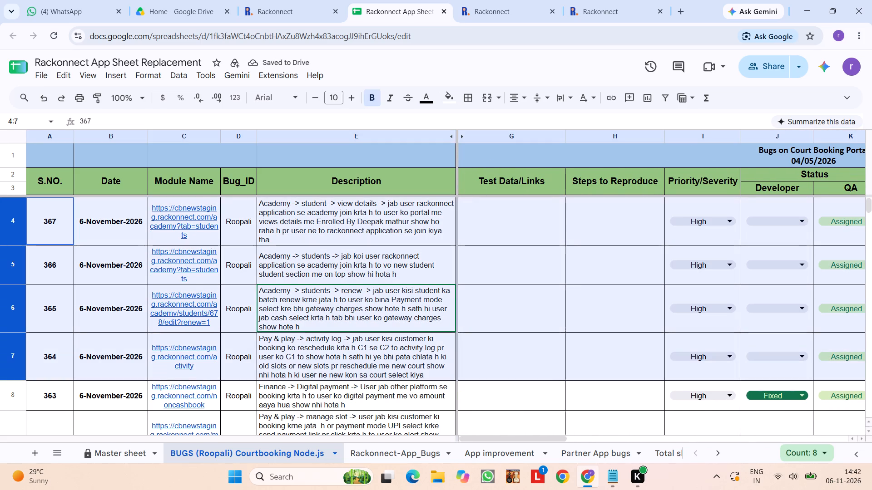
left_click_drag(16, 356, 16, 357)
right_click(16, 357)
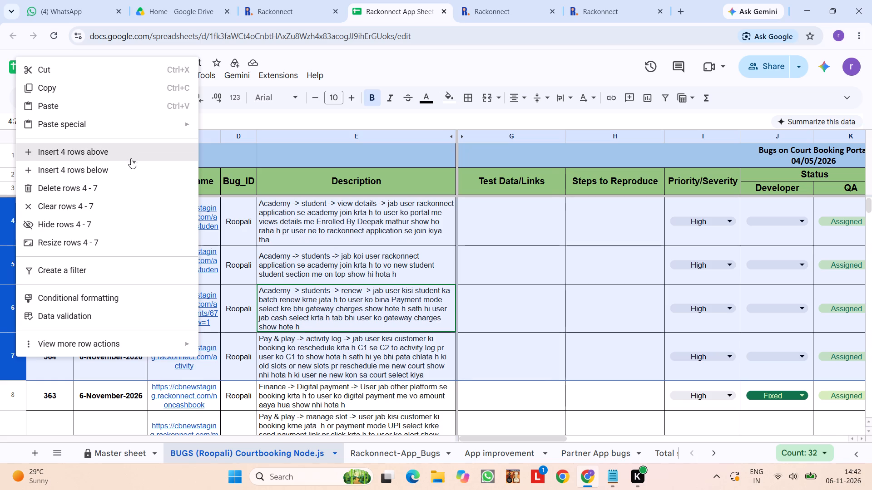
left_click(131, 156)
Number the four new rows in the S.NO. column 368, 369, 370 and 371, going upward from bug 367.
left_click(46, 274)
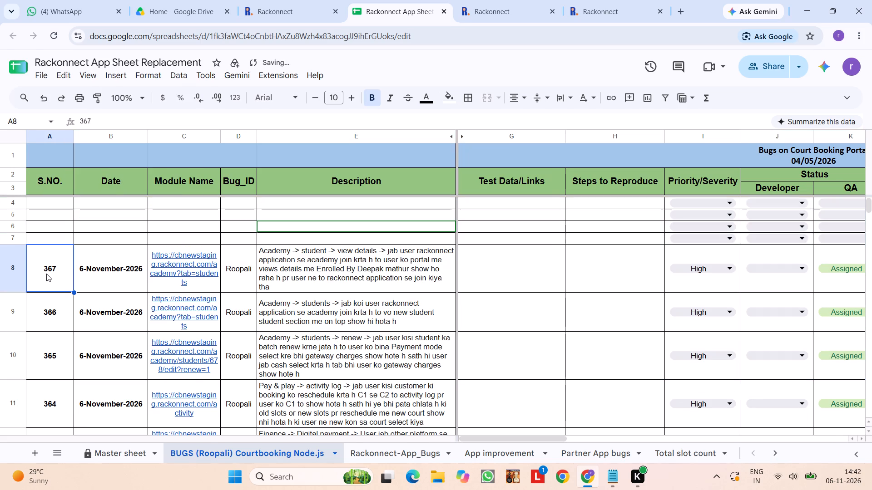
left_click(52, 235)
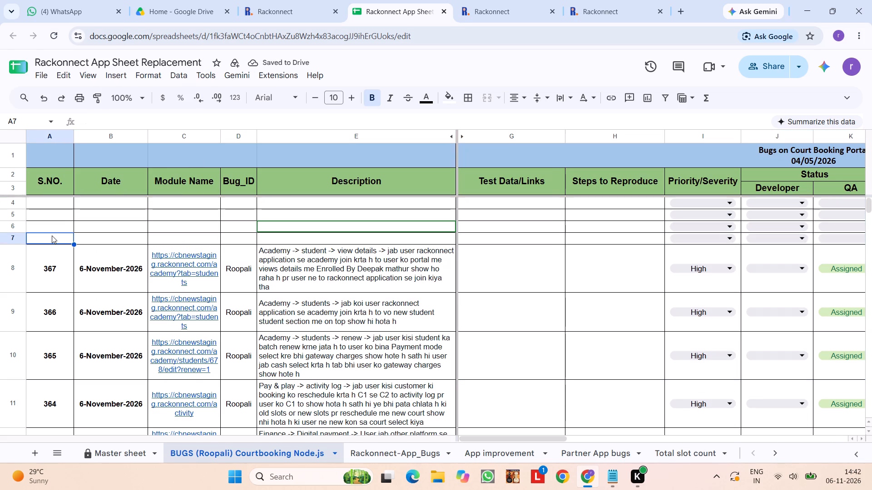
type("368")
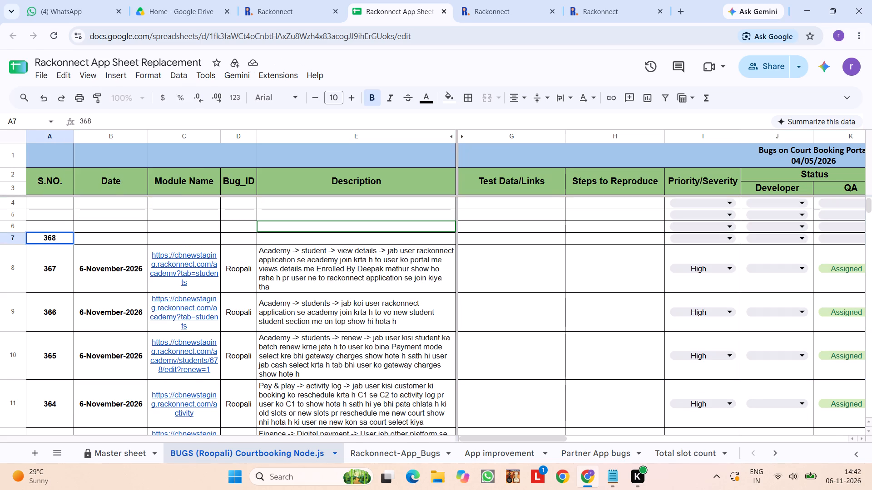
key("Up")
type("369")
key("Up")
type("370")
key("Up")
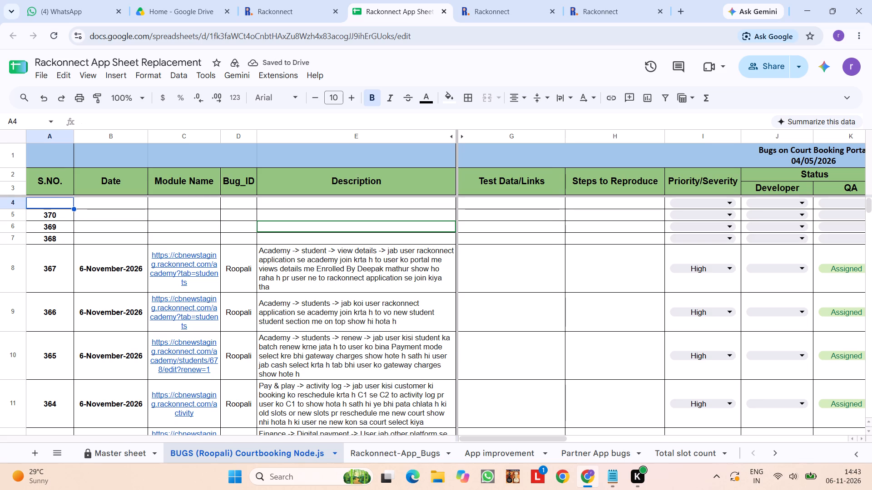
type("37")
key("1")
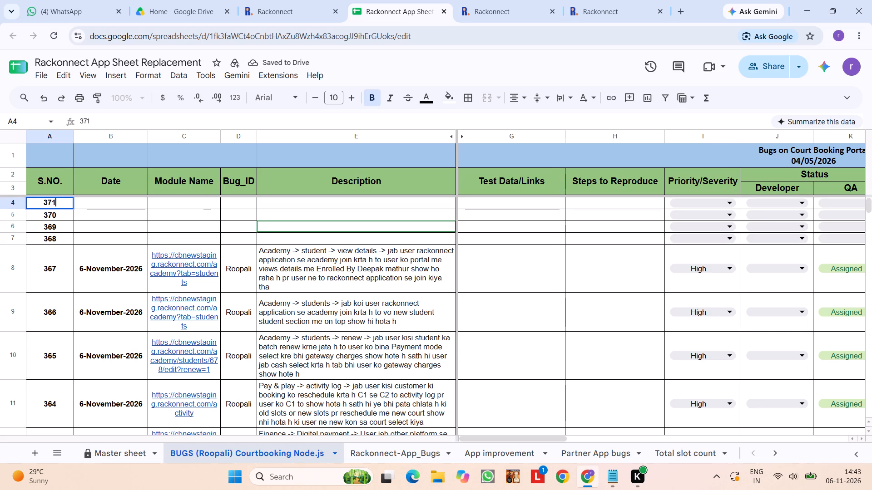
Copy bug 367's date, 6-November-2026, into the Date cells of bugs 368 to 371.
left_click(100, 278)
key("ctrl+c")
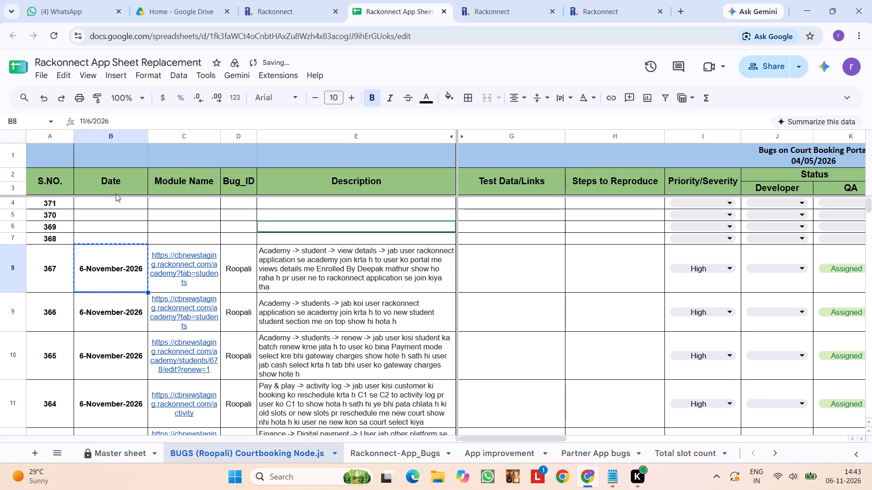
left_click_drag(115, 201, 116, 240)
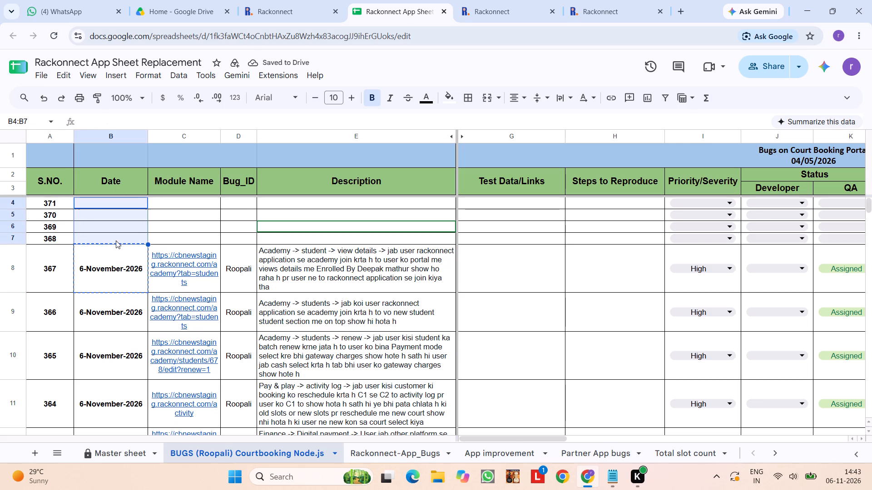
key("ctrl+v")
Copy the staging Academy students page URL into the Module Name cell of bug 368.
left_click(170, 237)
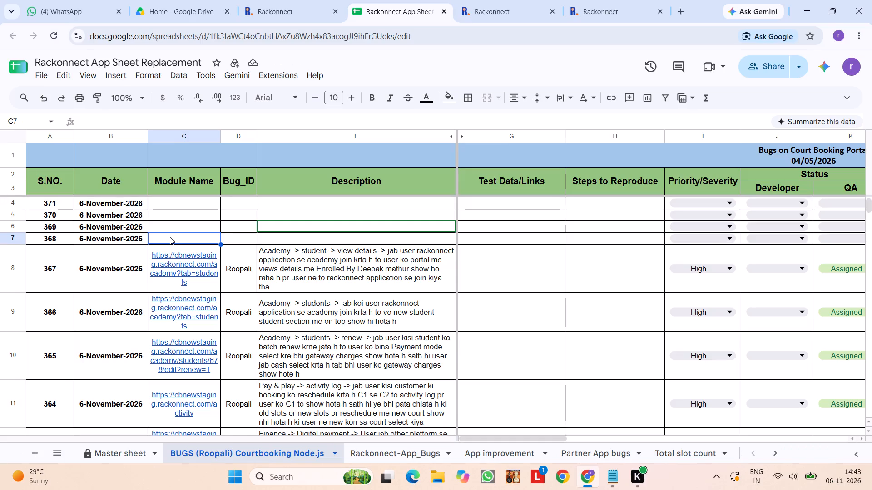
left_click(505, 0)
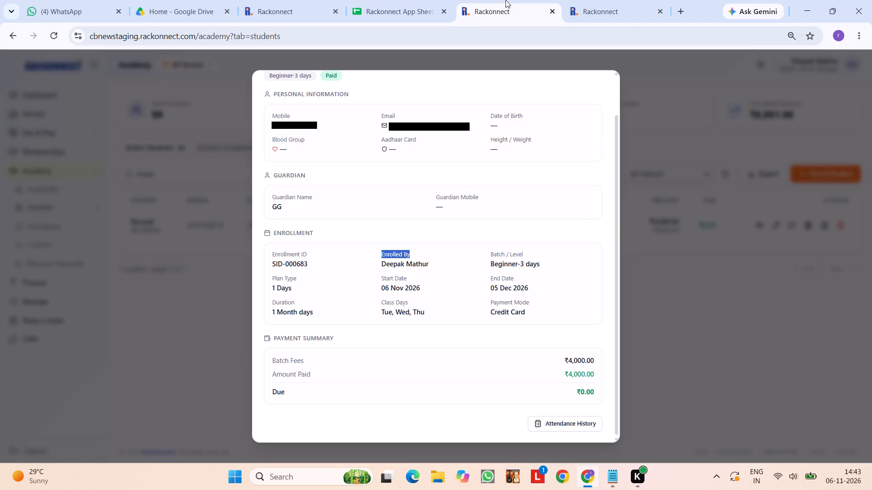
triple_click(425, 27)
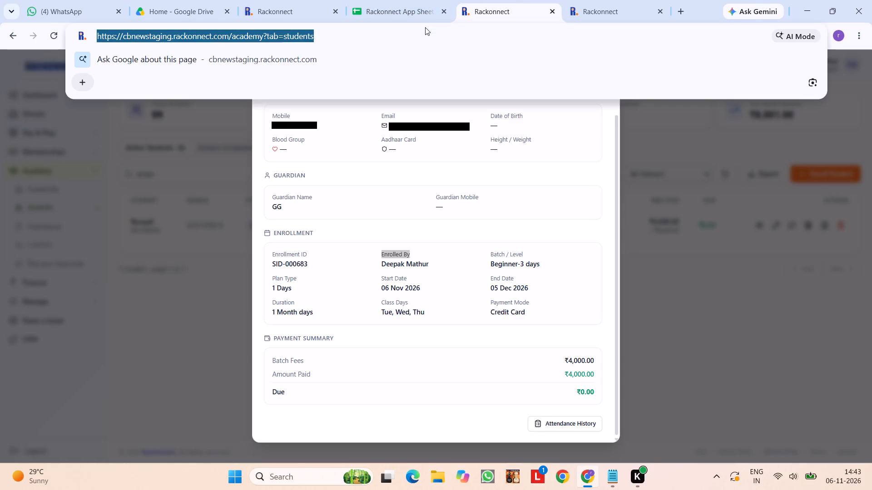
key("ctrl+c")
key("ctrl+c")
key("ctrl+c")
left_click(396, 226)
left_click(397, 0)
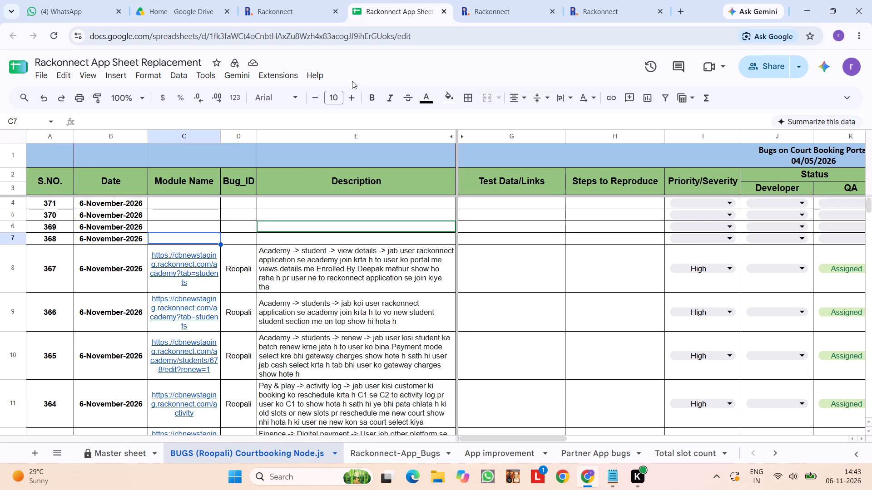
key("ctrl+v")
Copy bug 367's Bug_ID entry, Roopali, into the Bug_ID cells of bugs 368 to 371.
left_click(245, 300)
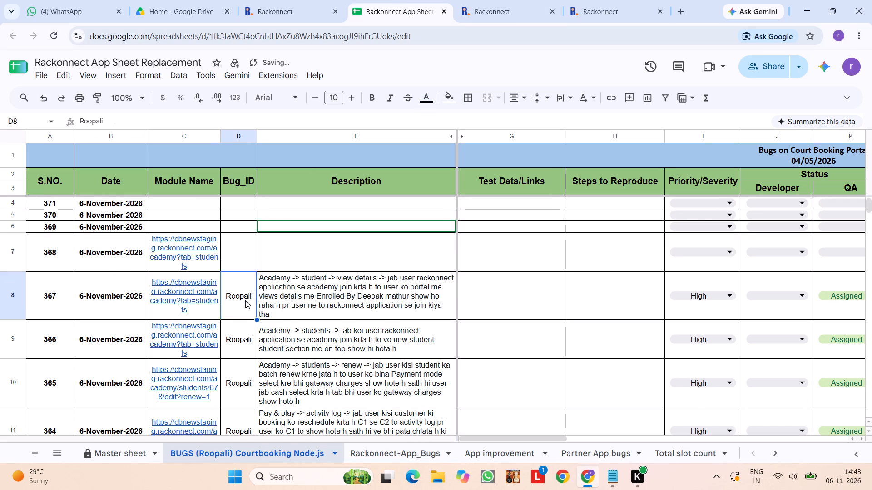
key("ctrl+c")
left_click_drag(236, 200, 241, 243)
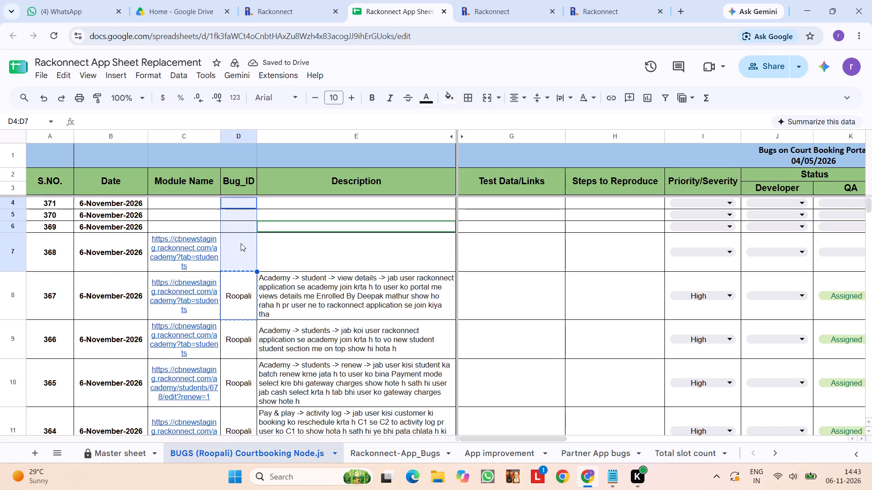
key("ctrl+v")
Start the Description of bug 368 with "Academy ->".
double_click(317, 254)
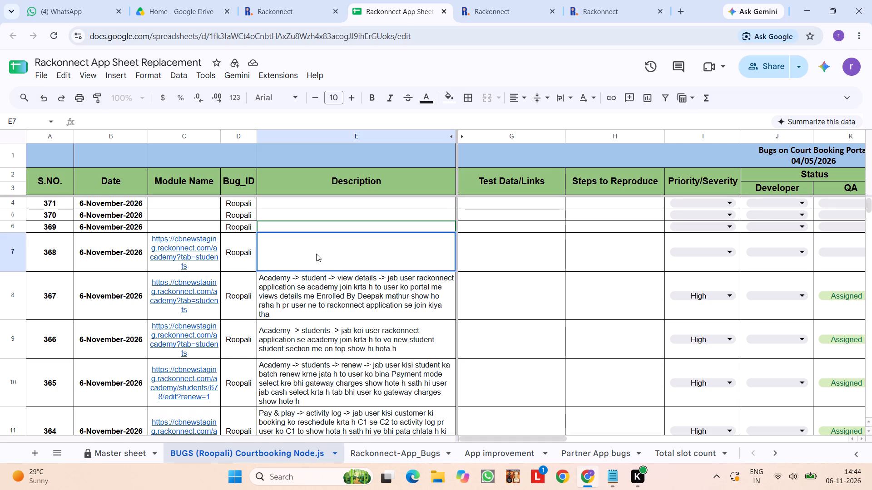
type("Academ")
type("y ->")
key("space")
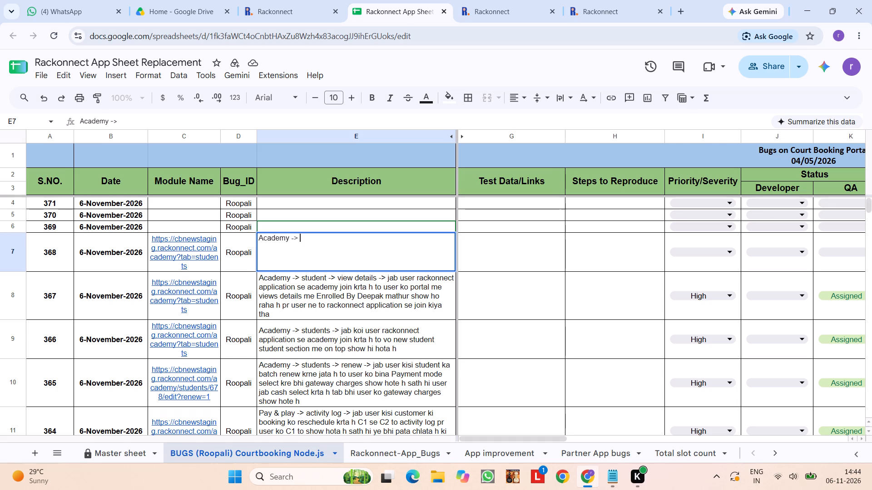
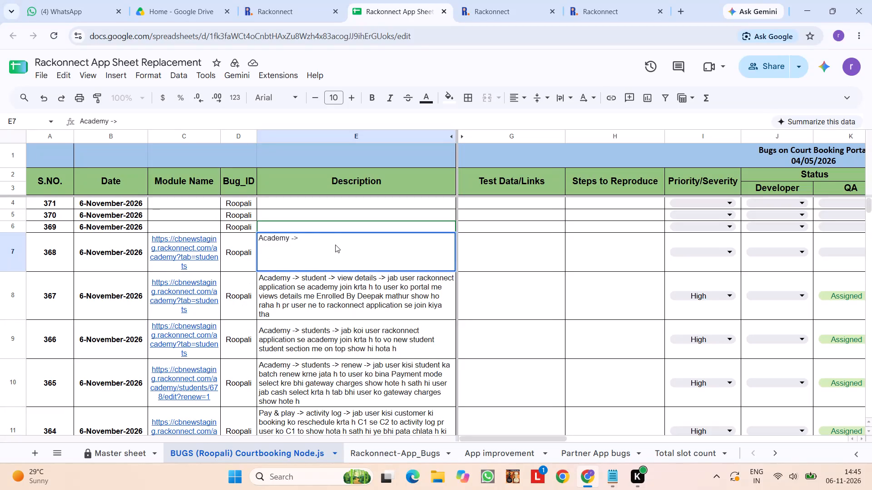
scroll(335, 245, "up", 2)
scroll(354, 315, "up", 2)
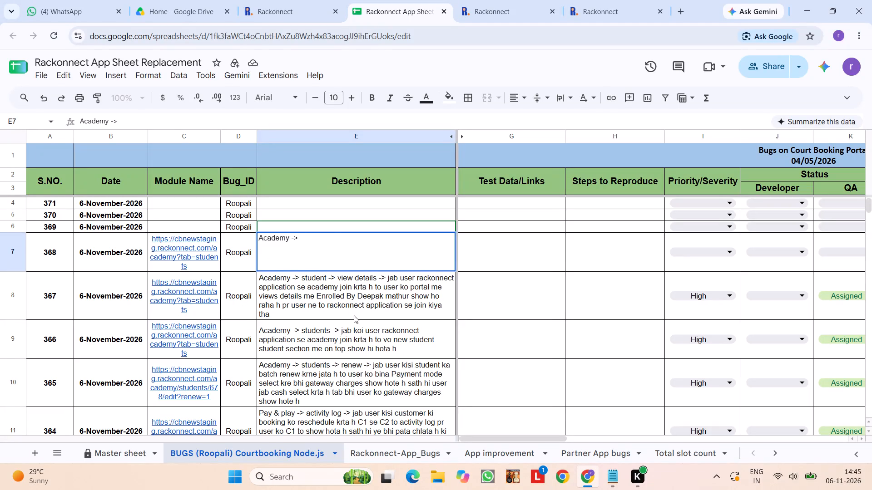
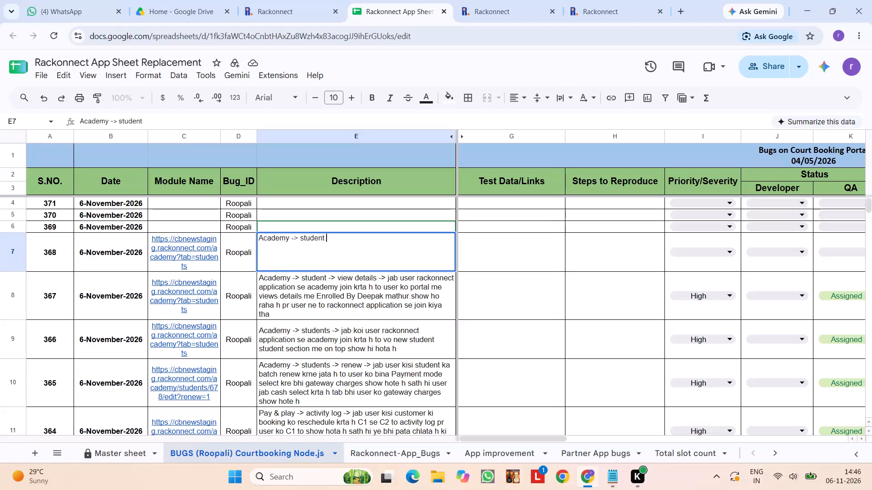
Continue bug 368's description with "-> jab user rackonnect application se academy join krta h to user ne".
type("->")
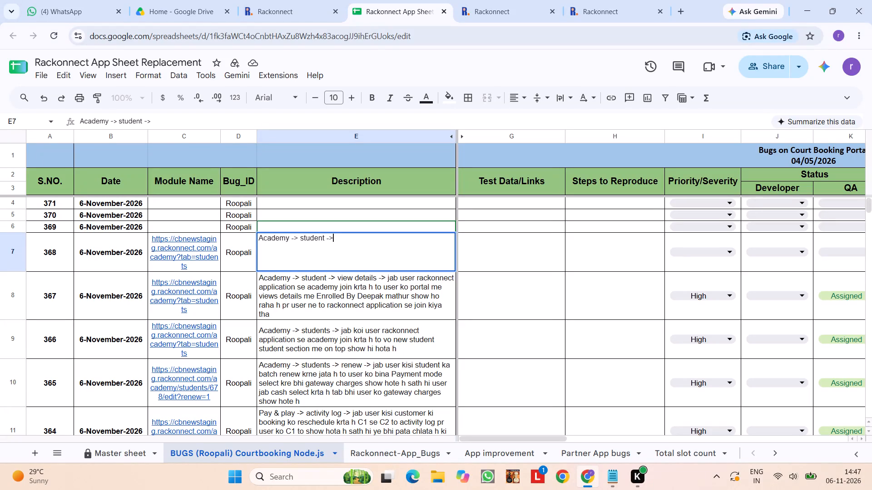
key("space")
type("jab user")
key("space")
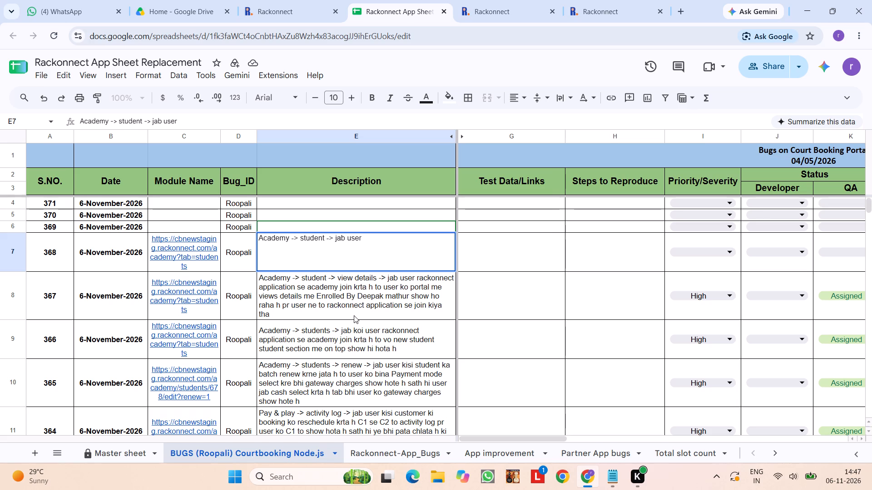
type("us")
key("BackSpace")
key("BackSpace")
type("rackonnect application s")
type("e")
key("space")
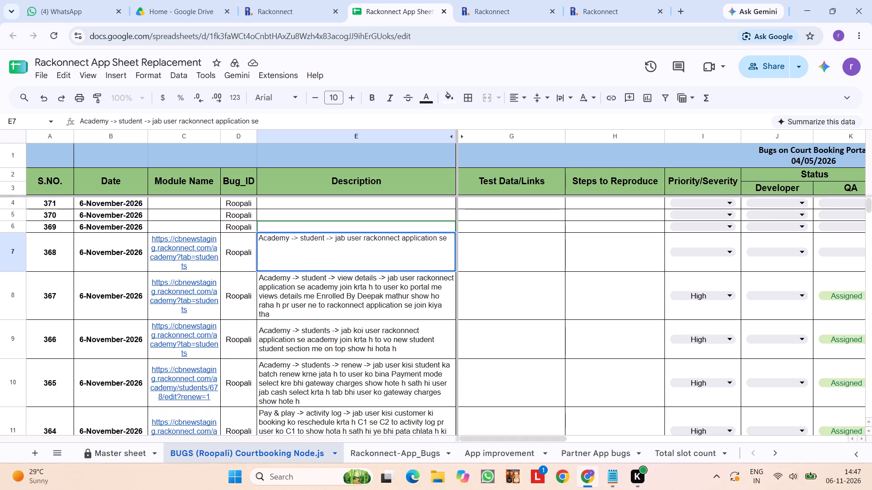
type("academy")
key("space")
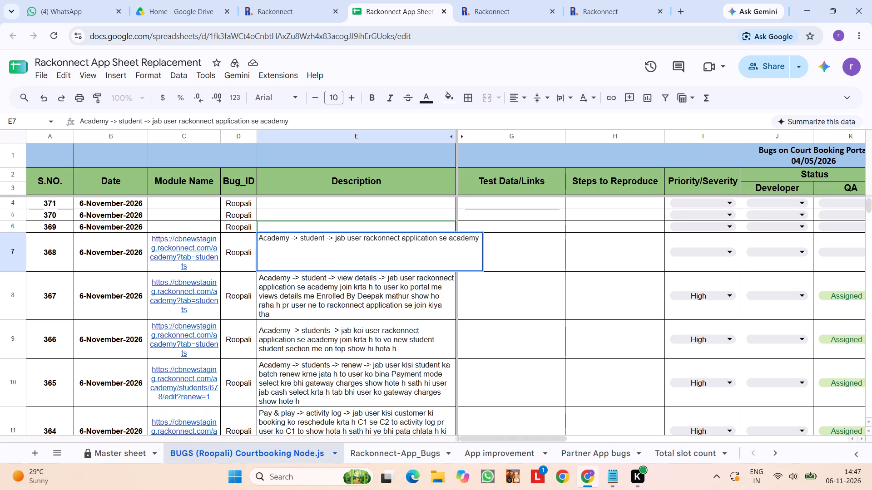
type("join krta h to user ne")
key("space")
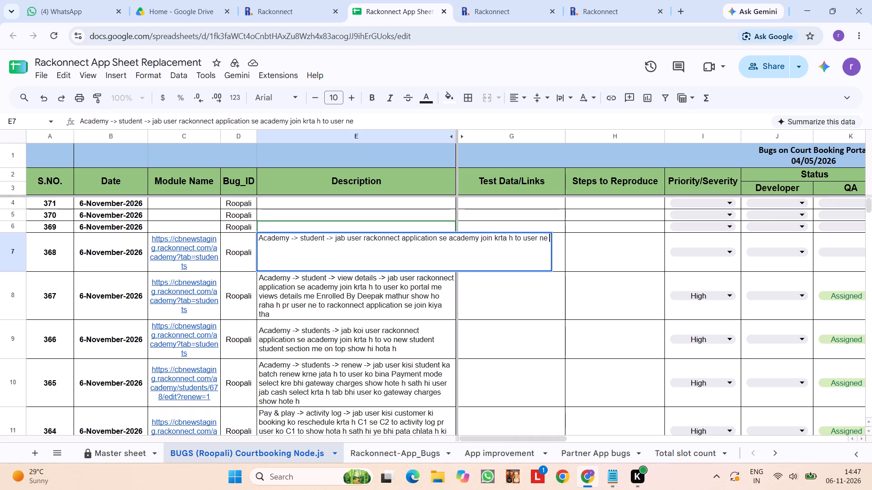
Extend bug 368's description with "discount apply kiya tha or gateway charges ke sath payment ki thi".
type("discount appl")
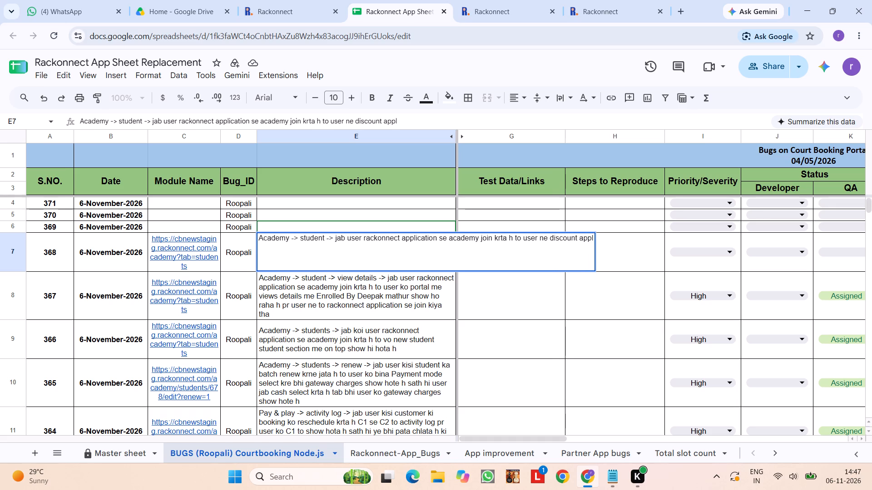
type("y kiya tha or")
key("space")
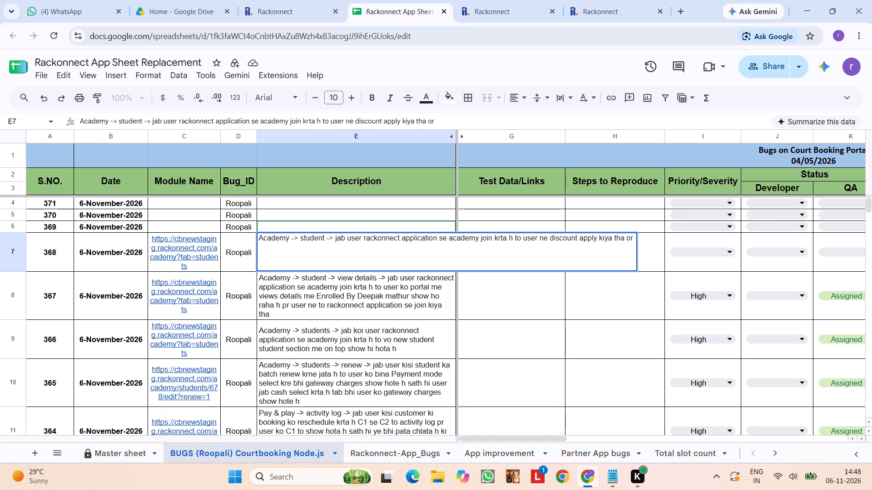
type("gate")
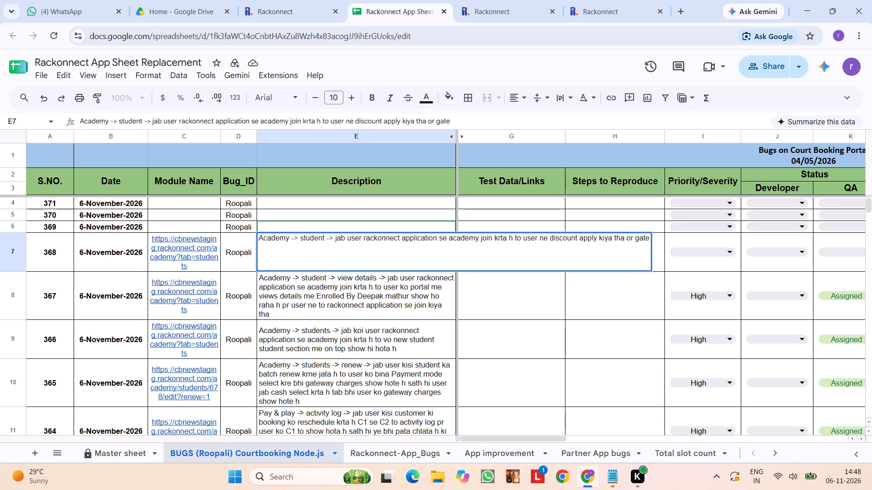
type("way gh")
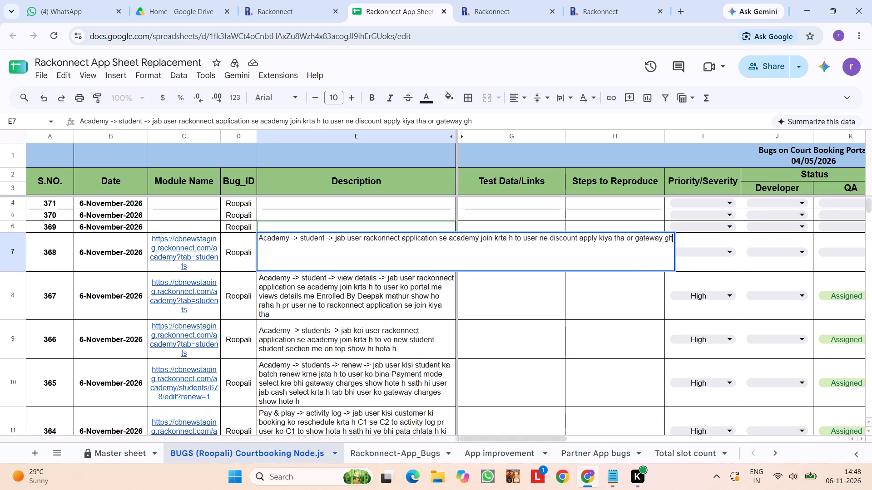
key("BackSpace")
key("BackSpace")
type("charges")
key("space")
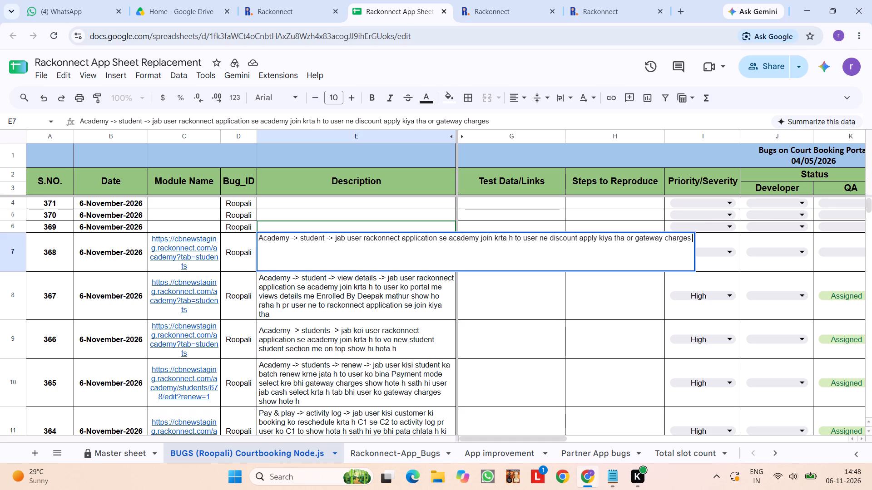
key("s")
key("BackSpace")
type("ke sath")
key("space")
type("payment")
key("space")
type("ki thi")
key("space")
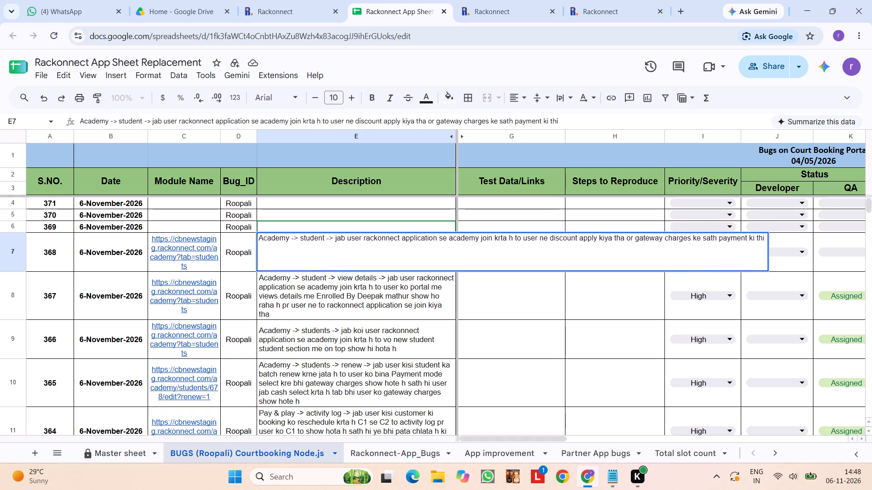
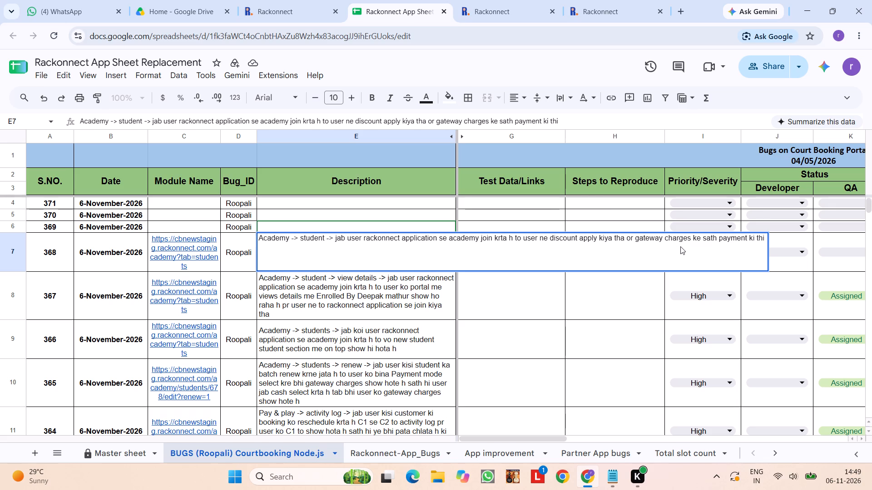
Continue bug 368's description with "pr user ko details me koi gateway charges".
type("pr user ko")
key("space")
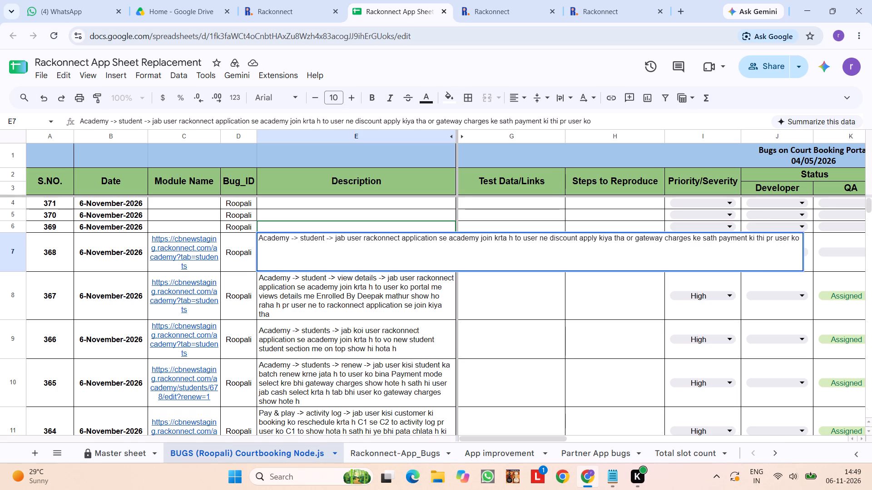
type("join")
key("BackSpace")
key("BackSpace")
key("BackSpace")
key("BackSpace")
type("details me")
key("space")
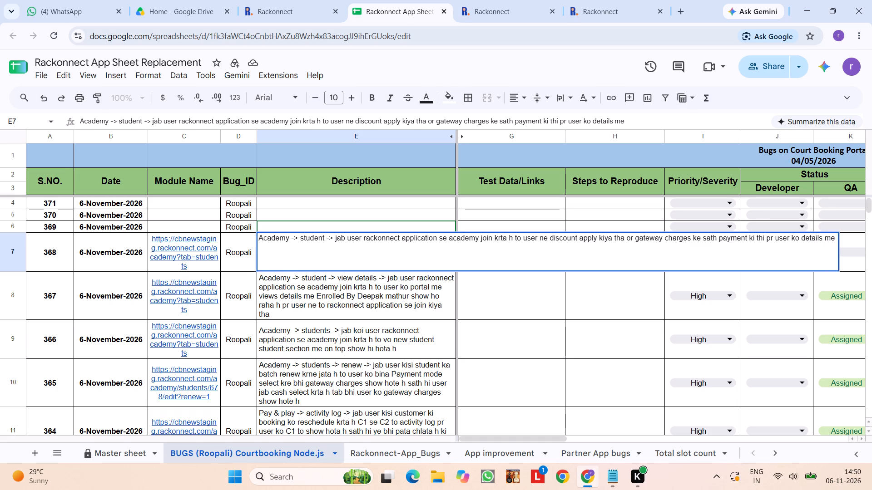
type("koi gateway charges")
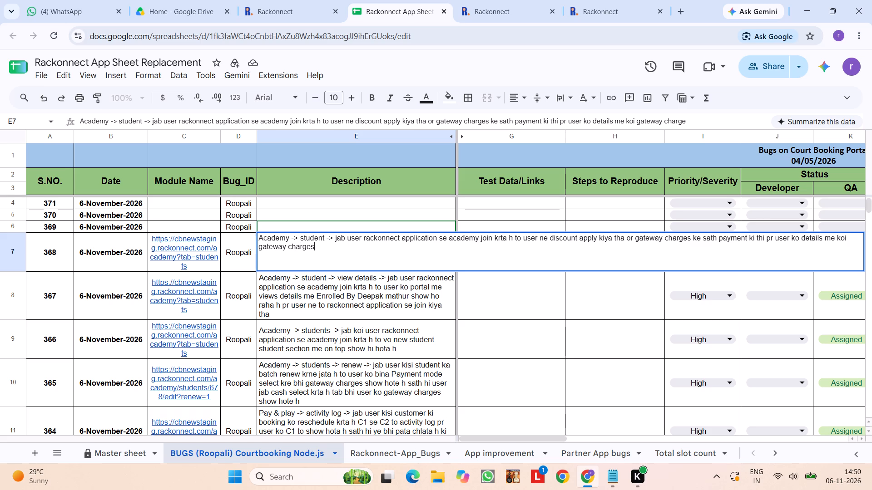
Extend bug 368's description with "show nhi ho rhe h".
key("space")
type("show nhiho")
key("space")
key("BackSpace")
key("BackSpace")
key("BackSpace")
key("space")
type("n")
key("BackSpace")
type("h")
key("space")
key("BackSpace")
type("o rhe h")
key("space")
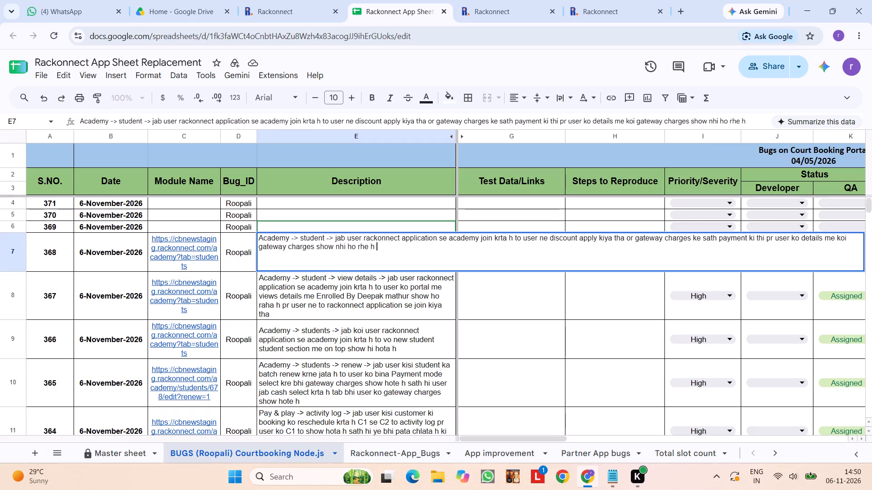
Add "na hi" to the end of bug 368's description.
type("na ho")
key("space")
key("BackSpace")
type("i")
key("space")
key("BackSpace")
key("BackSpace")
key("BackSpace")
type("i")
key("space")
left_click(521, 0)
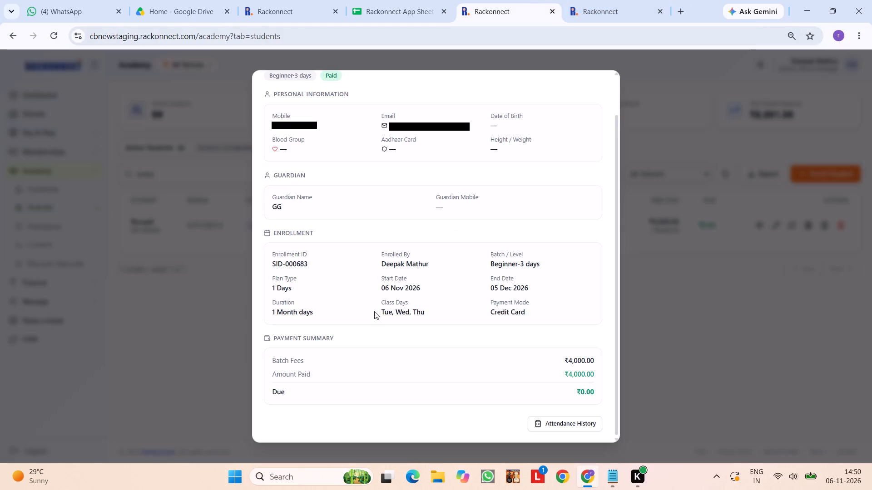
scroll(382, 328, "down", 3)
left_click(773, 254)
double_click(410, 170)
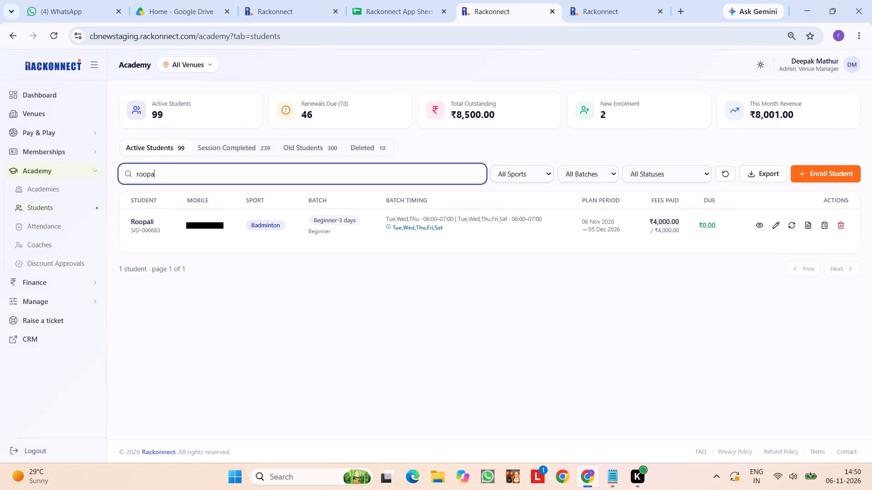
key("BackSpace")
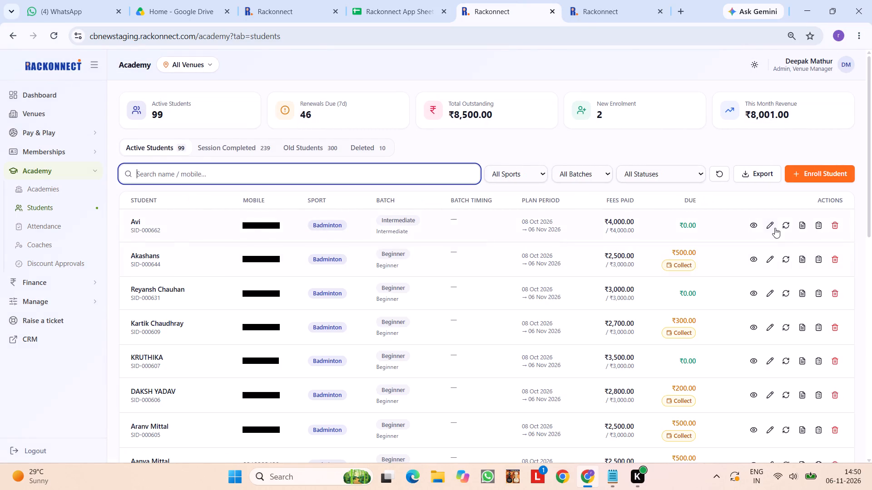
left_click(754, 228)
scroll(431, 390, "down", 2)
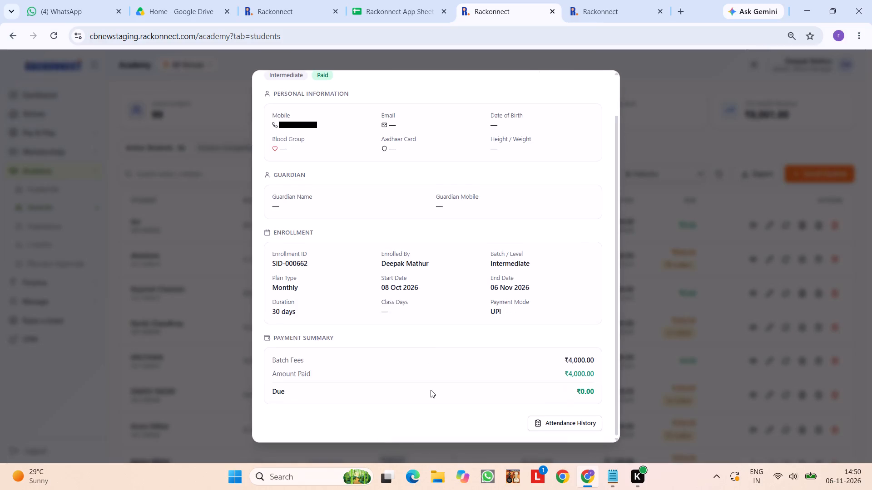
scroll(431, 390, "down", 2)
left_click(658, 317)
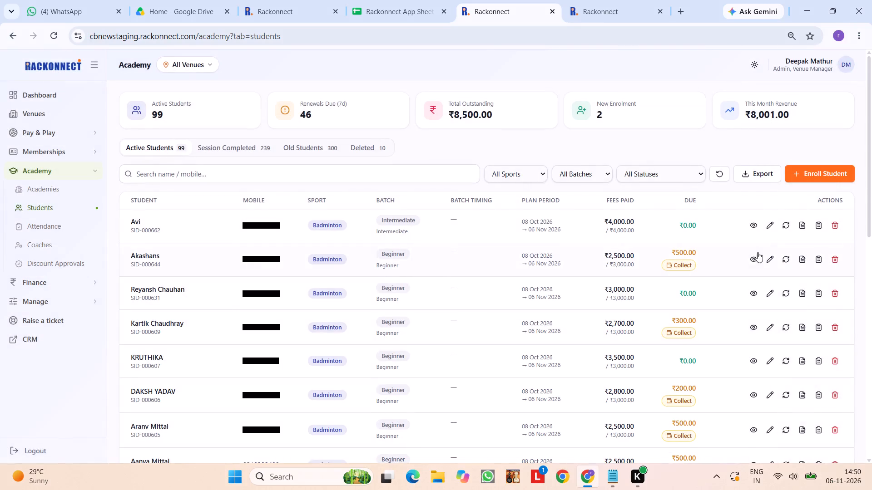
left_click(753, 261)
scroll(478, 267, "down", 3)
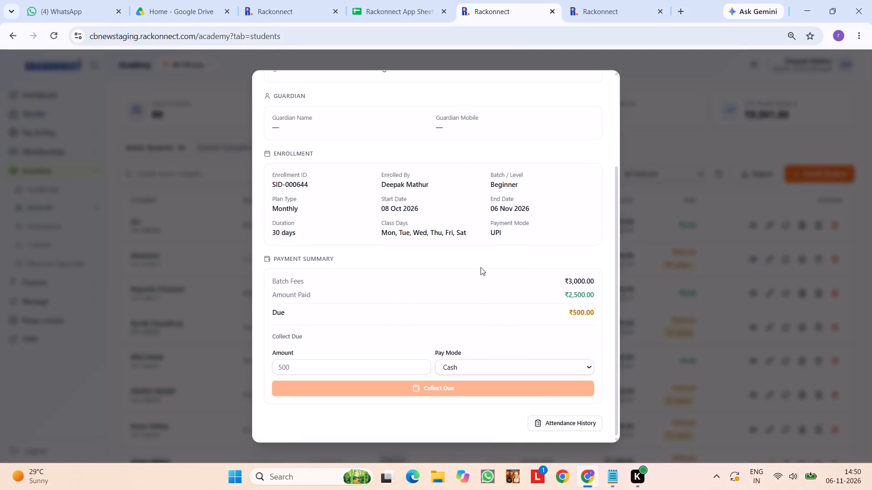
left_click(643, 268)
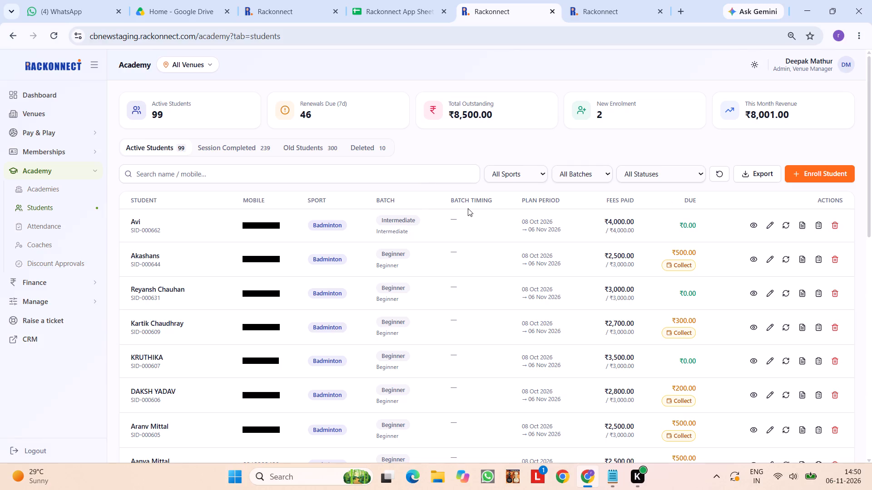
left_click(418, 181)
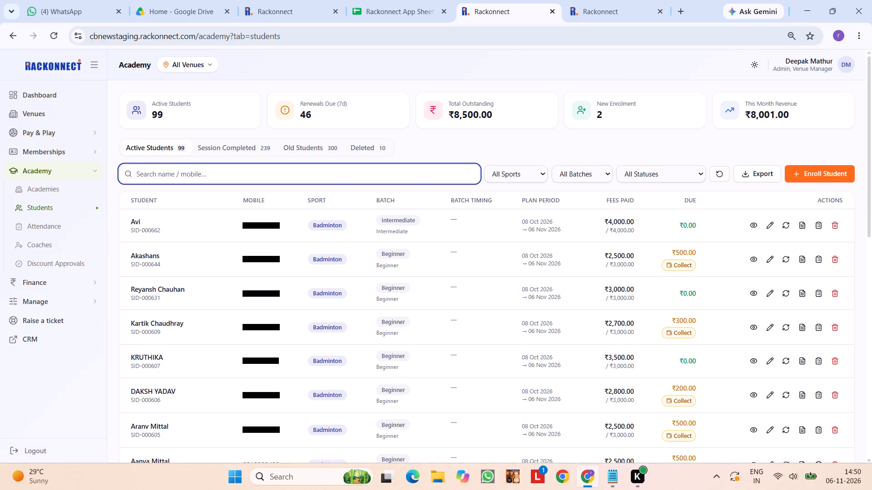
type("Roo")
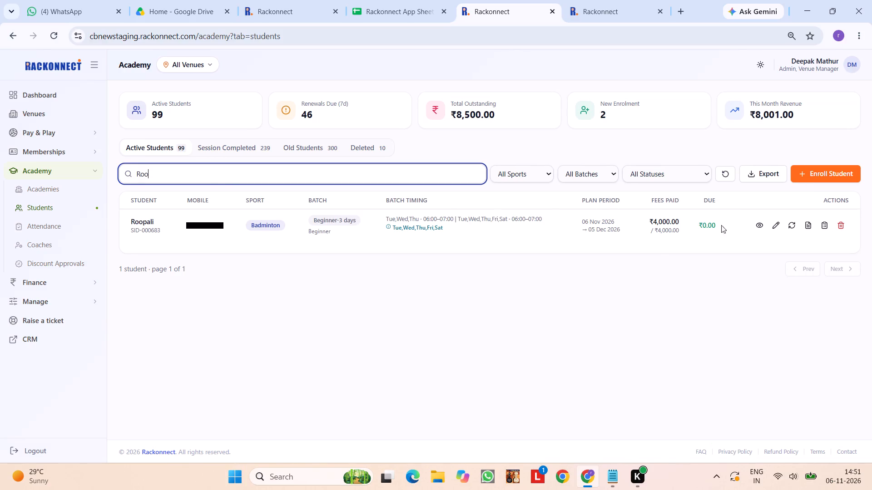
left_click(772, 221)
scroll(420, 321, "down", 4)
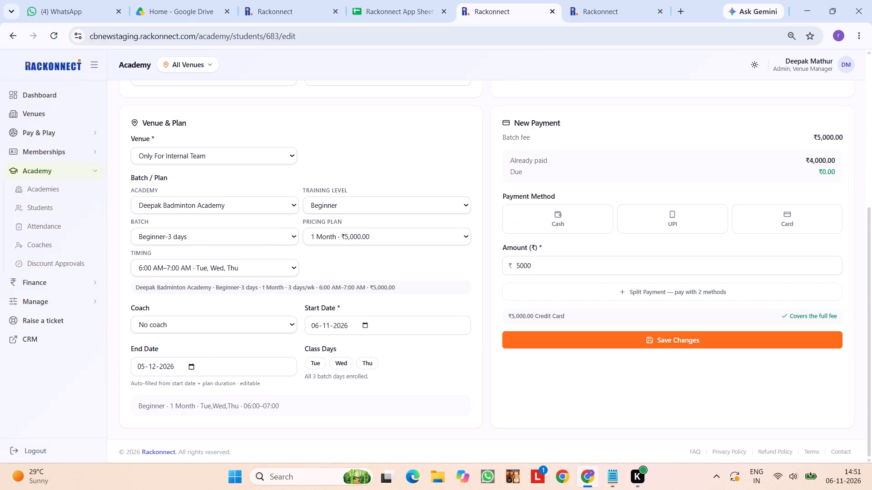
scroll(420, 321, "up", 1)
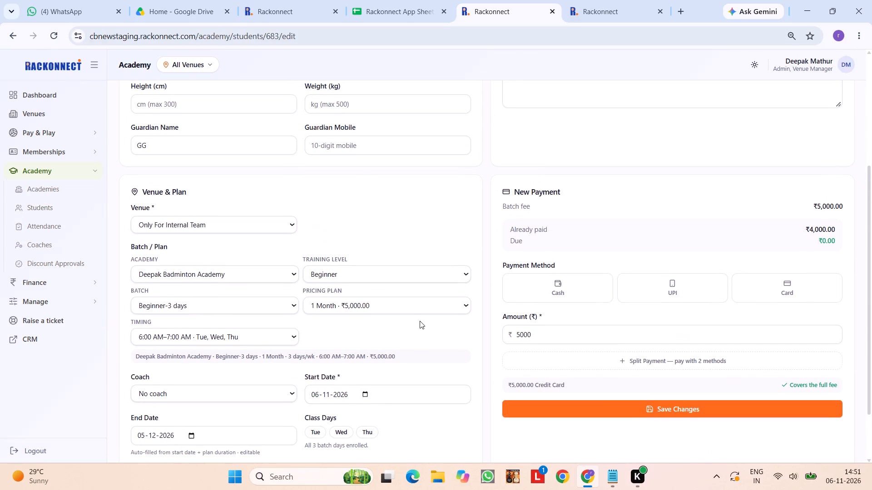
scroll(420, 321, "up", 1)
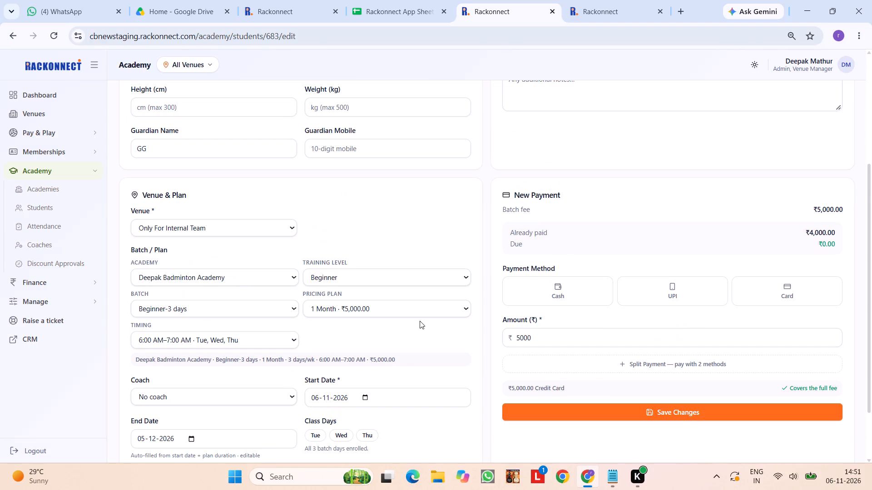
scroll(420, 321, "down", 1)
scroll(420, 321, "right", 5)
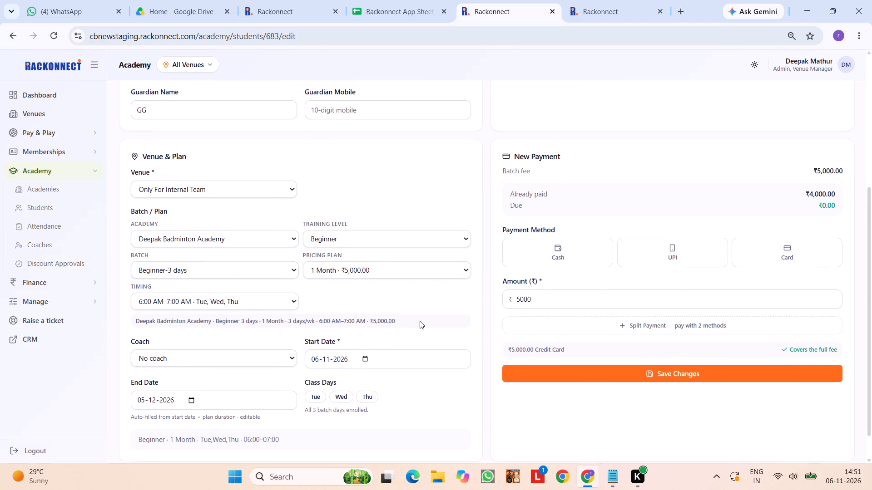
scroll(420, 321, "right", 3)
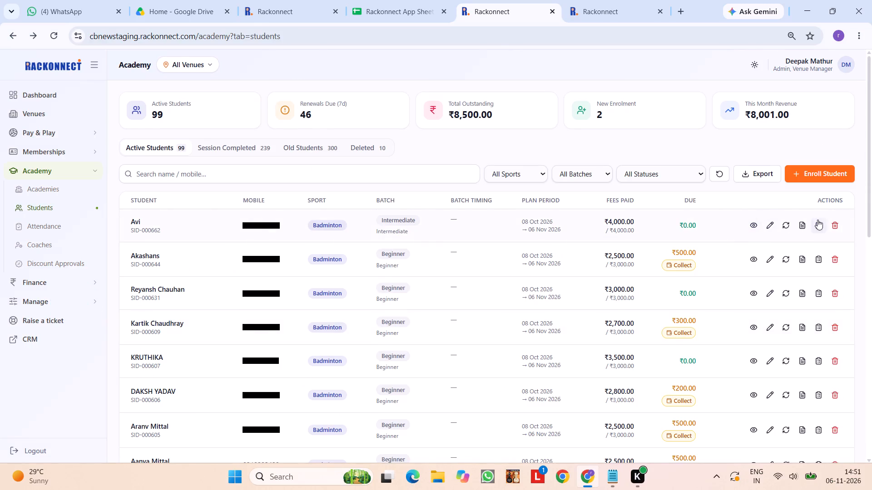
left_click(803, 223)
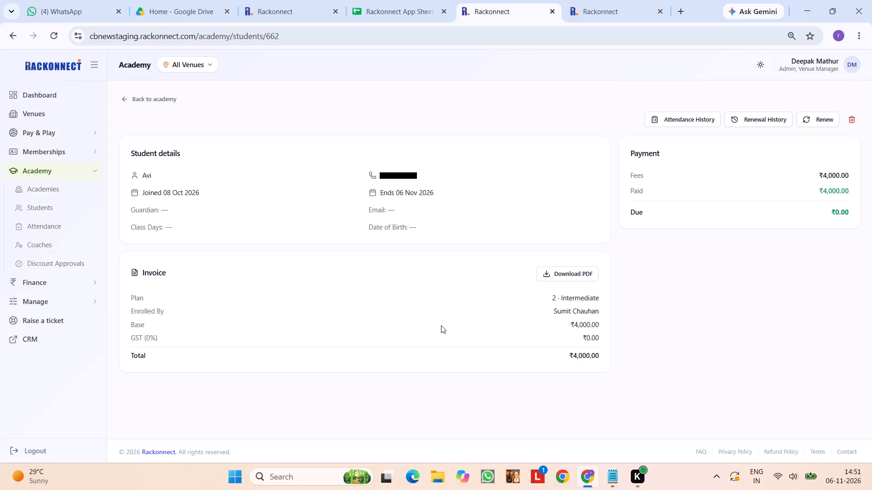
scroll(441, 325, "right", 5)
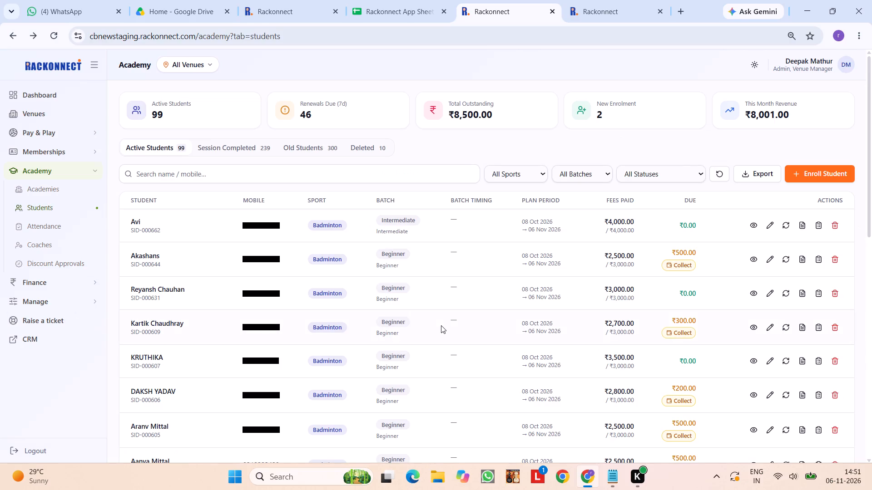
left_click(396, 170)
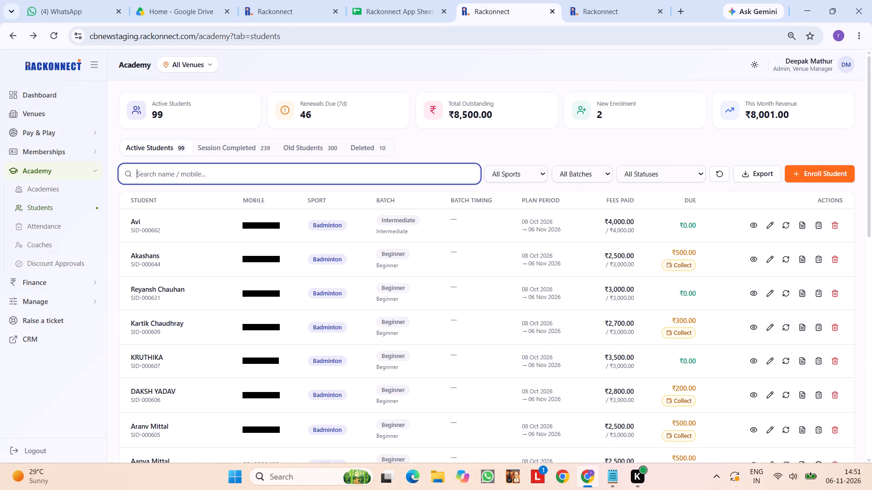
type("roo")
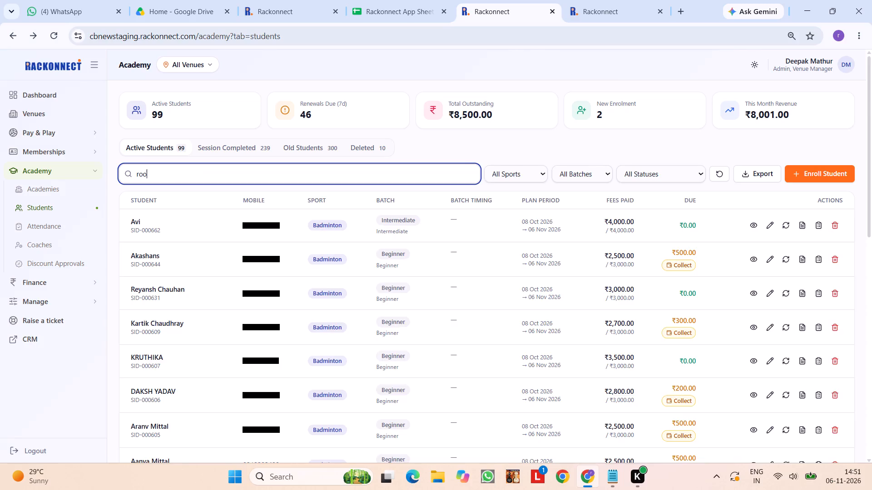
left_click(813, 228)
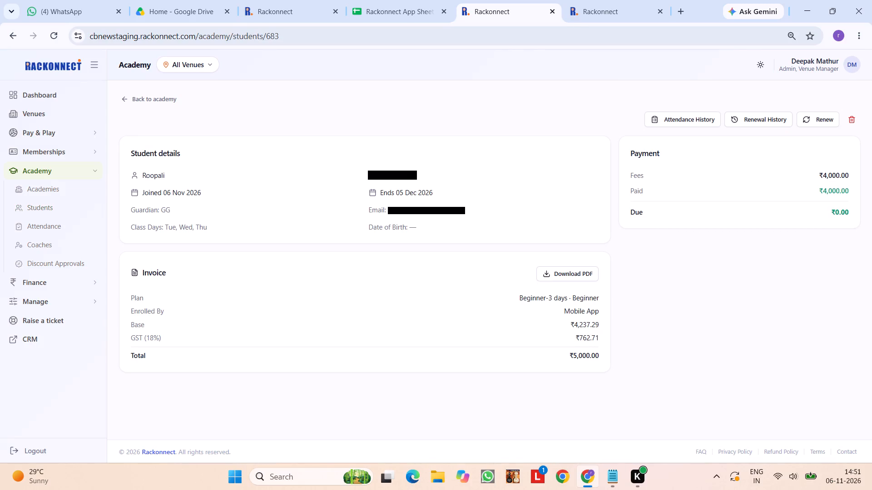
left_click_drag(560, 311, 606, 308)
left_click(606, 308)
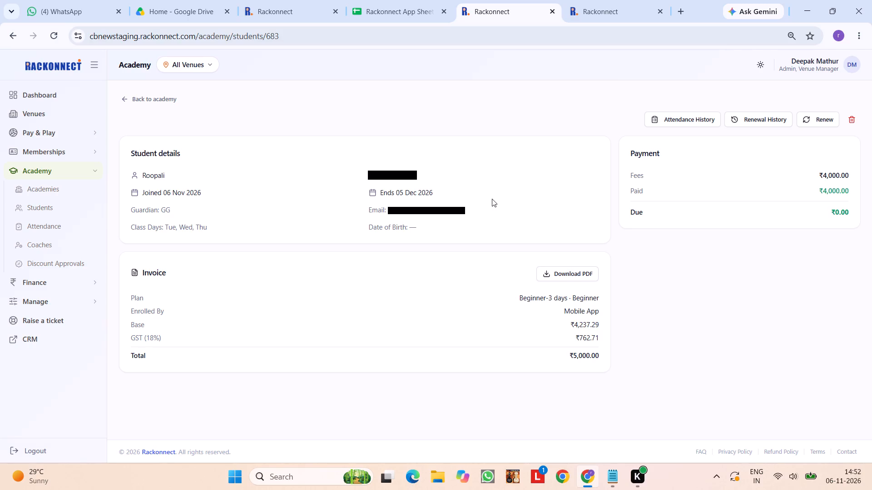
Return to the bug sheet and finish bug 368's description with "discount show hota h".
left_click(370, 0)
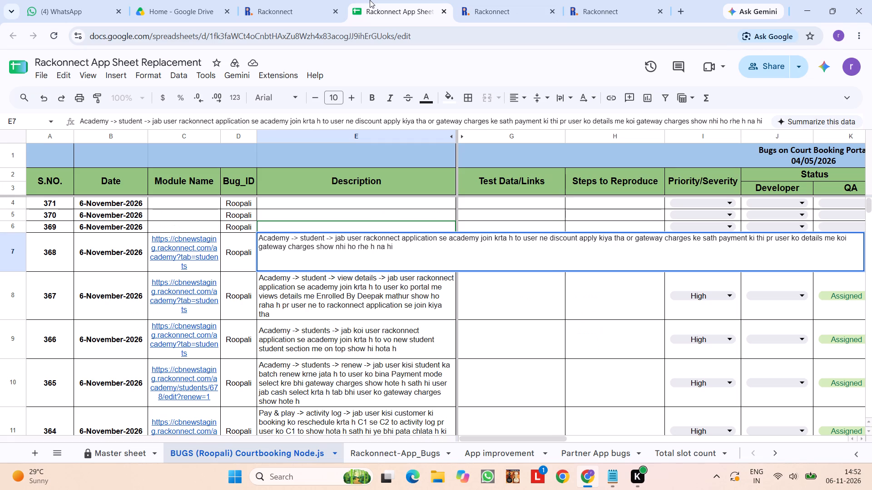
type("discount show hota h")
key("space")
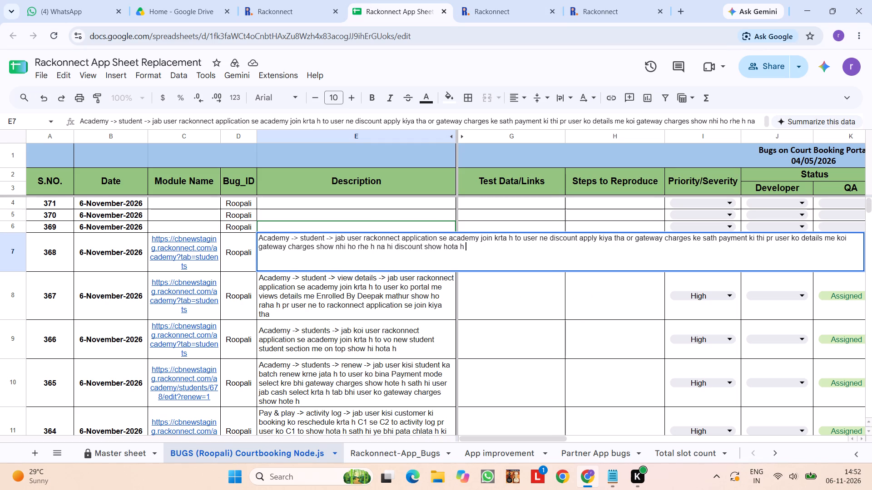
key("Return")
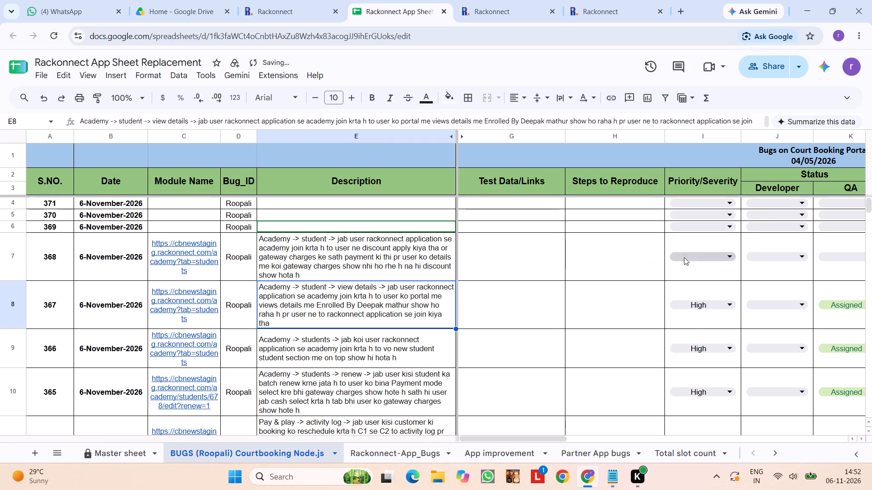
Set bug 368's priority to High and its QA status to Assigned.
left_click(691, 257)
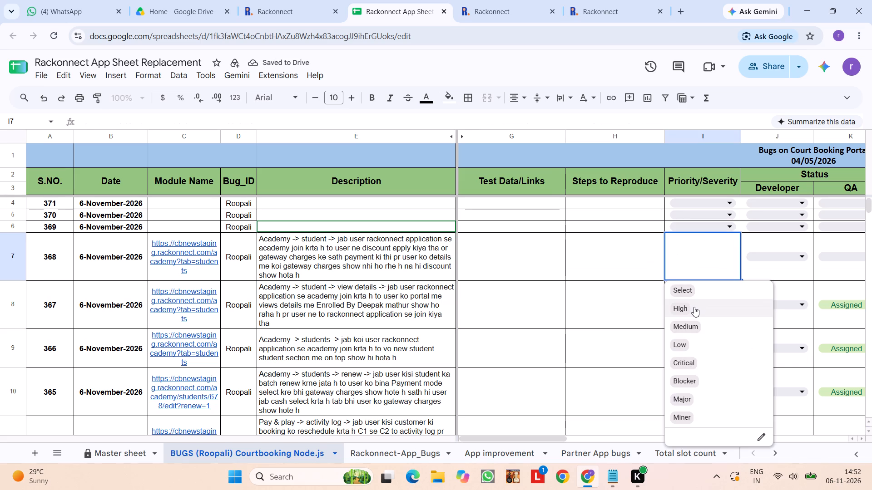
left_click(694, 307)
left_click(836, 253)
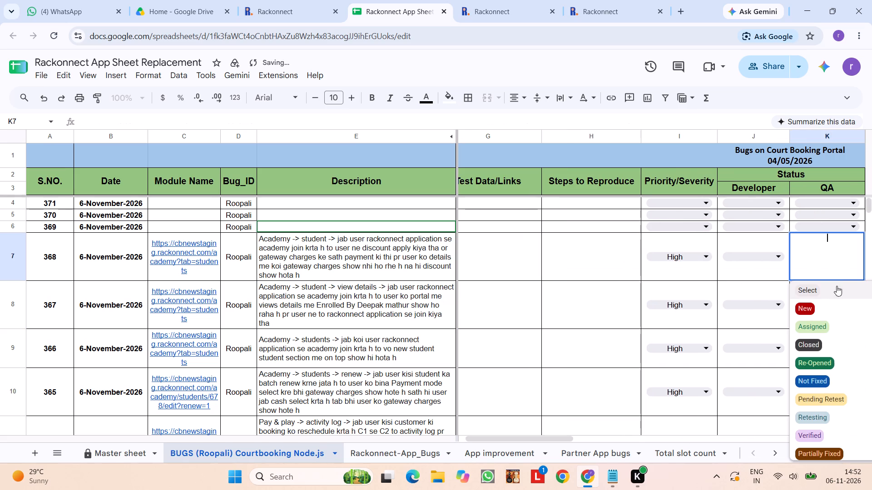
left_click(830, 308)
left_click_drag(833, 253, 828, 329)
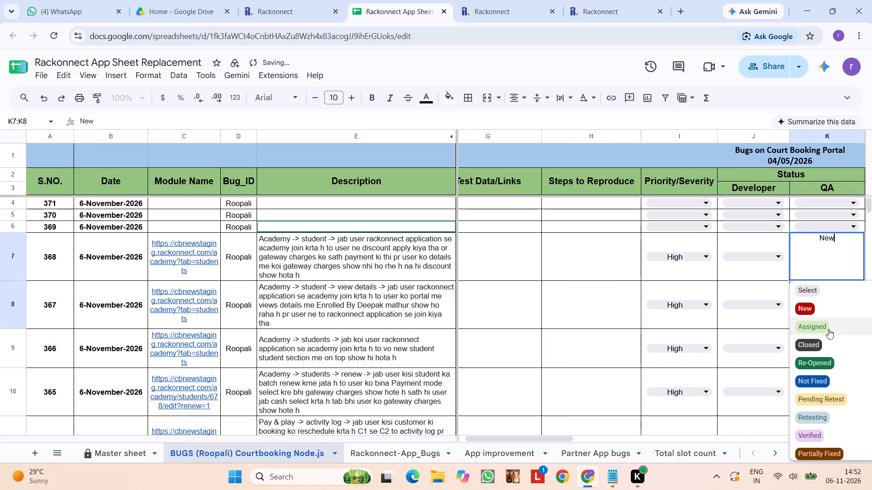
left_click_drag(828, 329, 828, 330)
left_click(828, 330)
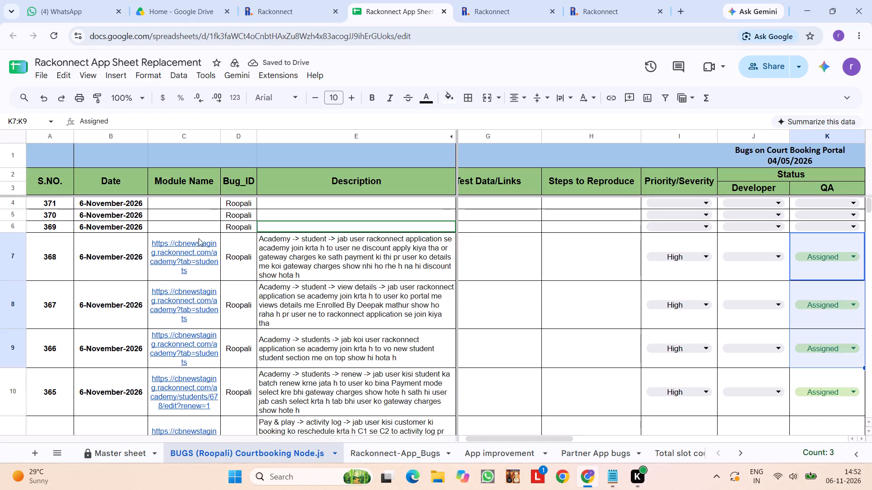
Switch back to the Rackonnect academy portal and search the active students for "roo".
left_click(555, 0)
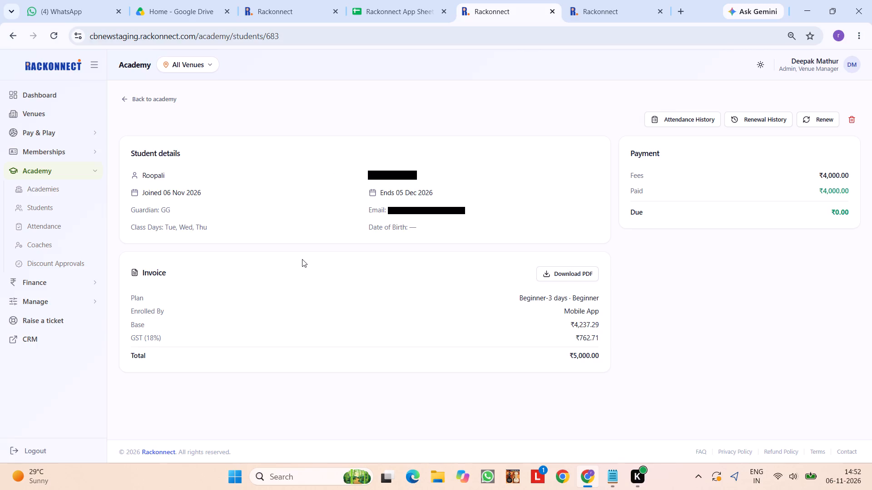
scroll(302, 259, "right", 7)
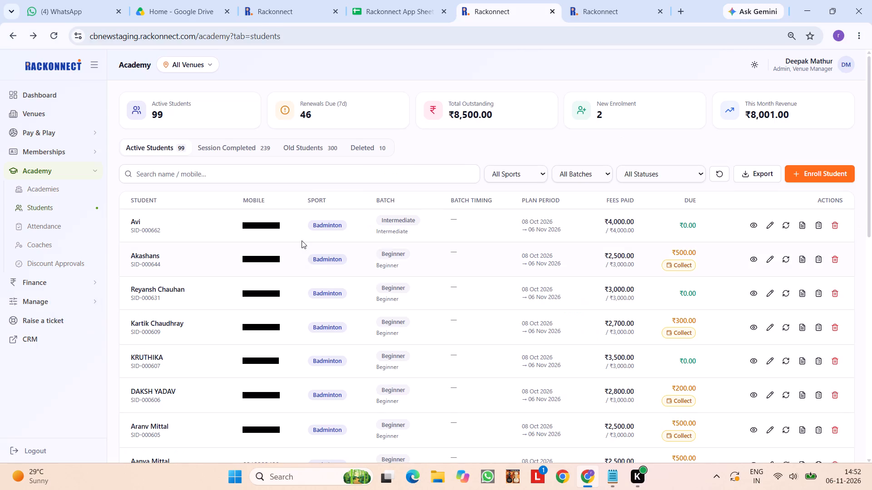
left_click(295, 176)
type("roo")
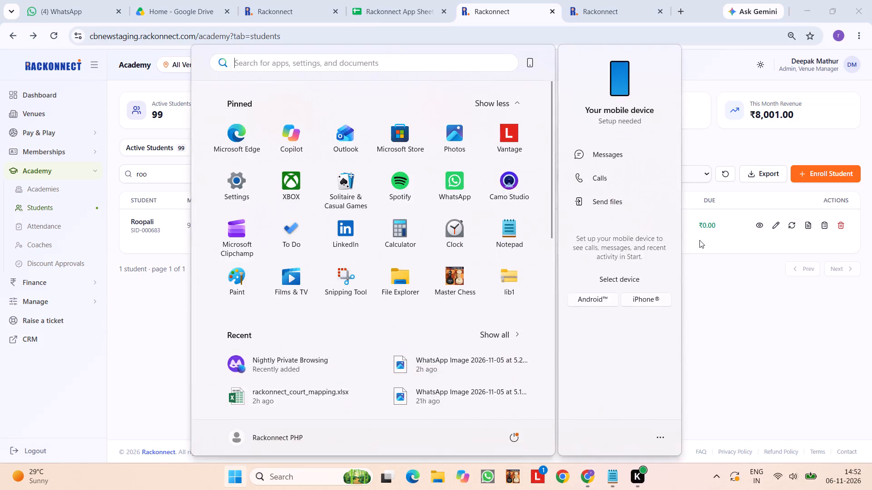
left_click(760, 230)
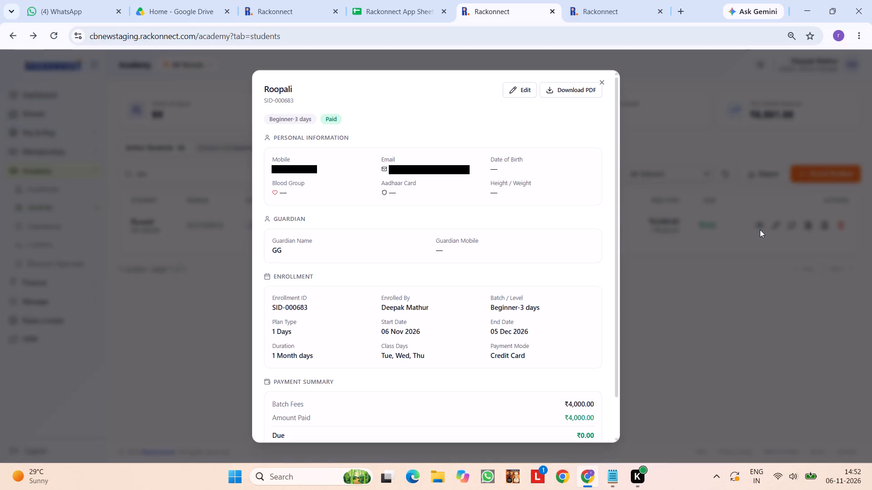
scroll(441, 260, "up", 2)
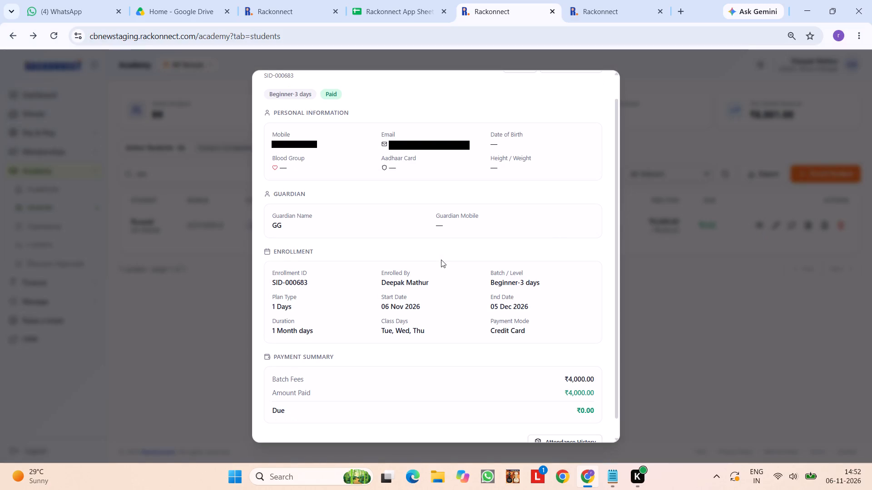
scroll(441, 260, "up", 5)
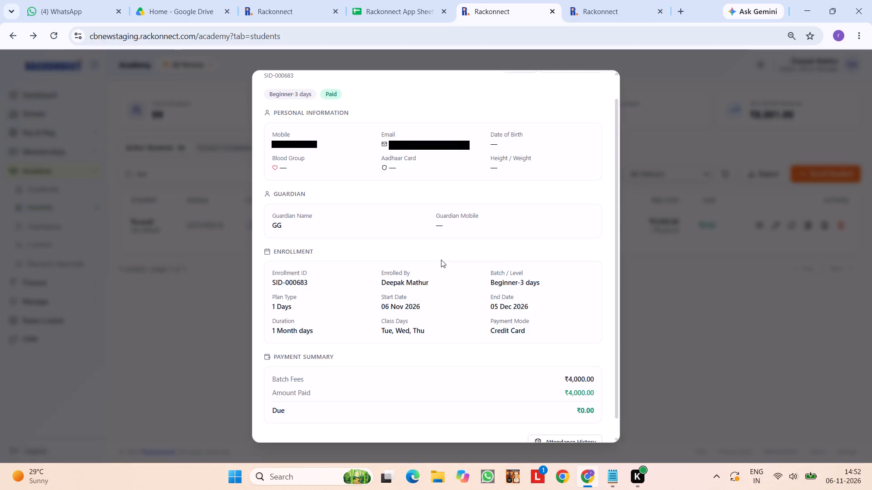
scroll(441, 260, "up", 2)
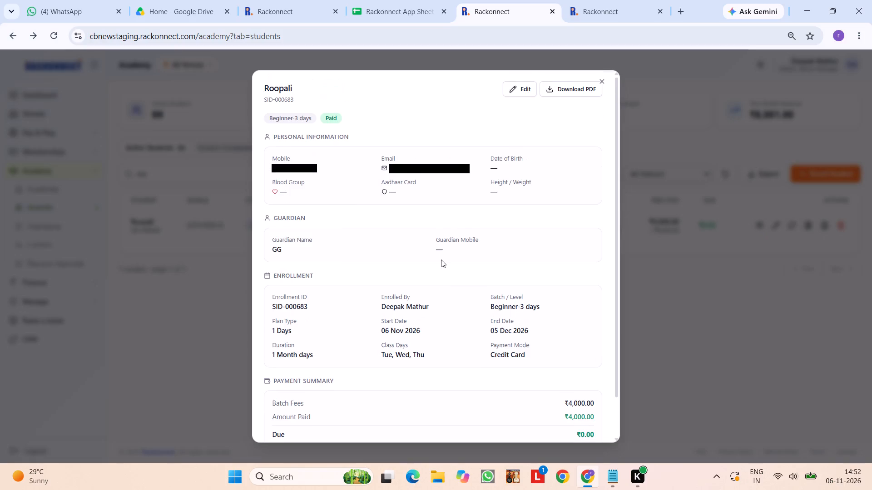
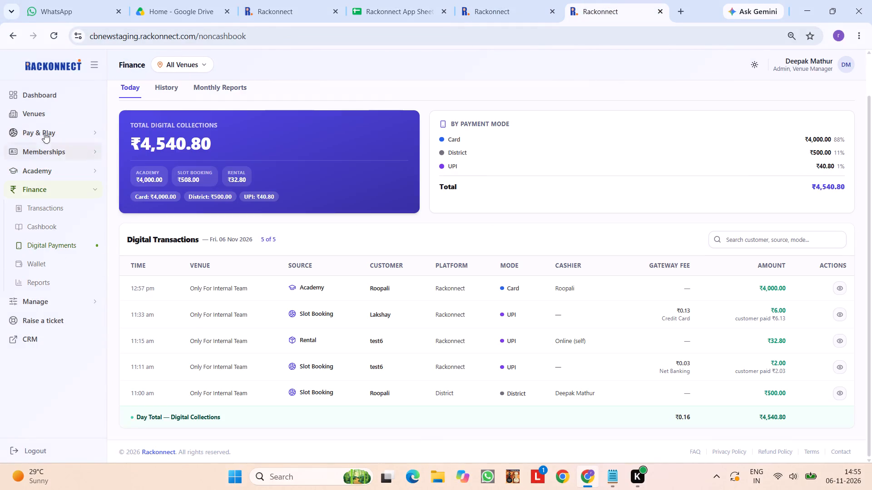
Open the Finance transactions list to review the Pay & Play payment records.
left_click(59, 209)
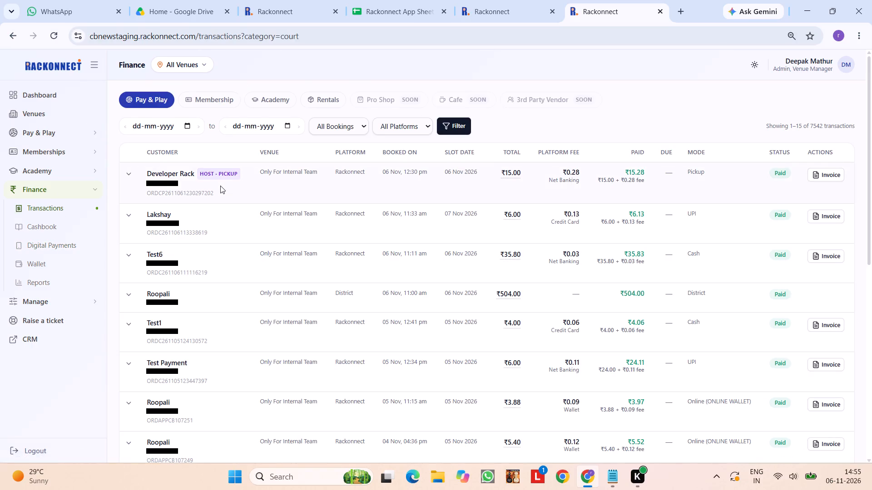
Examine the purchase details and payment history of the 06 Nov, 12:57 pm purchase in the Academy finance transactions.
left_click(266, 104)
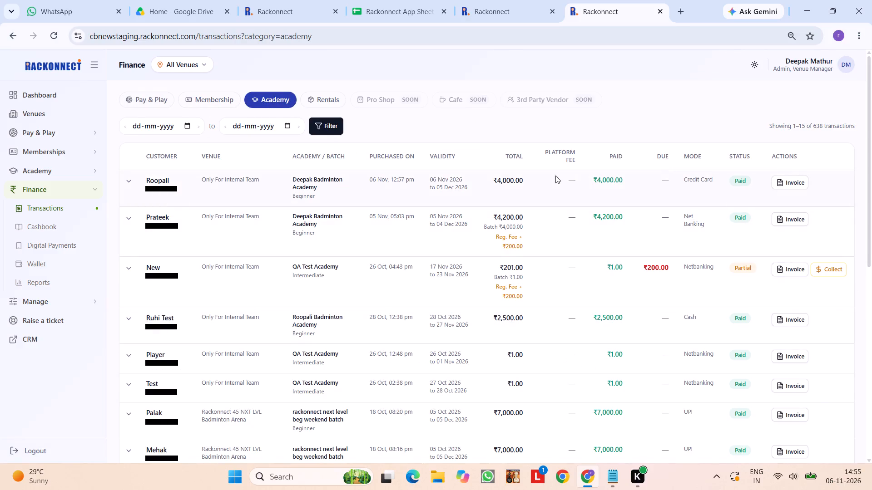
left_click(129, 183)
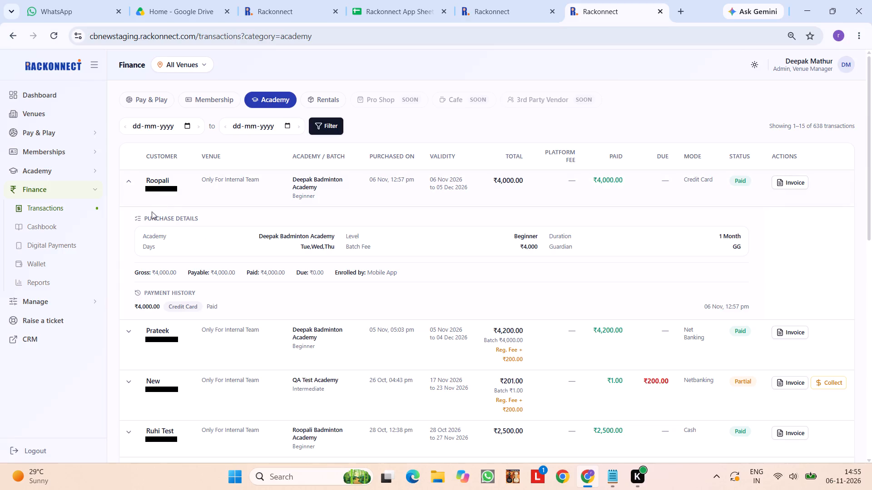
left_click(140, 219)
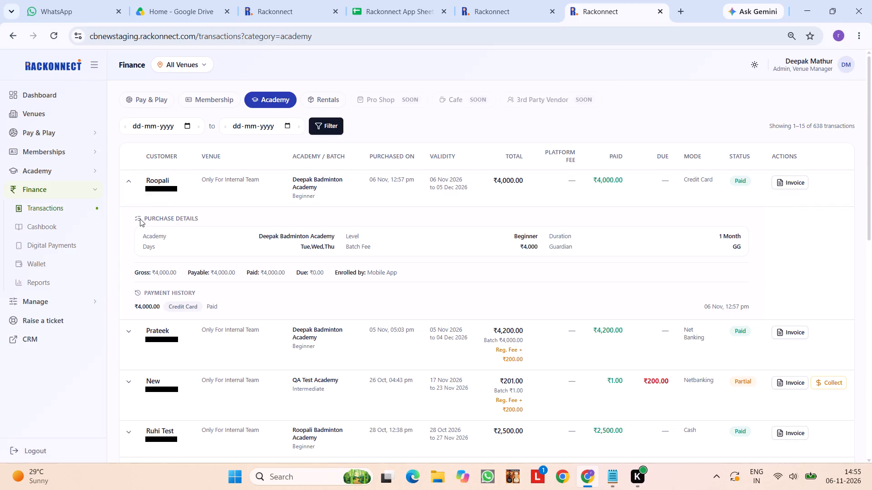
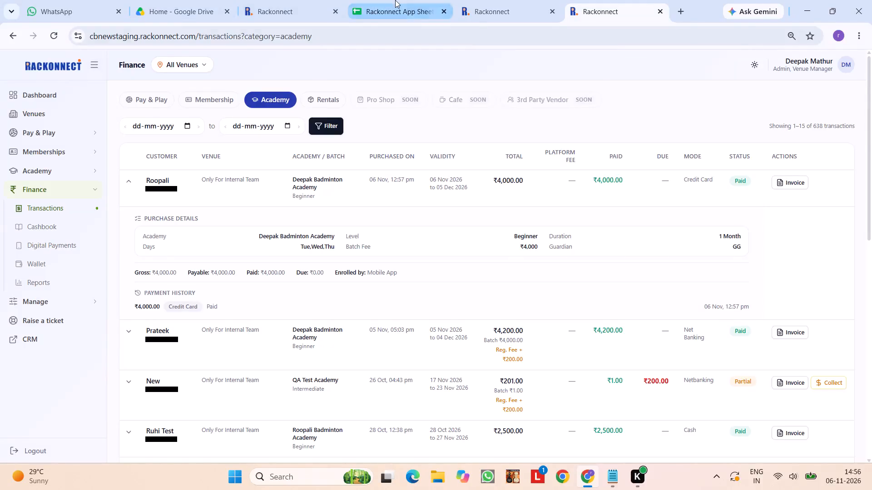
Copy the portal's Academy finance transactions address into bug 369's Module Name cell in the bug tracking sheet.
left_click(395, 0)
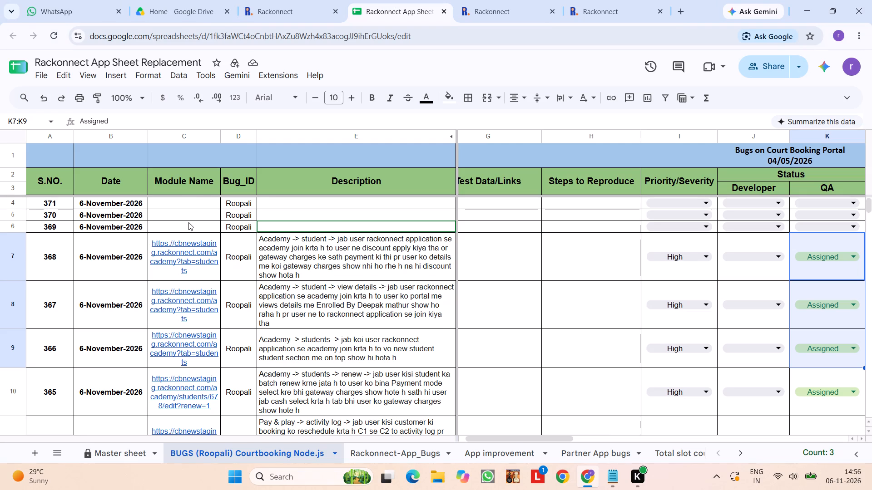
left_click(188, 222)
left_click(278, 0)
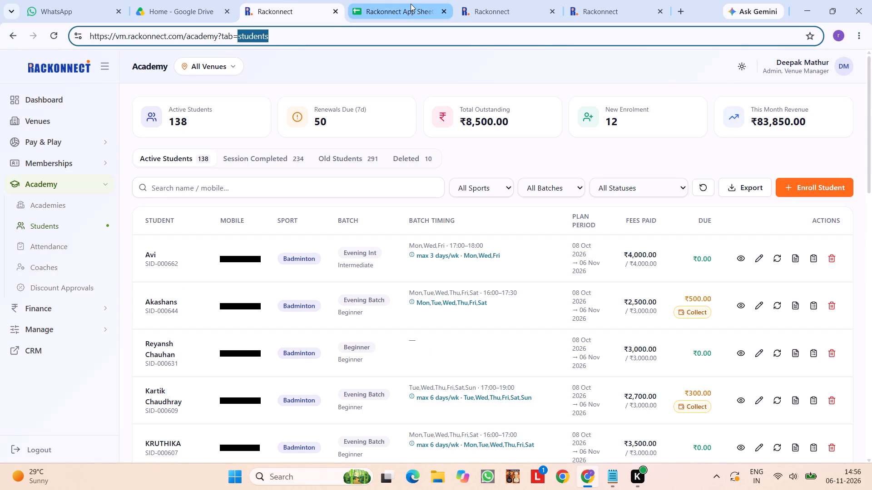
left_click(480, 0)
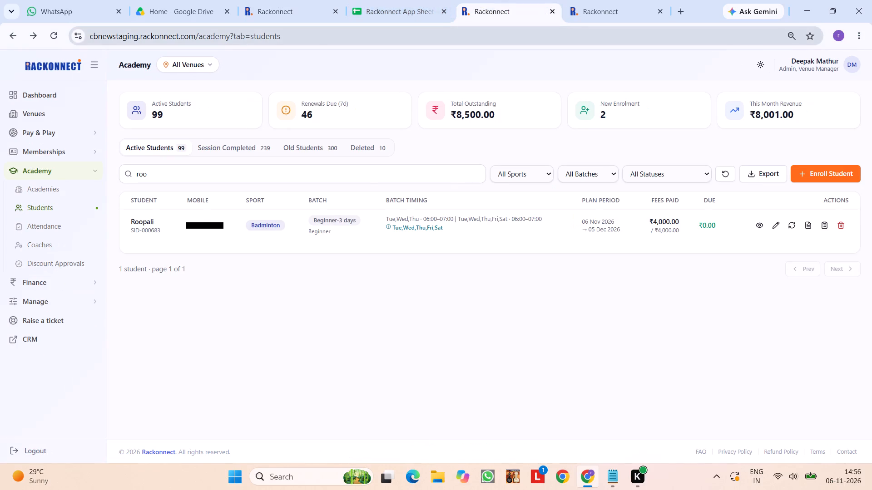
left_click(573, 0)
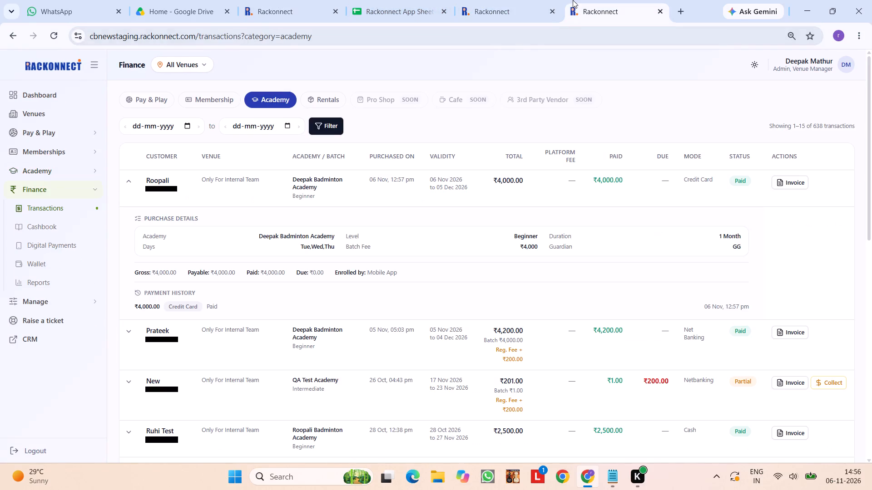
triple_click(382, 40)
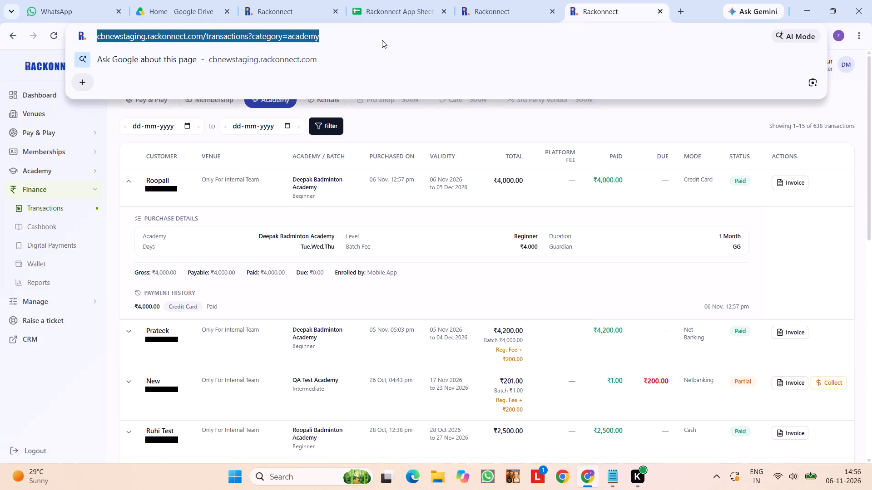
key("ctrl+c")
key("ctrl+c")
key("ctrl+c")
left_click(394, 0)
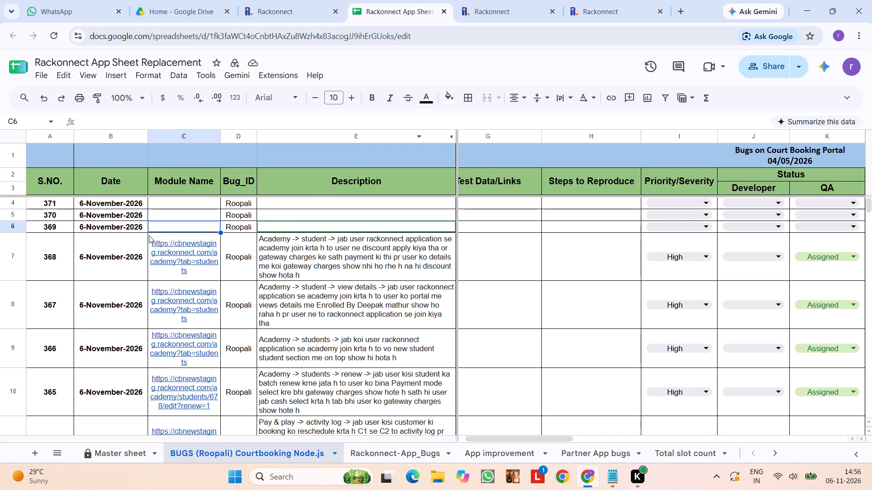
left_click(166, 225)
key("ctrl+v")
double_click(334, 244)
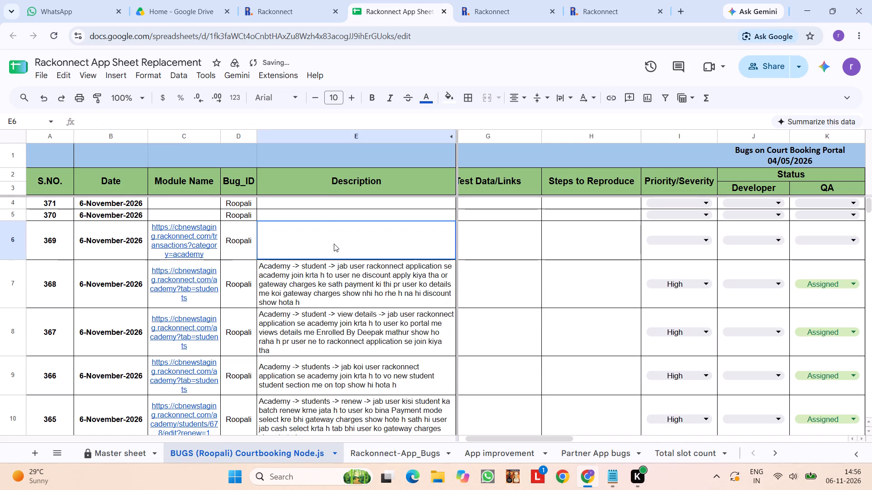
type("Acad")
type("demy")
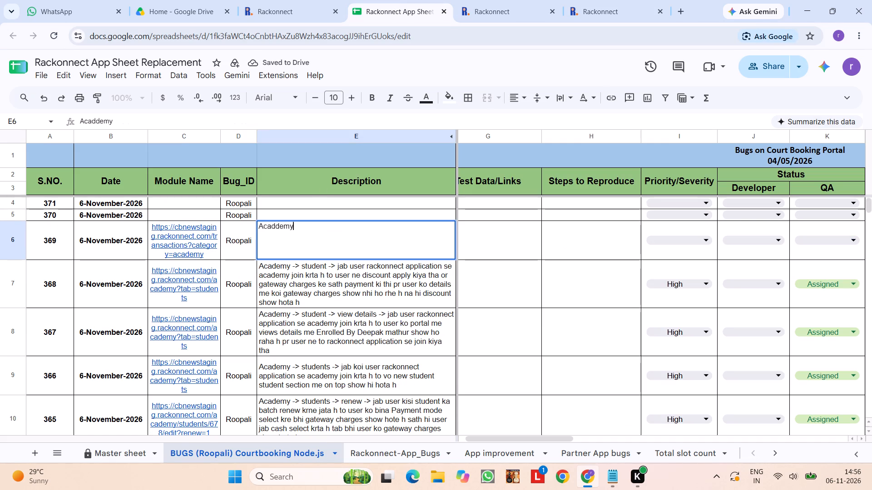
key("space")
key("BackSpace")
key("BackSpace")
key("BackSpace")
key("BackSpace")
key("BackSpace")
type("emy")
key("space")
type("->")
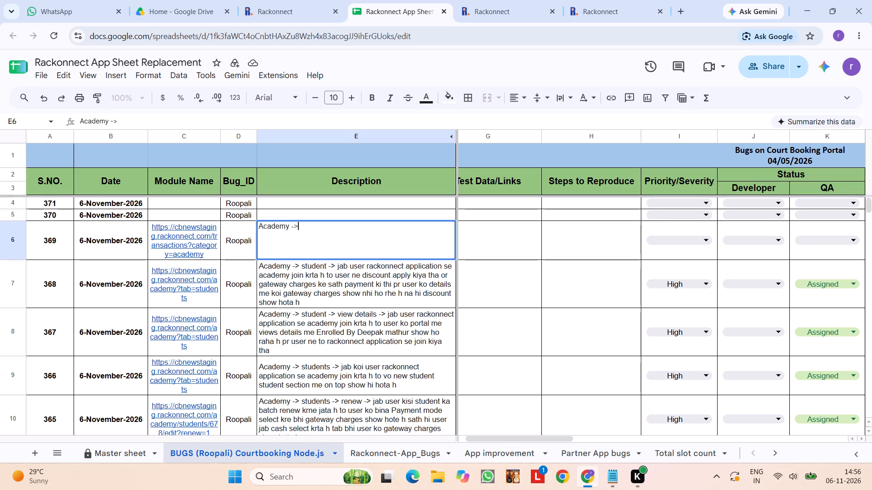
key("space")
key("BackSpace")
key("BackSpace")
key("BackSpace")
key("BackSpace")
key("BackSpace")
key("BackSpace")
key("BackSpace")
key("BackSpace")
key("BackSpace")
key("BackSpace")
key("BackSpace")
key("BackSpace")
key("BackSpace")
Begin bug 369's description with "Finance -> transaction -> user ne".
type("Fi")
type("nance ->")
key("space")
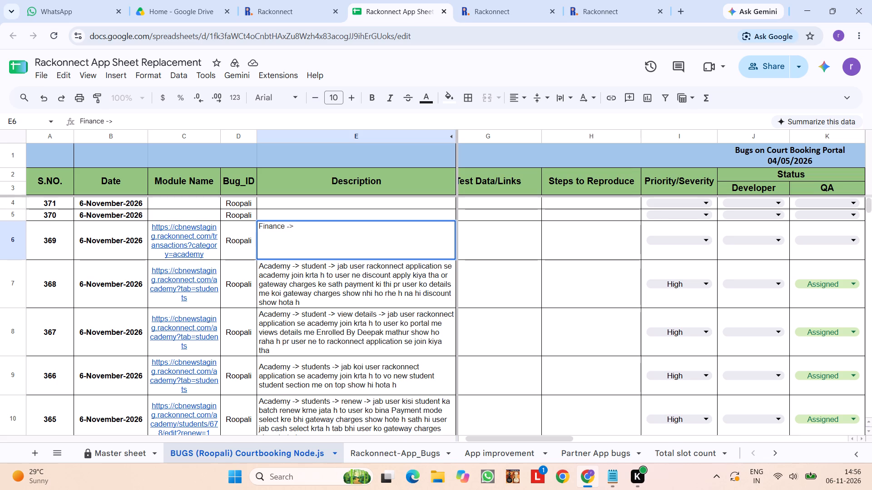
type("transaction")
key("space")
key("minus")
type("> user ne")
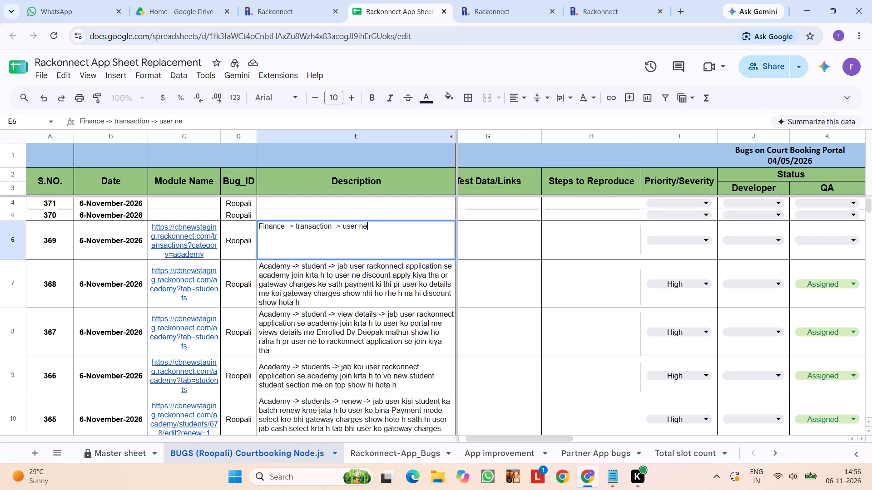
Continue bug 369's description with "rackonnect application se academy join ki thi or".
key("space")
type("rackonnecct applic")
key("BackSpace")
key("BackSpace")
key("BackSpace")
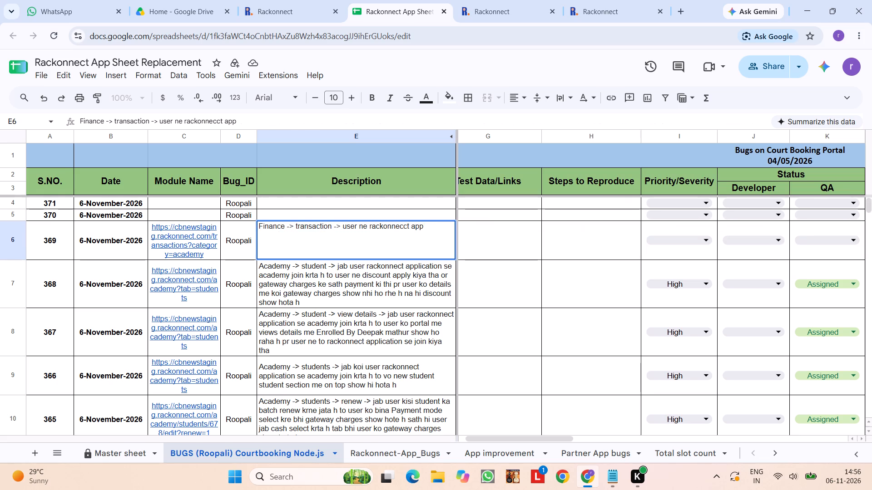
key("BackSpace")
key("BackSpace")
key("BackSpace")
key("BackSpace")
key("BackSpace")
key("BackSpace")
type("t appllic")
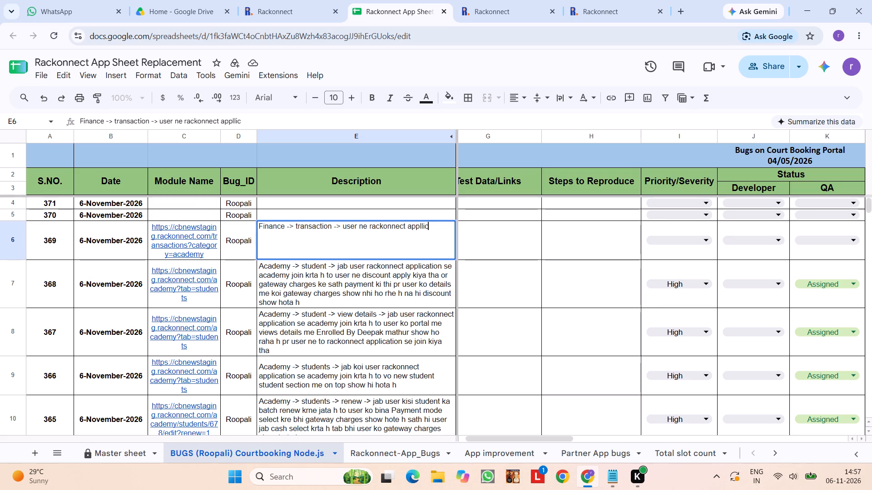
type("tion")
key("space")
key("BackSpace")
key("BackSpace")
key("BackSpace")
key("BackSpace")
key("BackSpace")
key("BackSpace")
key("BackSpace")
key("BackSpace")
key("BackSpace")
key("BackSpace")
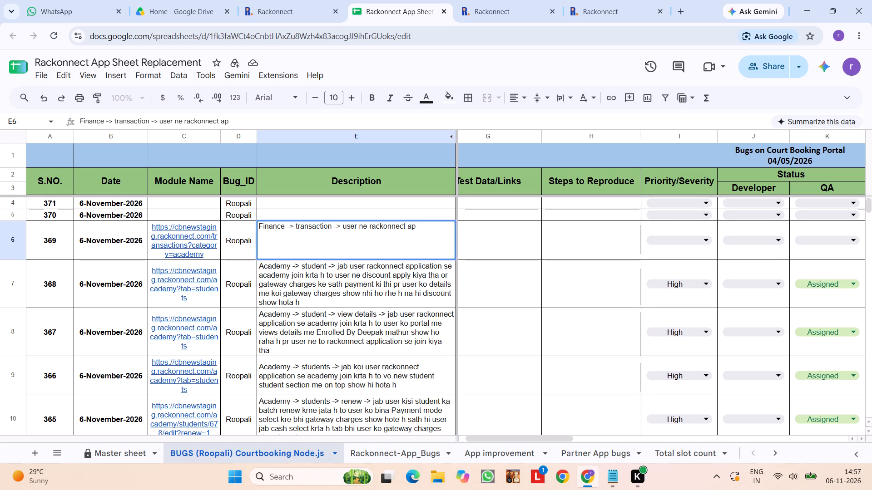
type("plication")
key("space")
type("se")
key("space")
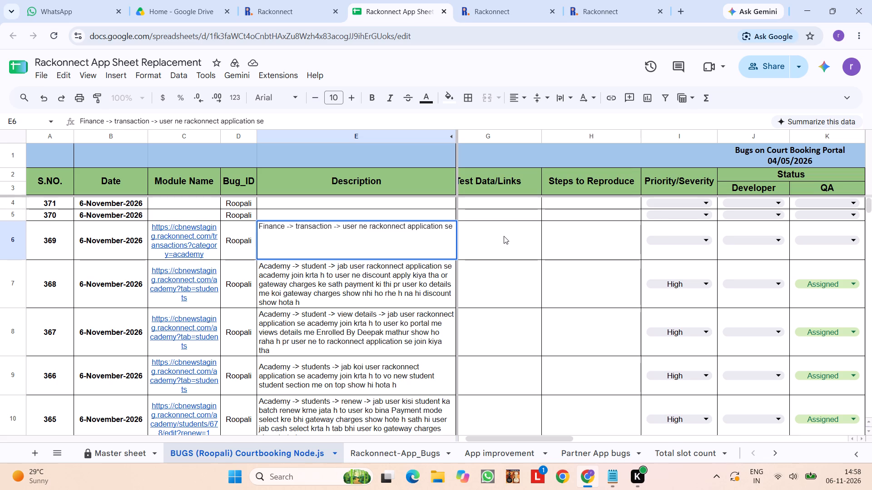
type("academy join ki thi")
key("space")
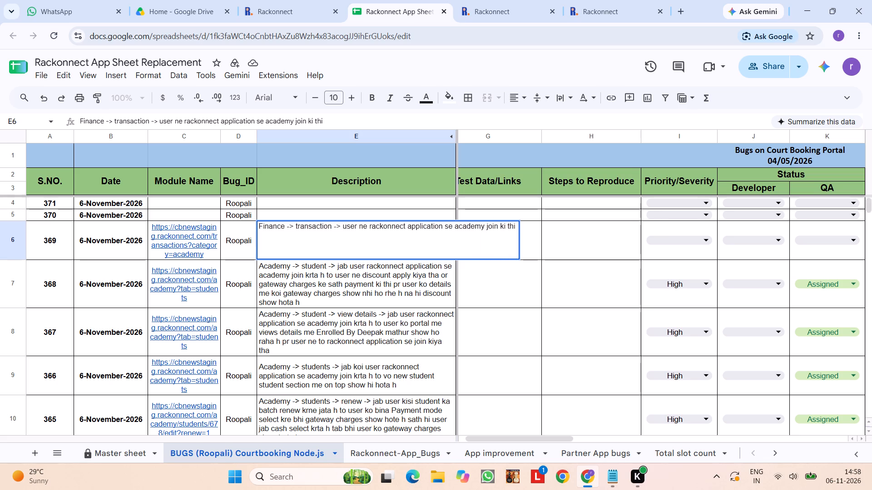
type("or")
key("space")
Extend bug 369's description with "payment gateway charges", consulting the portal's Academy finance transactions.
type("payment")
key("space")
type("dis")
key("BackSpace")
key("BackSpace")
key("BackSpace")
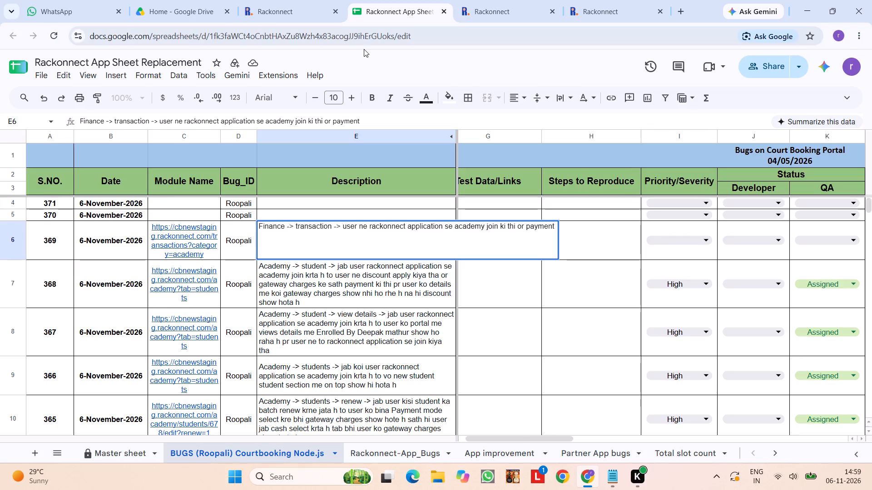
left_click(295, 0)
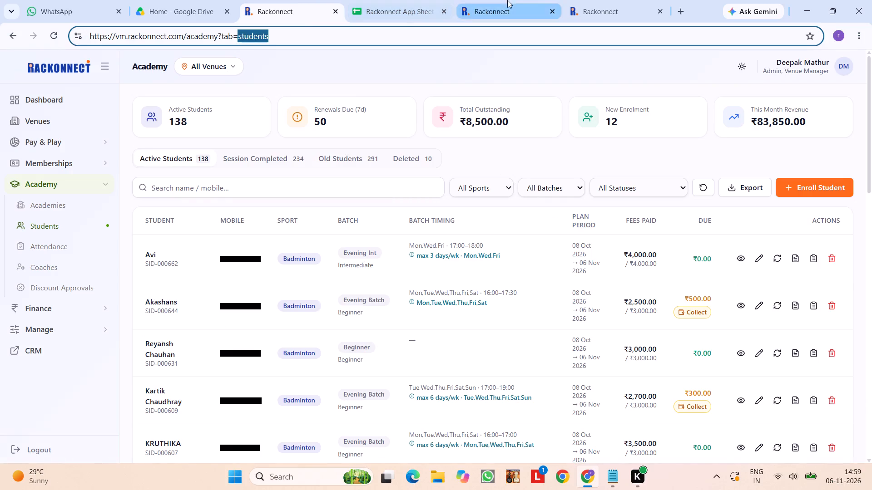
left_click(601, 4)
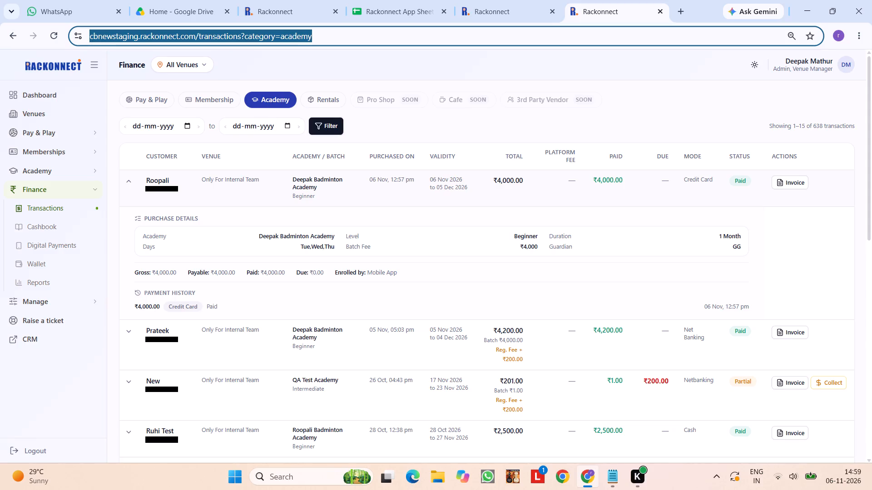
left_click(424, 0)
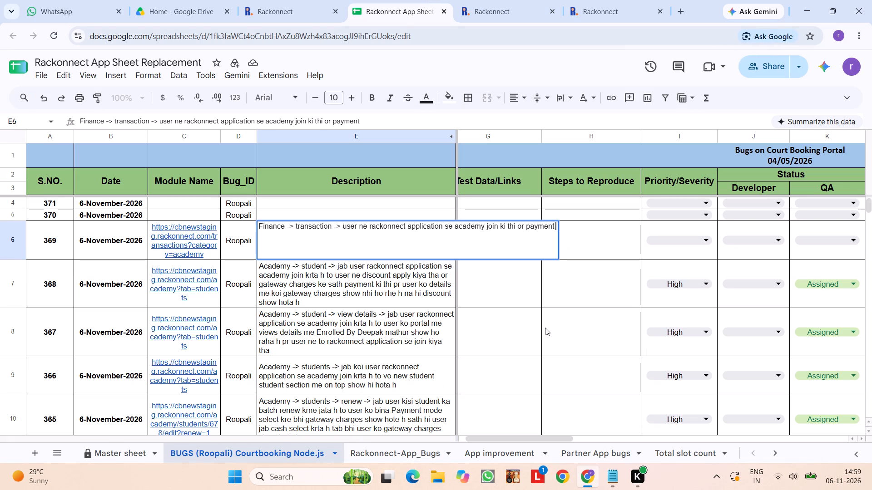
type("gateq")
key("BackSpace")
type("way charges e")
key("space")
key("BackSpace")
key("BackSpace")
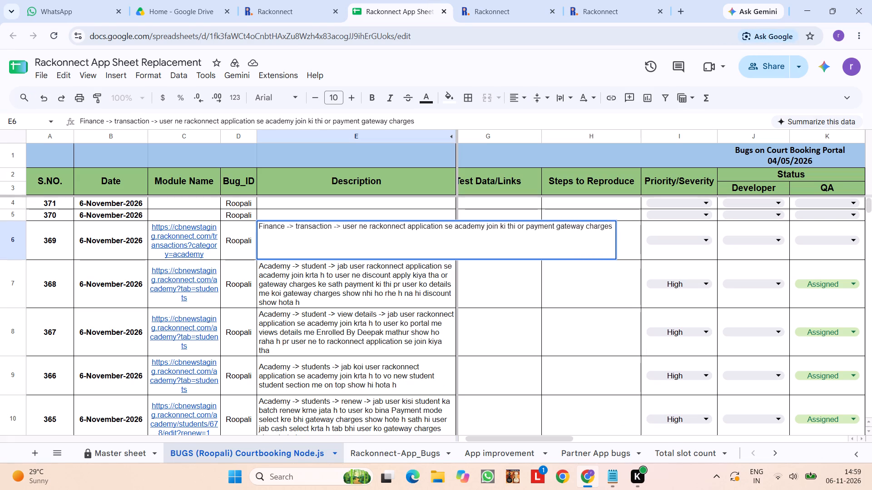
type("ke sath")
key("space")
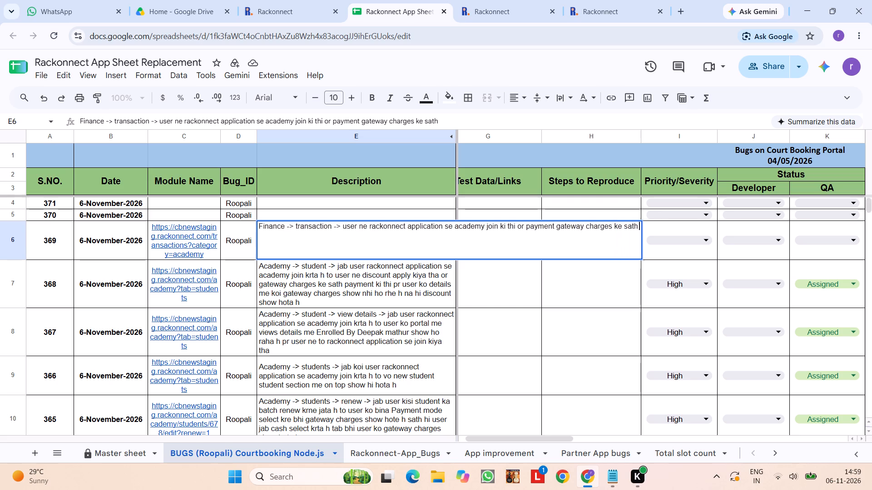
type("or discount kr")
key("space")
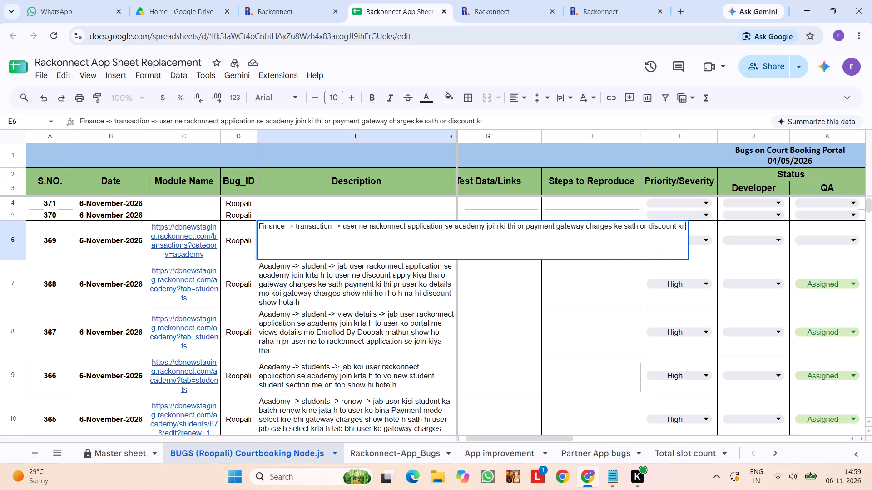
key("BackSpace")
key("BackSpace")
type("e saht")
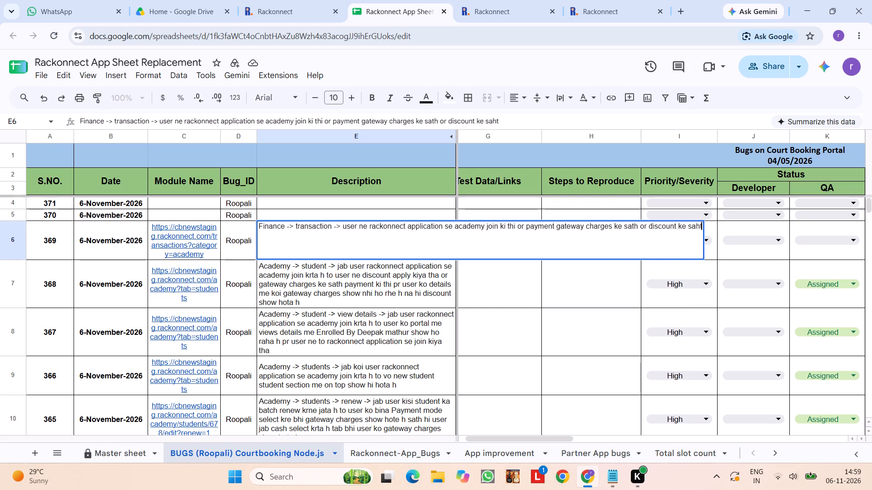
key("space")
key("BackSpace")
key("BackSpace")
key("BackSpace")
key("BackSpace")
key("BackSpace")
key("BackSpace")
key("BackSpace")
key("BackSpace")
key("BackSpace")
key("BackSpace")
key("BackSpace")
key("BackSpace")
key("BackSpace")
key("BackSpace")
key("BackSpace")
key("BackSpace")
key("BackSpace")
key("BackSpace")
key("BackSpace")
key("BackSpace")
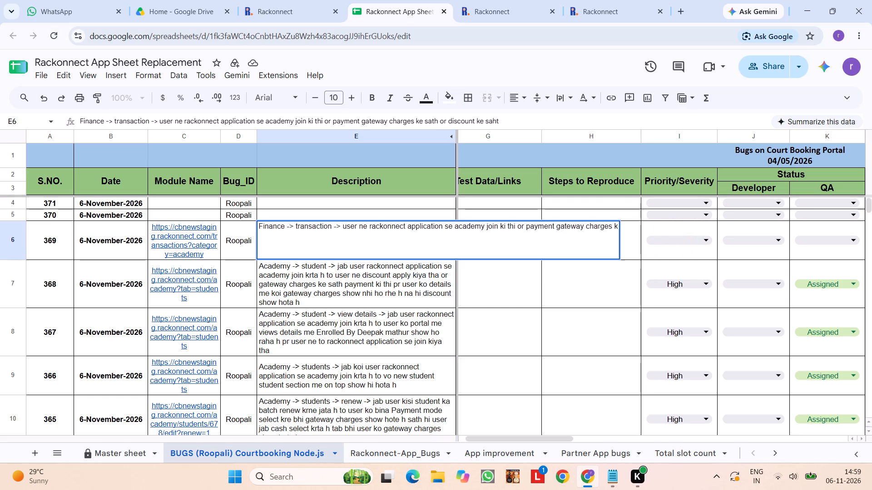
Continue bug 369's description with "or discount ke sath payment ki thi pr transaction me".
type("or")
key("space")
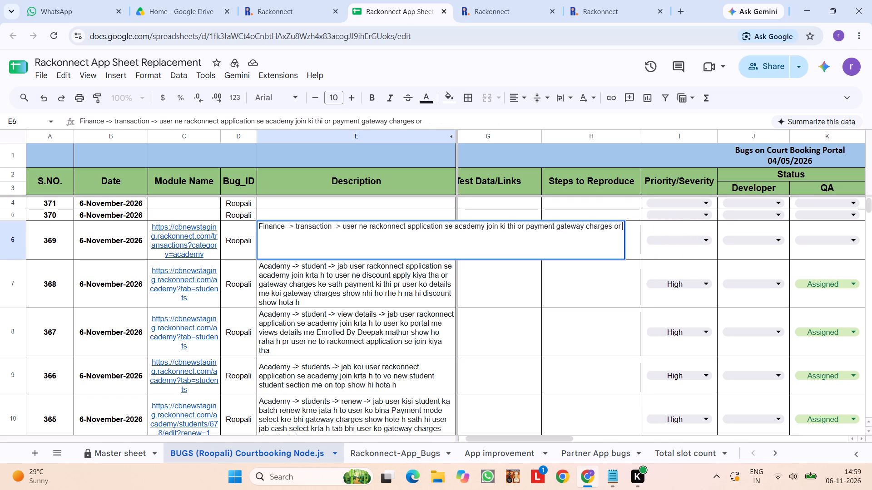
type("discount ke saht")
key("space")
key("BackSpace")
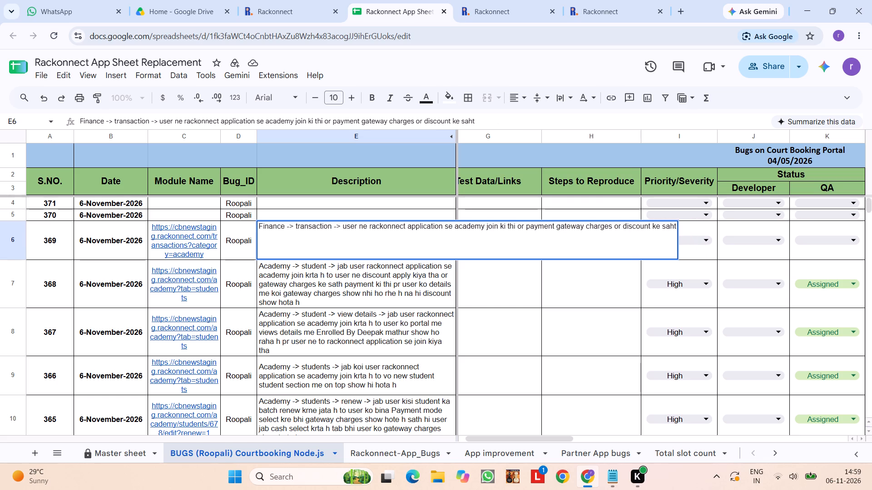
key("BackSpace")
key("BackSpace")
type("th")
key("space")
type("payment ki thi pr transaction me")
key("space")
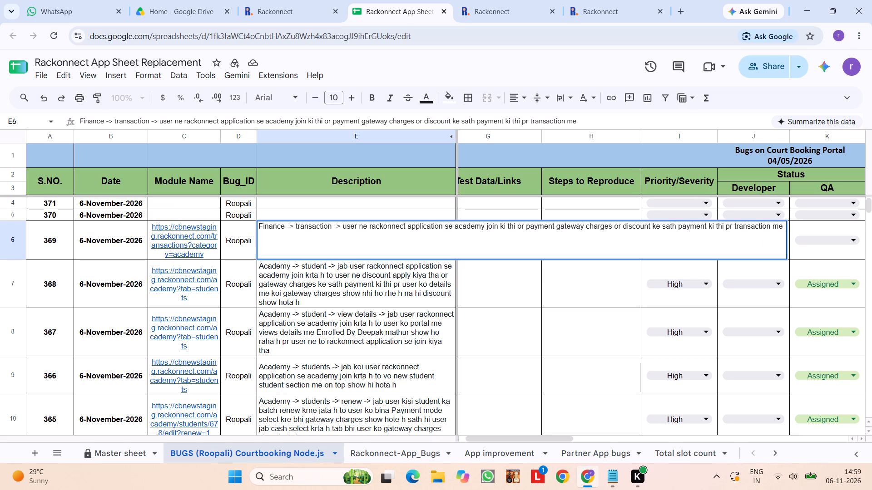
Finish bug 369's description with "user ko bs final amount show ho raha h".
type("user")
key("space")
type("ko")
key("space")
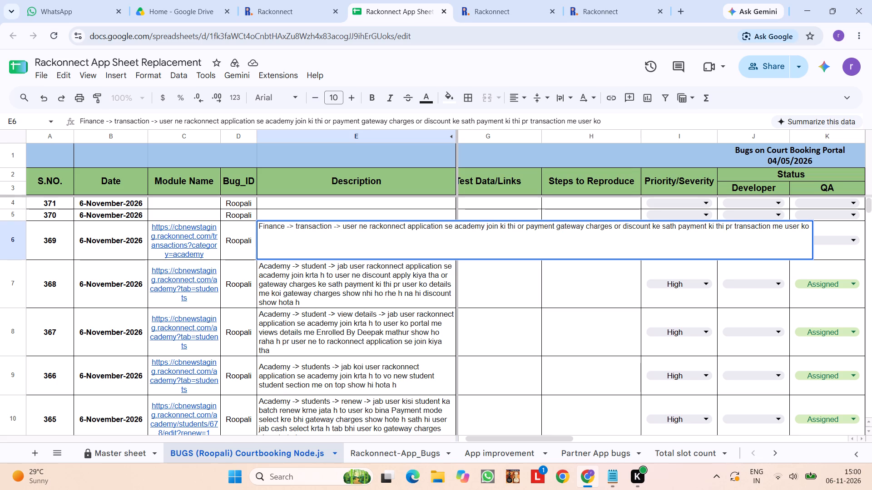
type("bs")
key("space")
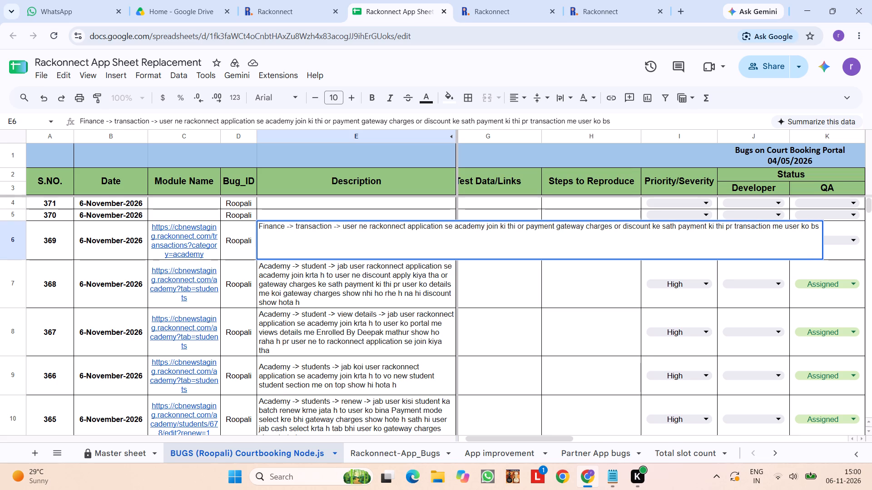
type("fian")
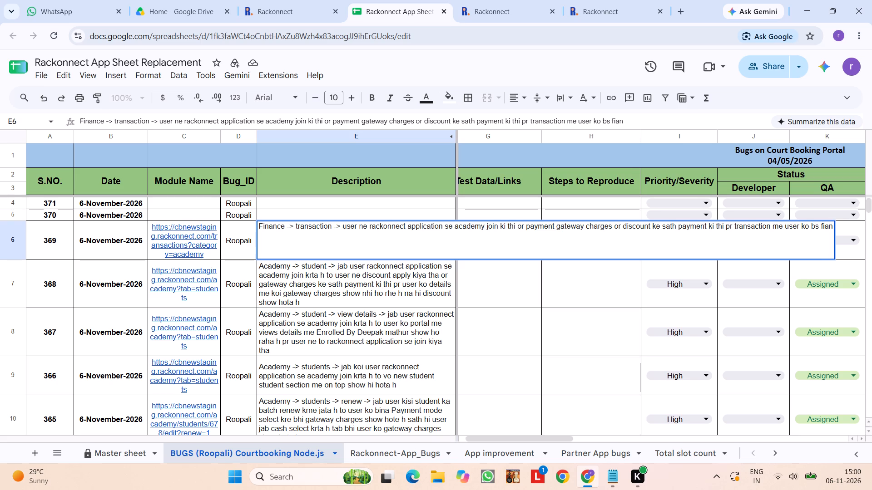
key("BackSpace")
key("BackSpace")
type("nan")
key("BackSpace")
type("l amount show hjo")
key("space")
key("BackSpace")
key("BackSpace")
key("BackSpace")
type("o raha h")
key("space")
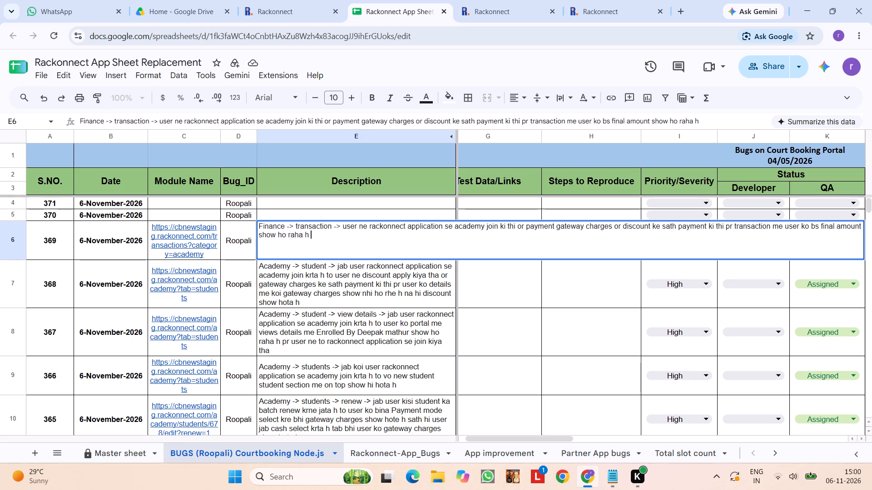
key("Return")
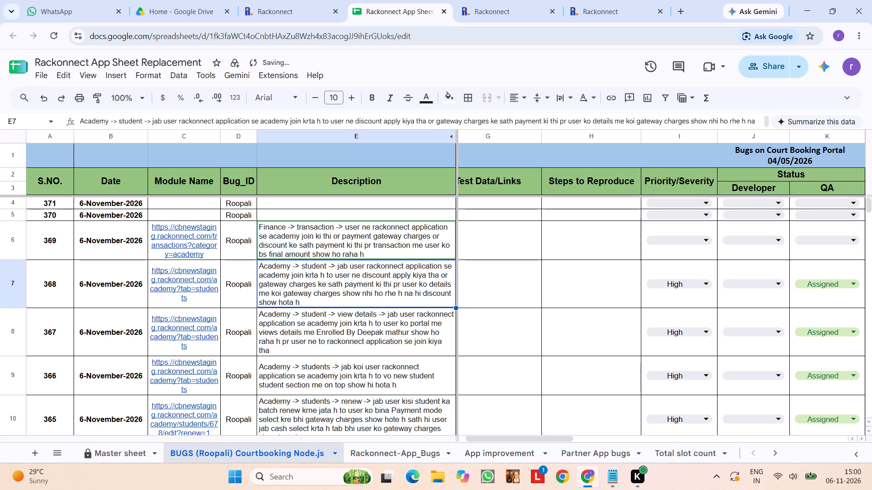
Set bug 369's Priority/Severity to High and its QA status to Assigned.
left_click(660, 239)
left_click(666, 289)
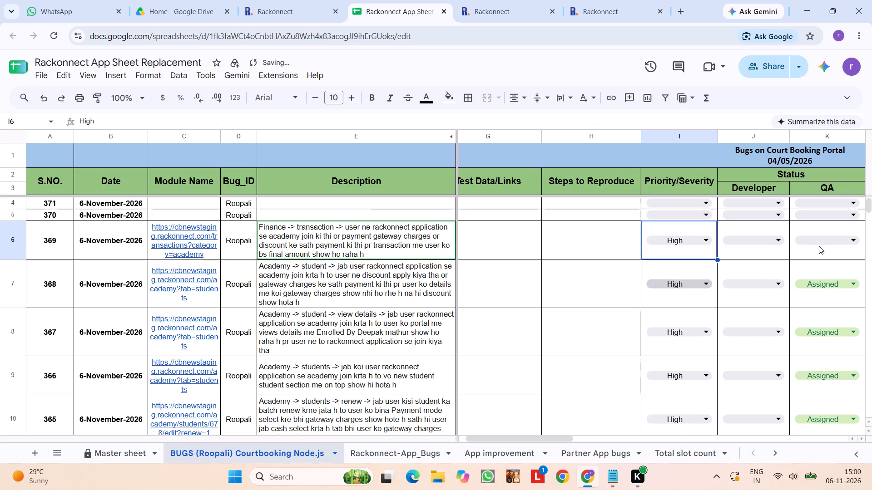
left_click(817, 239)
left_click(815, 291)
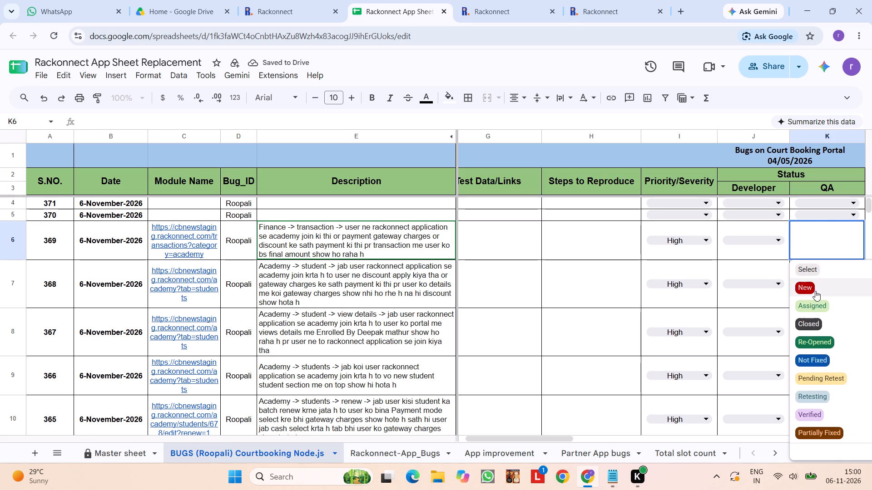
left_click_drag(827, 237, 817, 300)
left_click(817, 300)
Set the Dev/Live value to Dev for bugs 369 and 368.
scroll(817, 300, "left", 5)
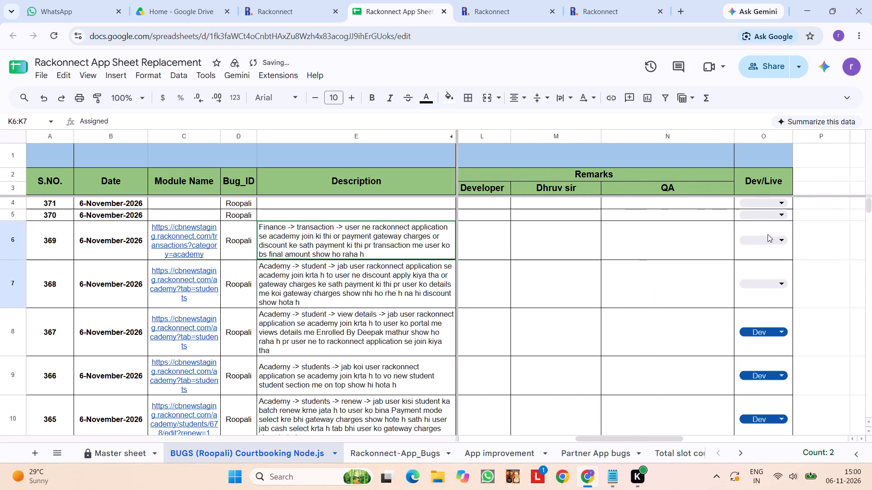
left_click(769, 243)
left_click(760, 271)
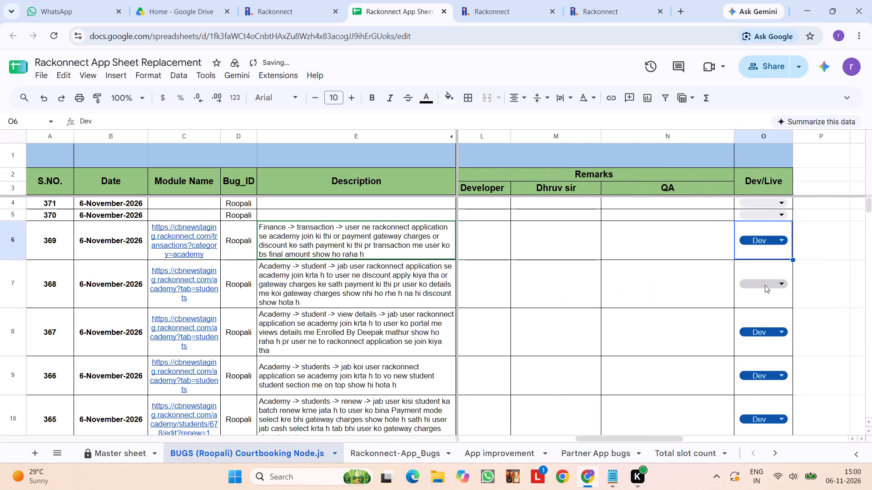
left_click_drag(765, 285, 761, 313)
left_click(761, 313)
scroll(761, 313, "right", 9)
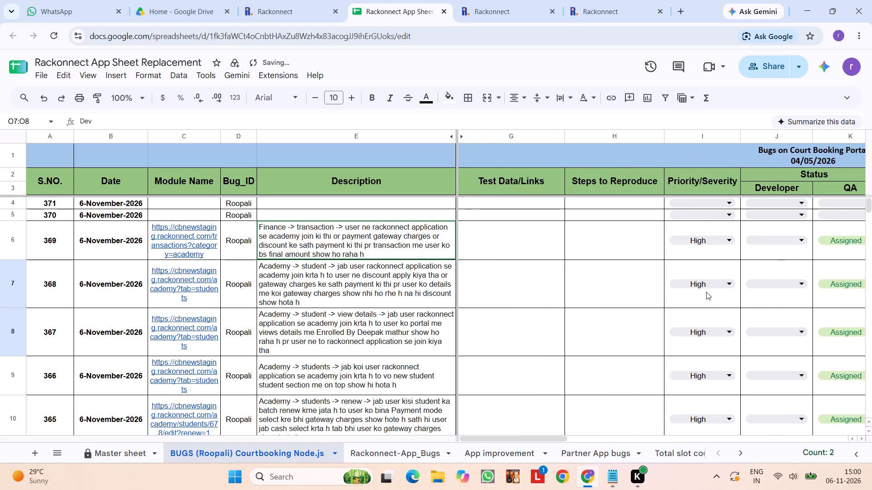
Open Digital Payments under Finance in the staging portal.
left_click(199, 214)
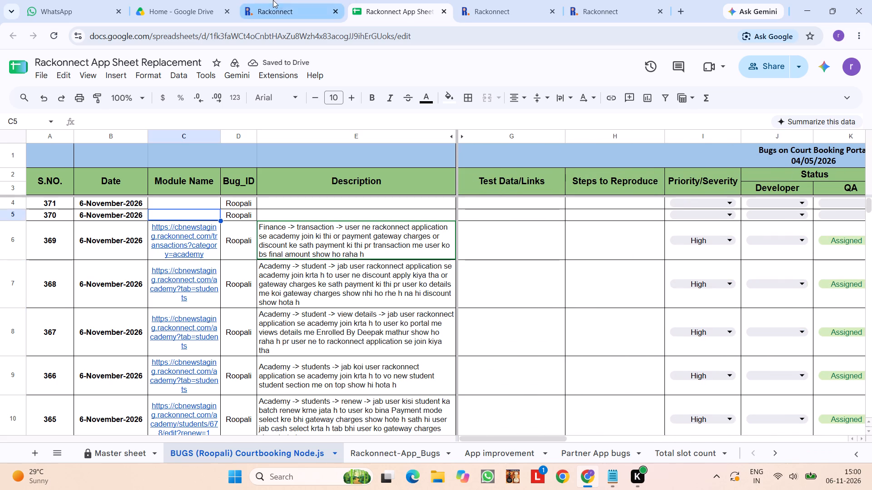
left_click(272, 0)
left_click(300, 59)
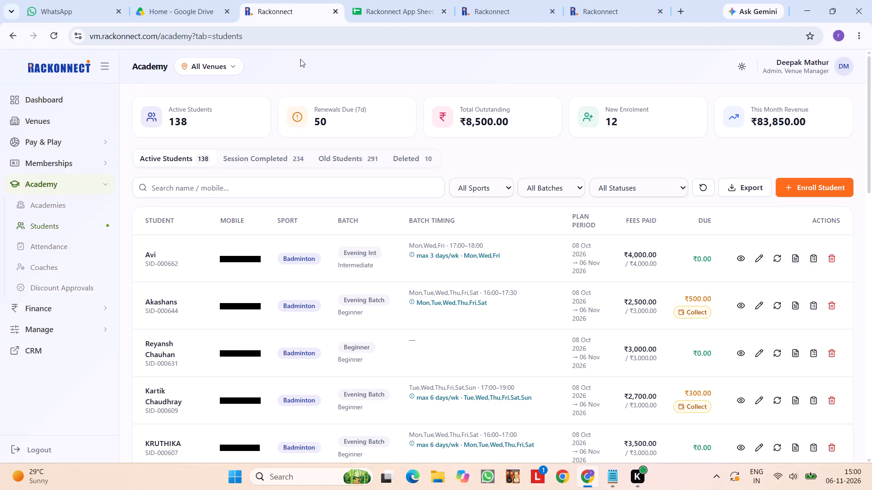
left_click(479, 0)
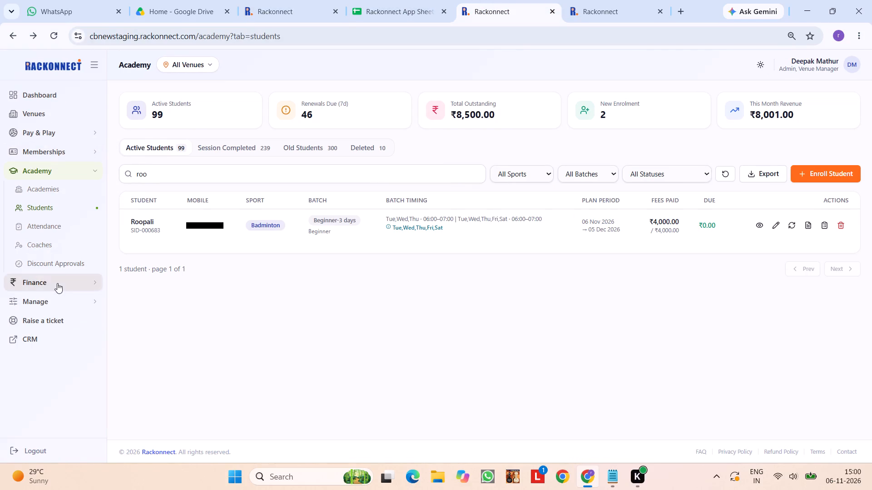
left_click(58, 284)
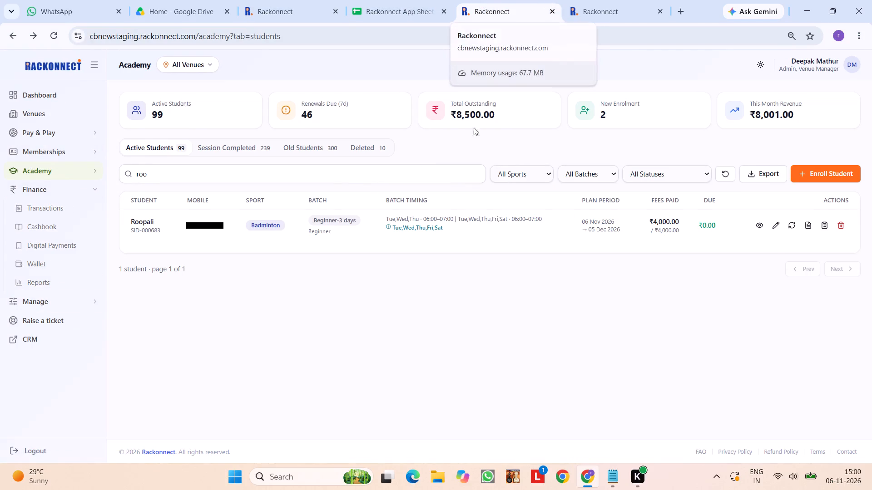
left_click(67, 249)
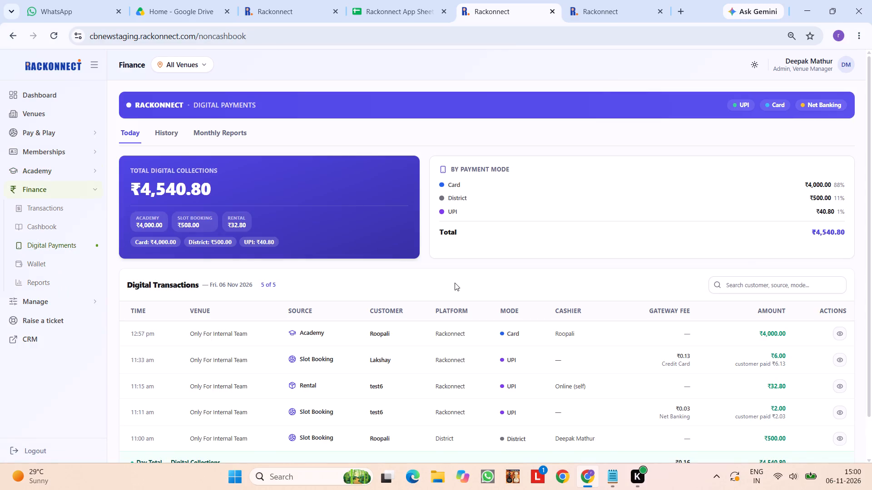
Copy the staging portal's Digital Payments address into bug 370's Module Name cell in the bug tracking sheet.
left_click(380, 0)
left_click(183, 234)
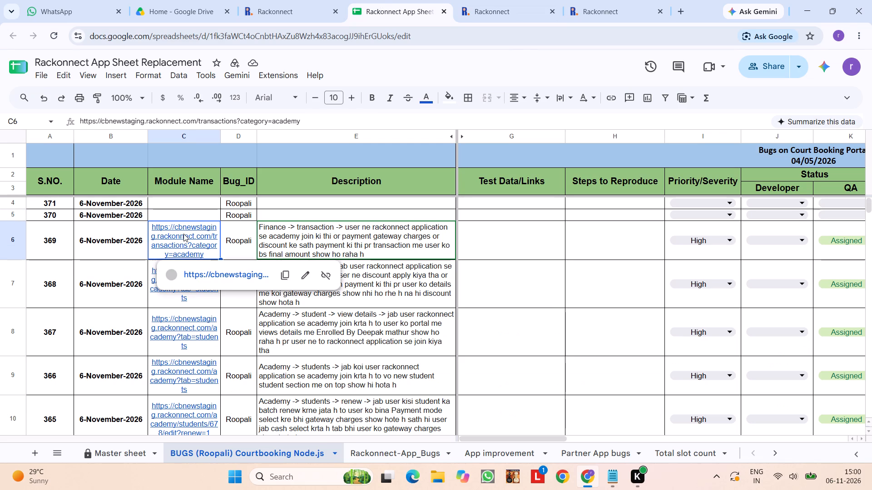
left_click(498, 0)
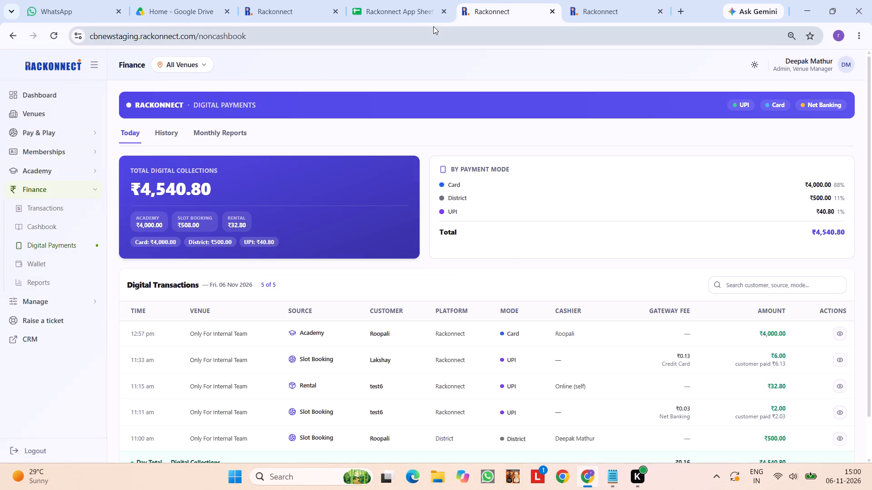
double_click(431, 36)
triple_click(431, 36)
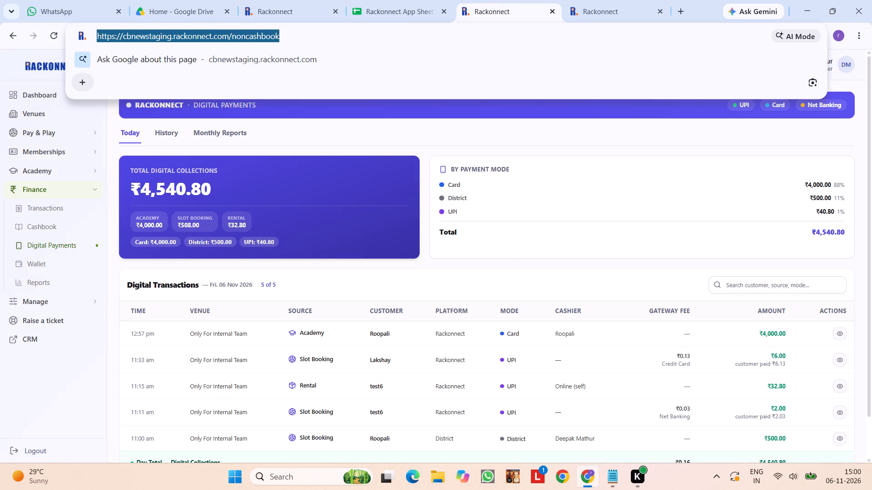
key("ctrl+c")
key("ctrl+c")
left_click(376, 0)
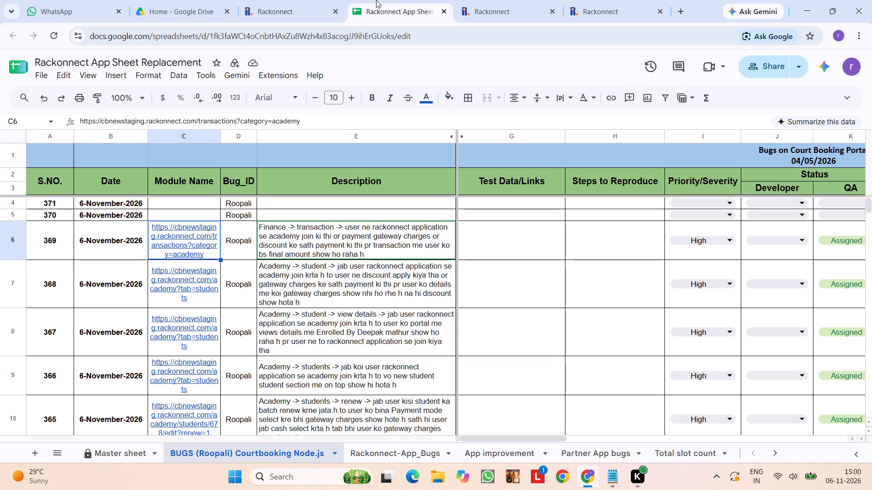
left_click(161, 214)
key("ctrl+v")
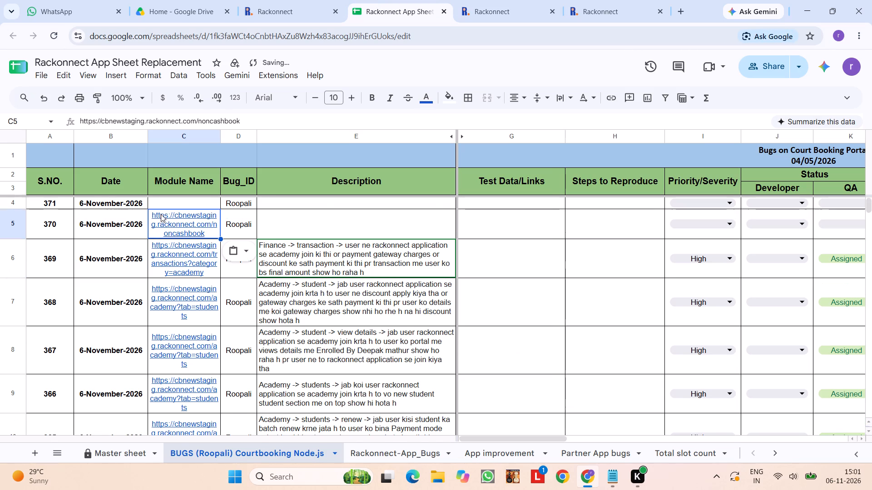
Begin bug 370's description with "Finance ->".
double_click(334, 231)
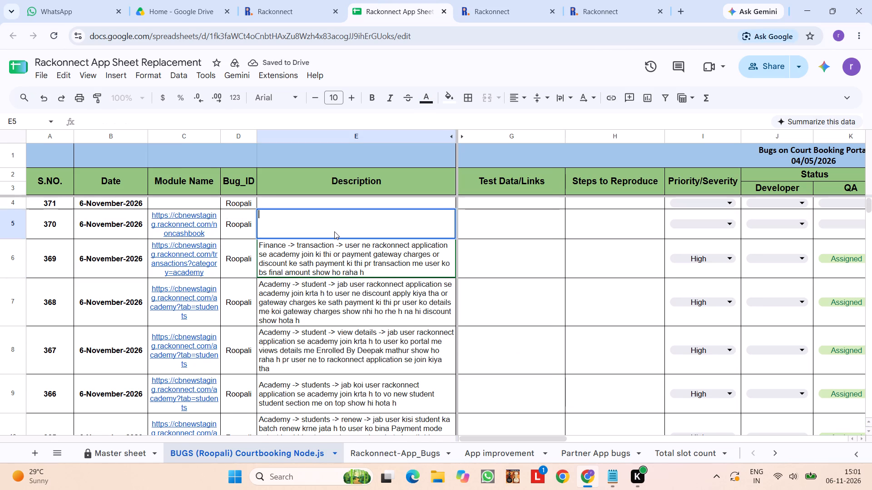
type("Fian")
type("ance")
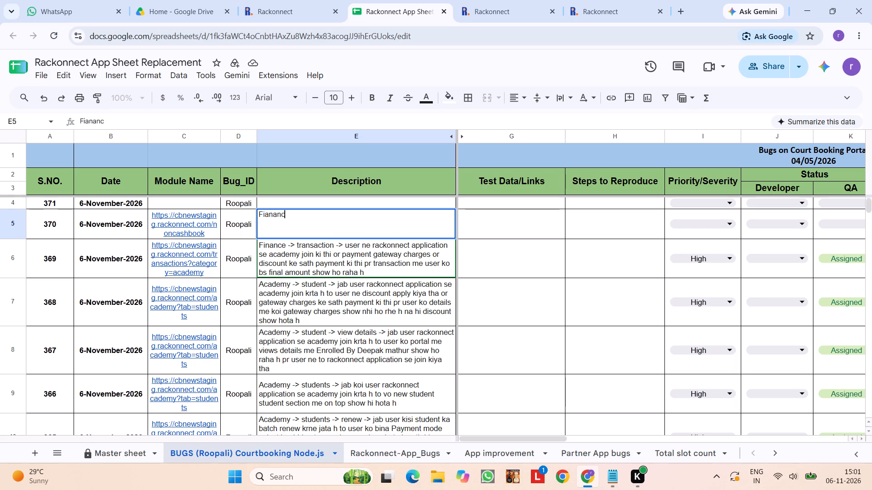
key("space")
key("BackSpace")
key("BackSpace")
key("BackSpace")
key("BackSpace")
key("BackSpace")
key("BackSpace")
key("BackSpace")
type("nace")
key("space")
key("BackSpace")
key("BackSpace")
key("BackSpace")
type("nce")
key("space")
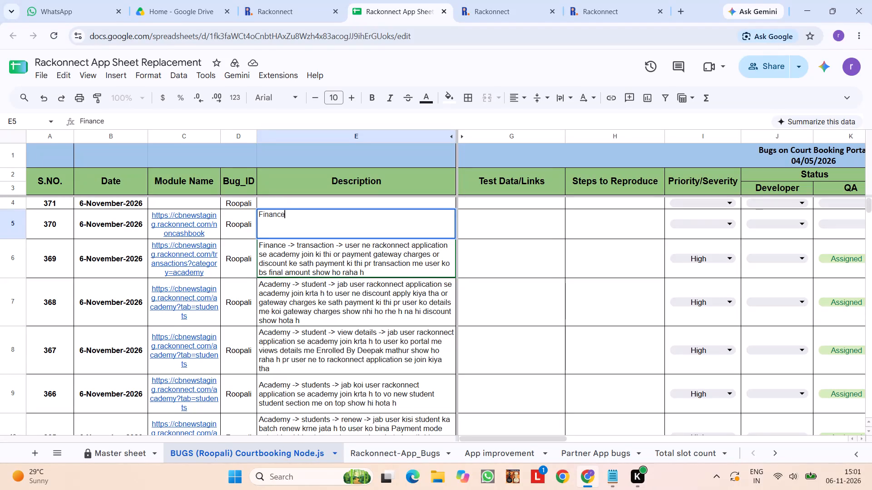
type("->")
key("space")
Continue bug 370's description with "Digital payment -> user ne".
type("Digital")
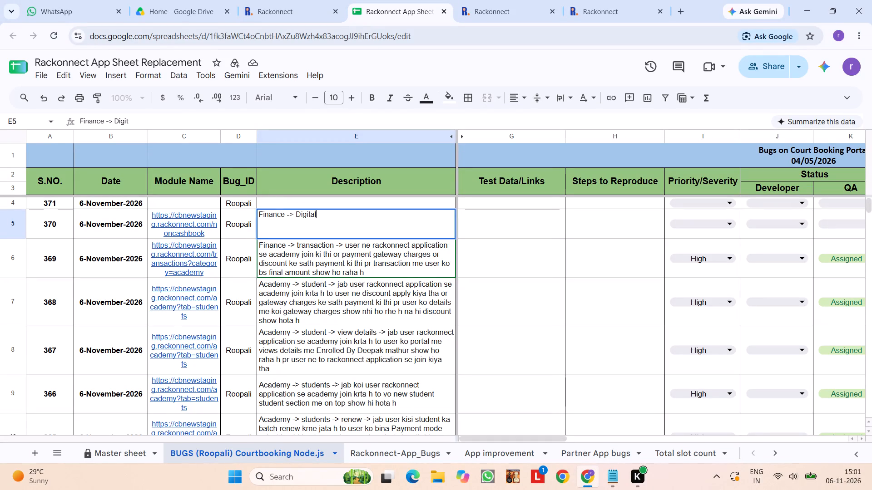
key("space")
type("payment")
key("space")
type("->")
key("space")
type("user ne t")
key("BackSpace")
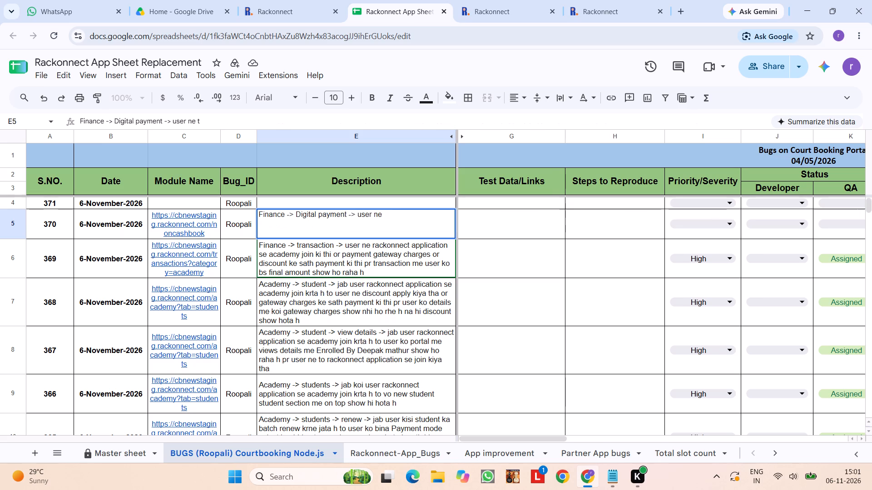
Continue bug 370's description with "rackonnect application se".
key("r")
key("c")
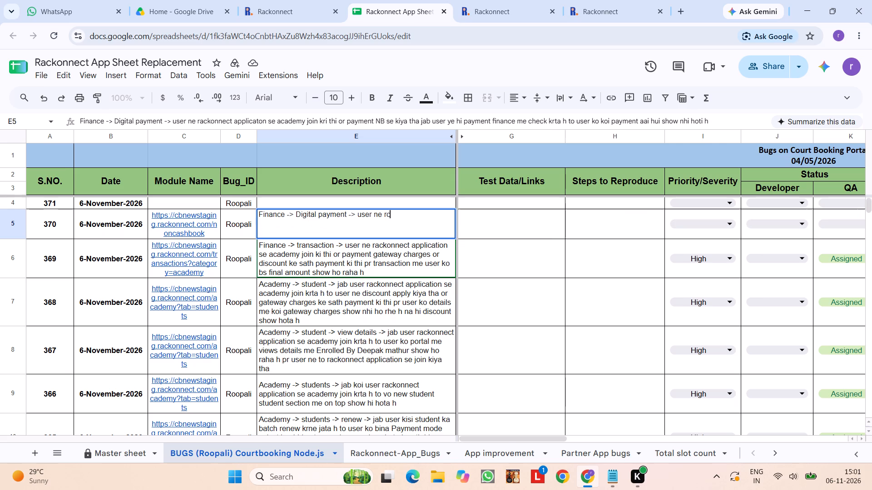
key("BackSpace")
type("ackonnect application")
key("space")
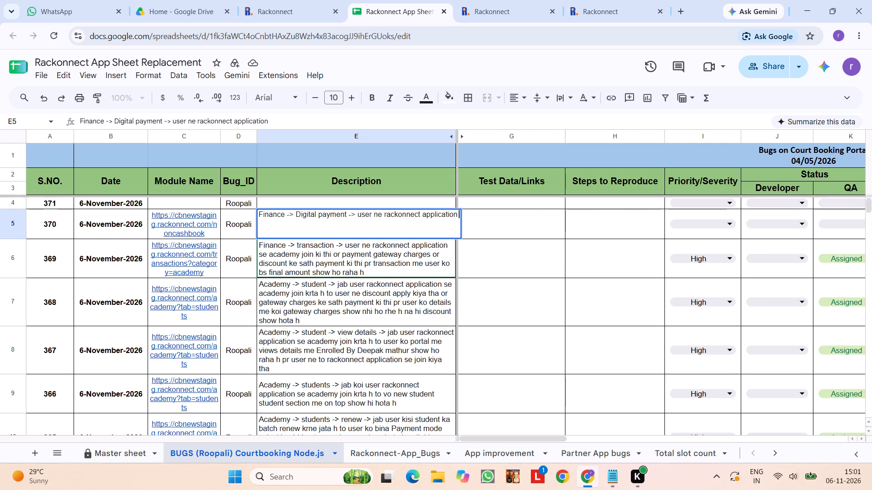
type("see")
key("space")
key("BackSpace")
key("BackSpace")
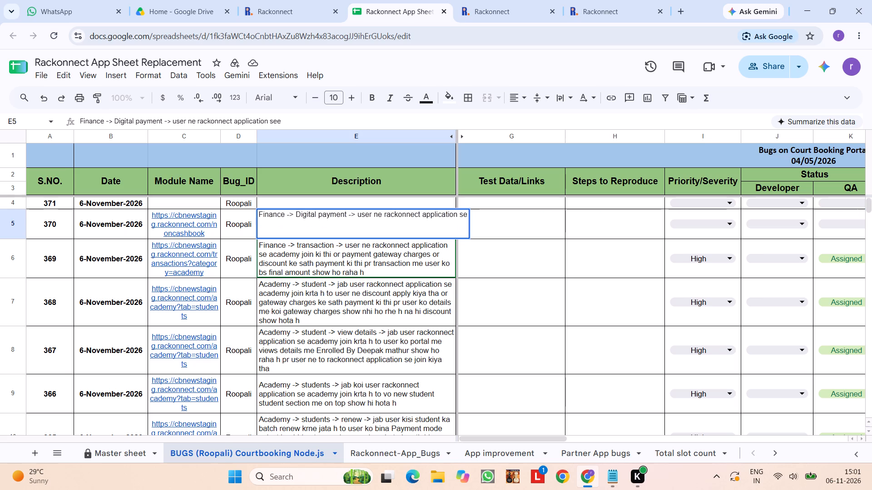
key("BackSpace")
key("BackSpace")
key("BackSpace")
key("BackSpace")
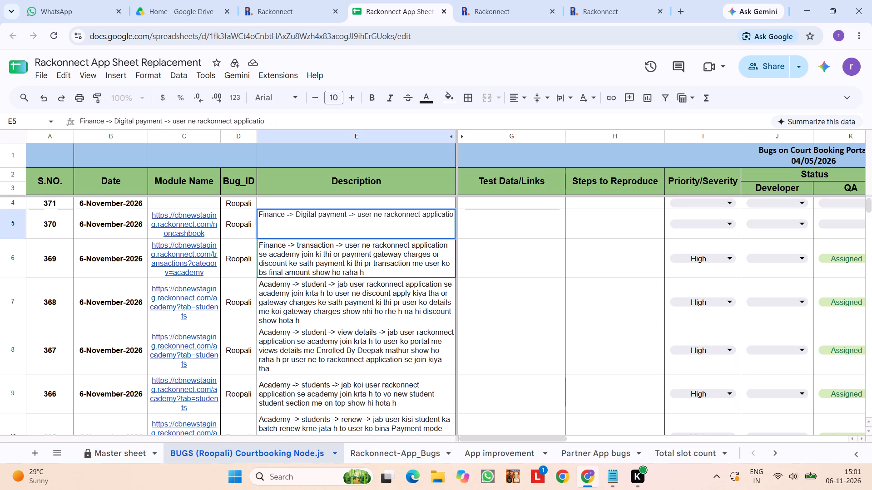
key("BackSpace")
type("on se")
key("space")
Continue bug 370's description with "academy join ki thi with gateway charges".
type("academy join ko")
key("BackSpace")
type("i thi")
key("space")
key("BackSpace")
key("BackSpace")
type("i with")
key("space")
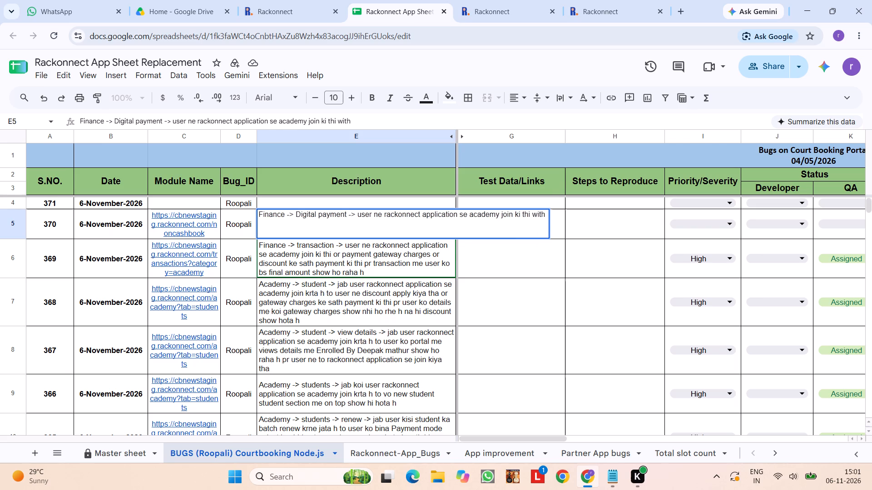
type("gate")
type("way charges r")
key("BackSpace")
Continue bug 370's description with "pr user ko final total amount hi show ho raha h".
type("pr user ko")
key("space")
key("BackSpace")
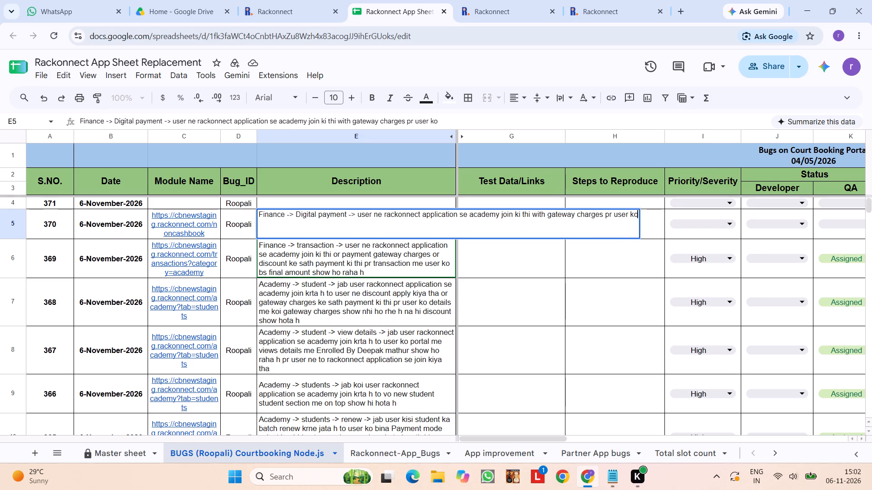
key("space")
type("final")
key("space")
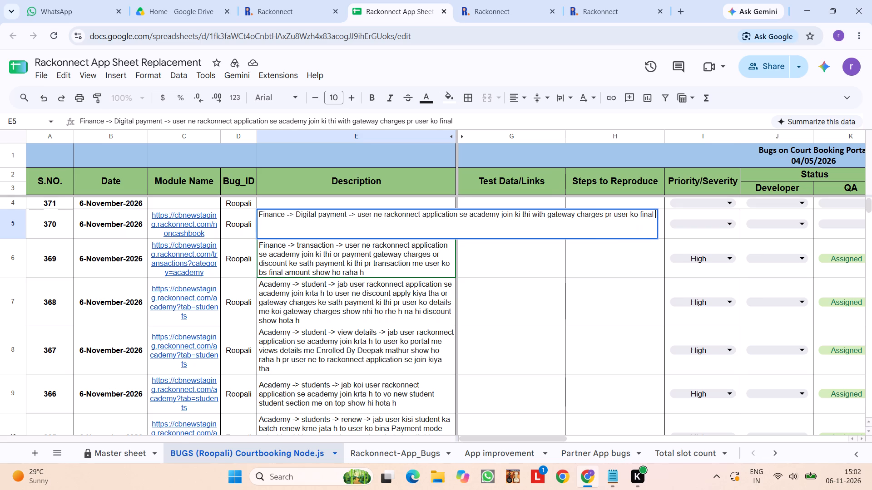
type("totla")
key("space")
key("BackSpace")
key("BackSpace")
key("BackSpace")
type("al amount hi shoe")
key("space")
key("BackSpace")
key("BackSpace")
type("w ho raha h")
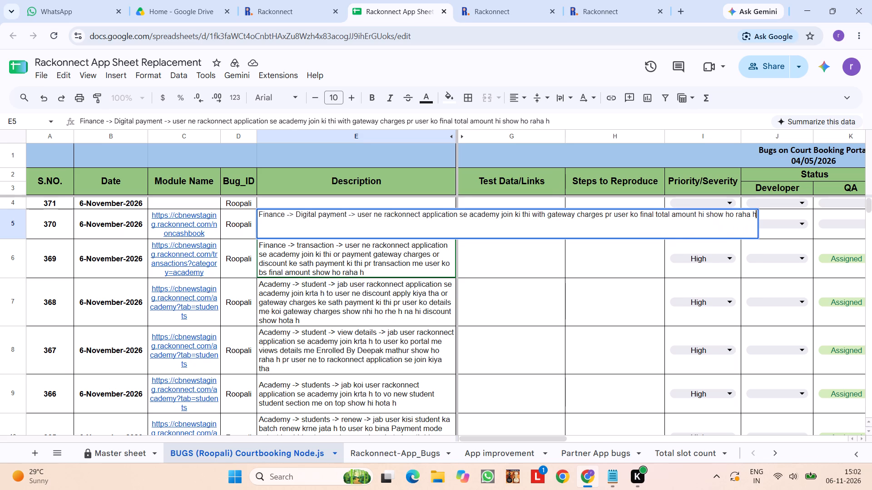
Finish bug 370's description with "gateway charges nhi".
key("space")
type("gateway charges nhi")
key("space")
key("Return")
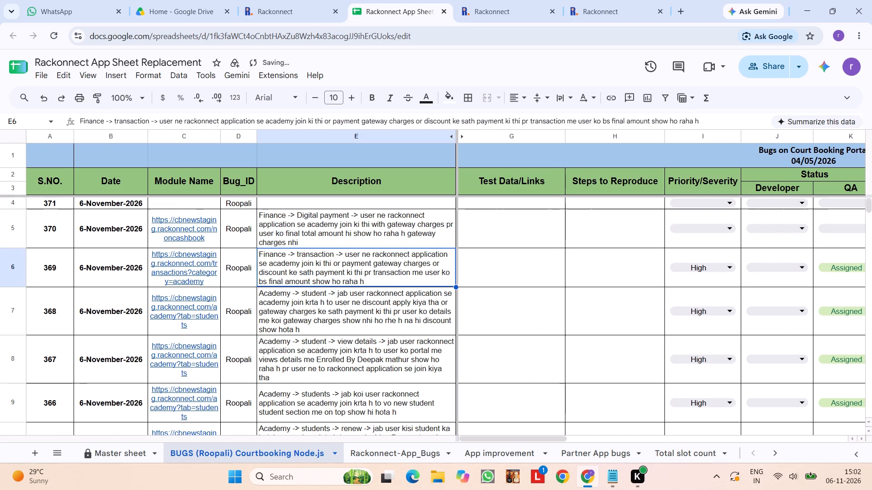
Set bug 370's Priority/Severity to High.
left_click_drag(723, 233, 723, 229)
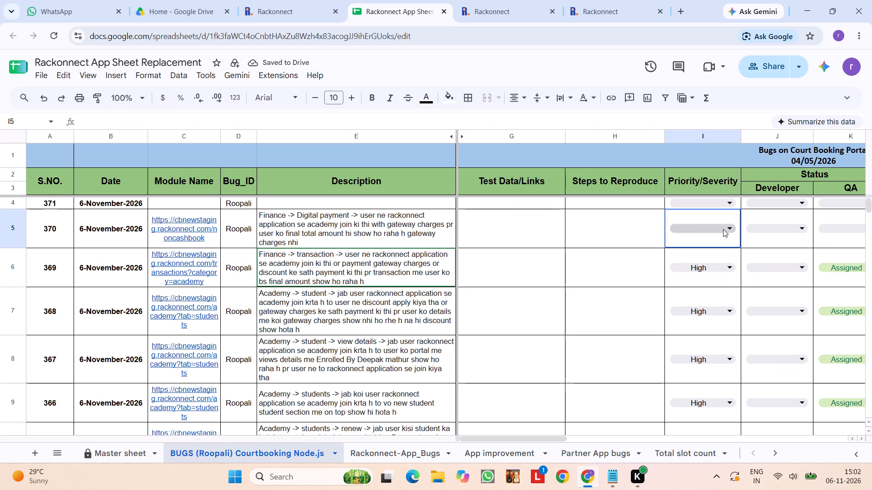
left_click_drag(723, 229, 723, 227)
left_click(723, 227)
left_click(691, 277)
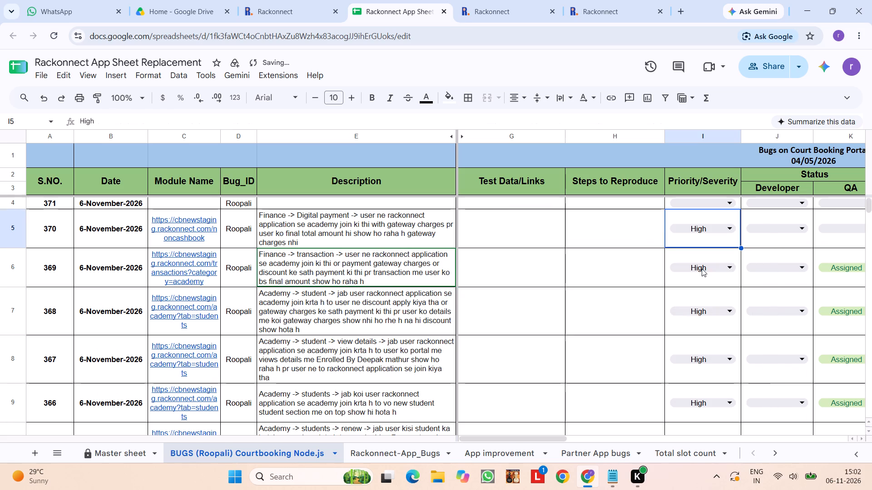
Set bug 370's QA status to Assigned.
left_click(842, 226)
left_click(827, 270)
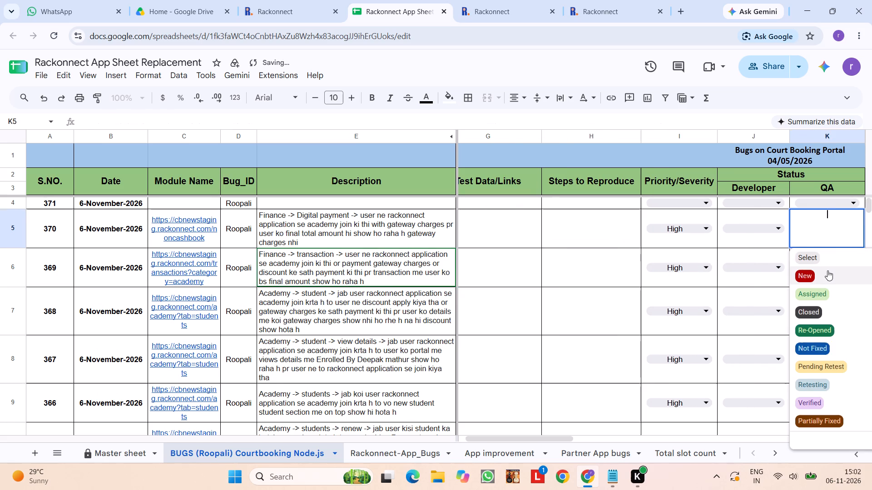
left_click(831, 226)
left_click(813, 300)
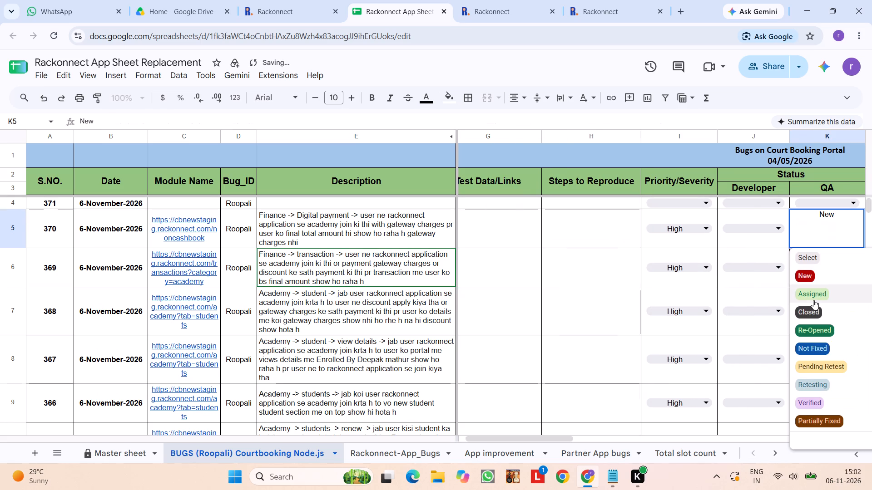
Set bug 370's value in column O to Dev.
scroll(813, 300, "left", 5)
left_click_drag(761, 230, 758, 257)
left_click(758, 257)
scroll(758, 257, "right", 8)
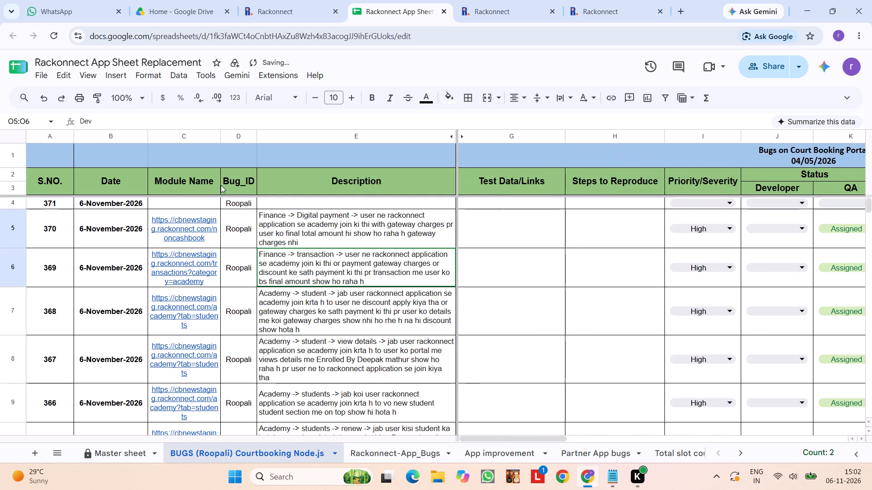
Find bug 329, about Finance digital payment for NB academy joins, and set its QA status to Verified.
left_click(178, 198)
scroll(402, 276, "down", 1)
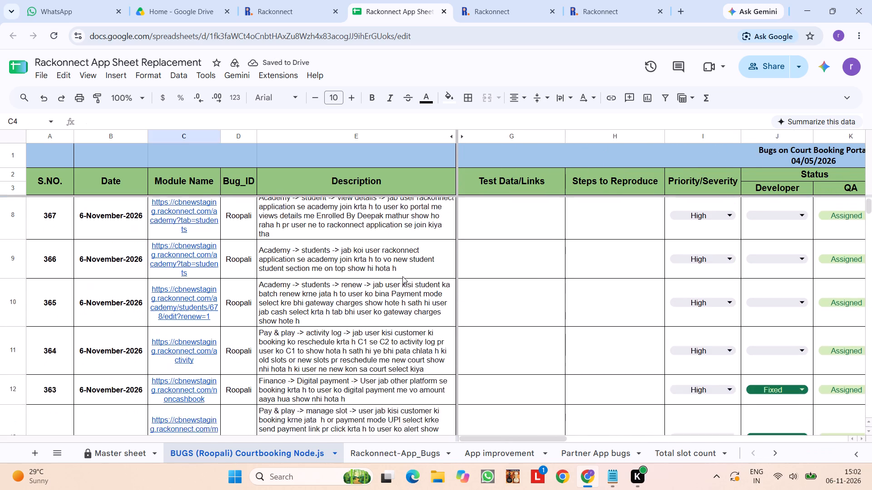
scroll(402, 276, "down", 5)
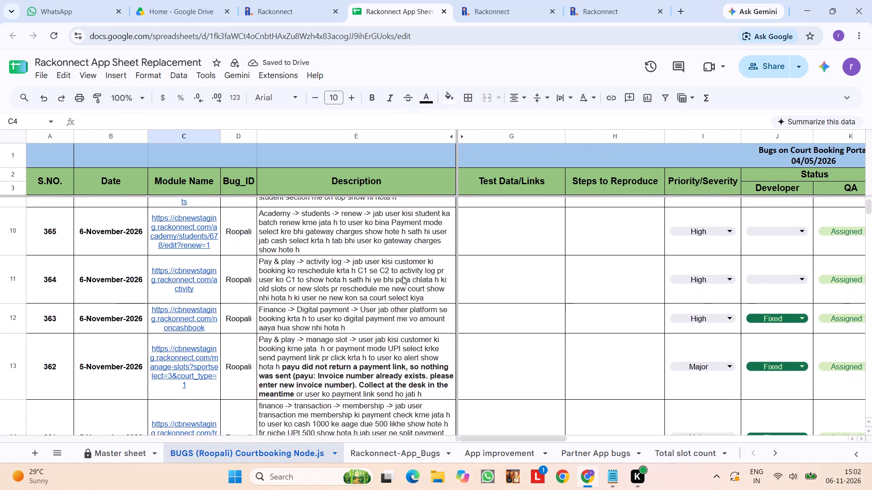
scroll(402, 276, "down", 2)
scroll(573, 327, "down", 8)
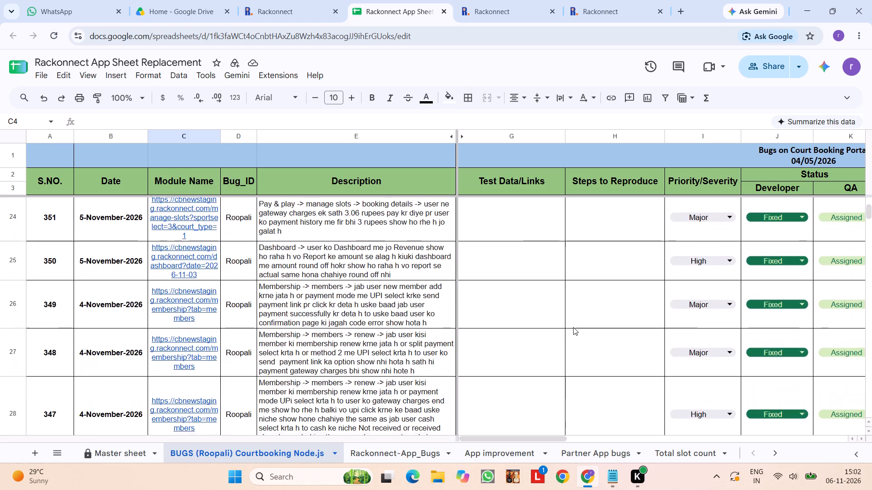
scroll(573, 327, "down", 7)
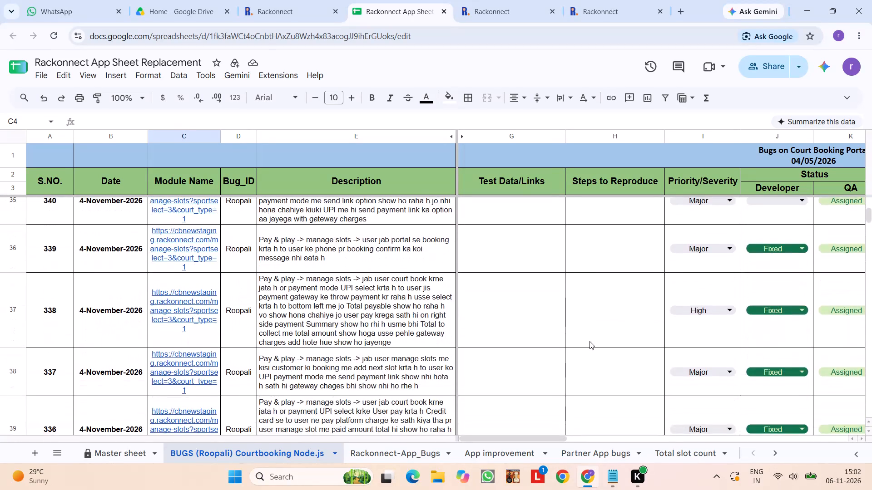
scroll(590, 341, "down", 6)
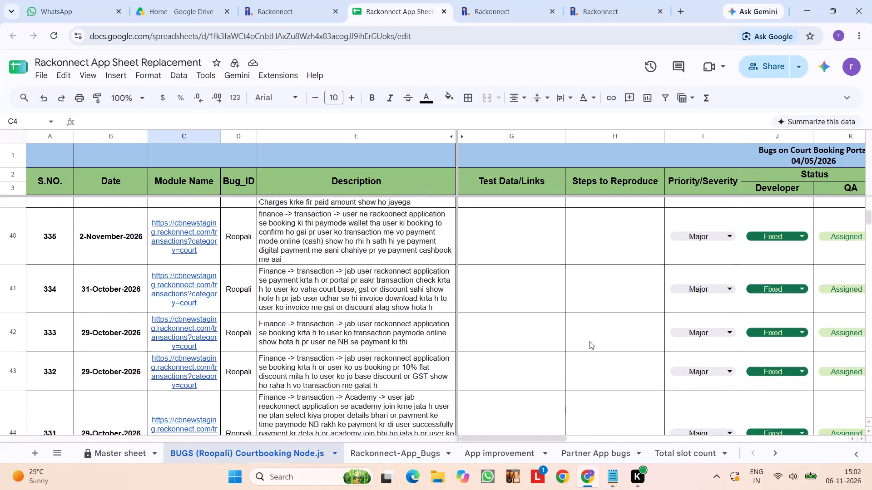
scroll(590, 341, "down", 4)
scroll(590, 341, "up", 1)
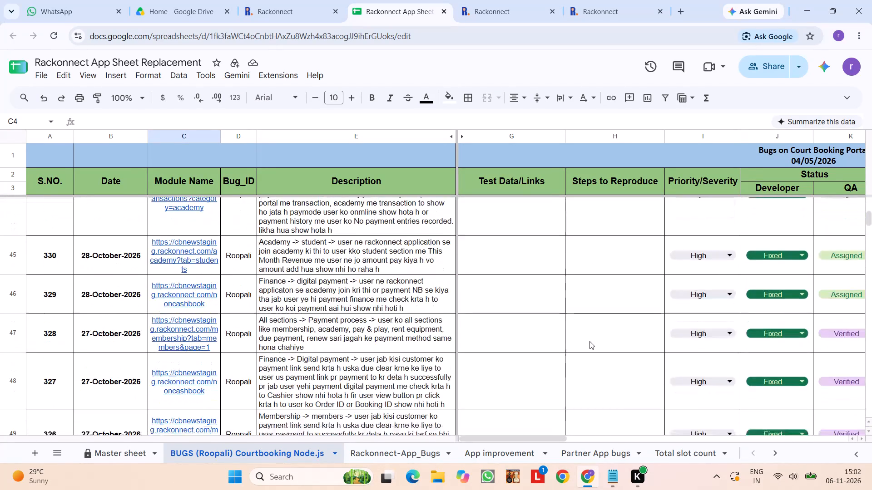
scroll(590, 341, "up", 1)
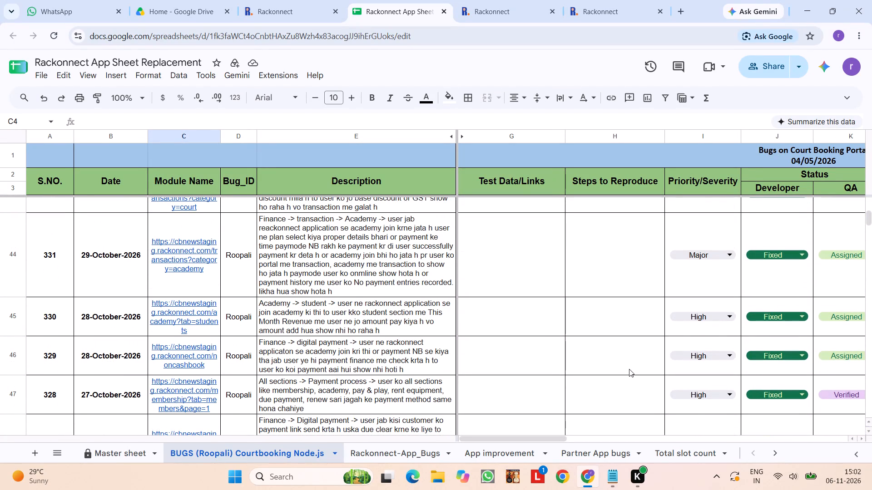
left_click(629, 369)
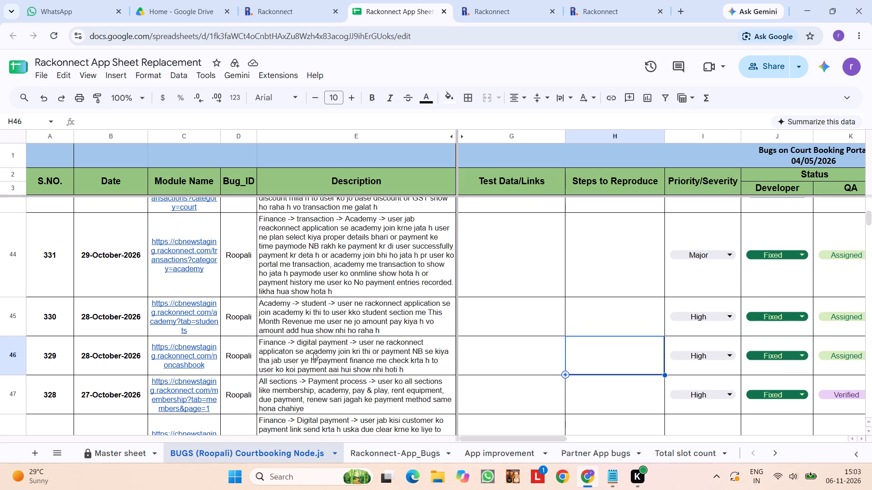
left_click(829, 352)
scroll(827, 394, "down", 6)
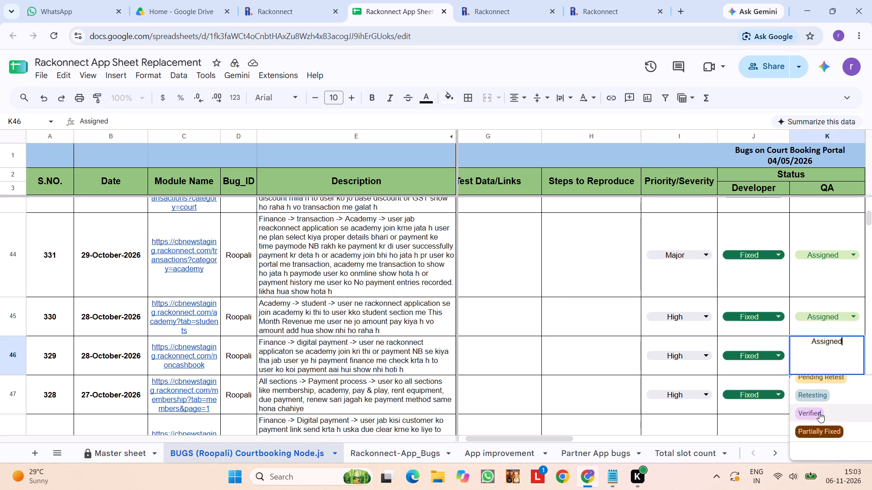
left_click(819, 412)
Copy the description of bug 329.
left_click(382, 356)
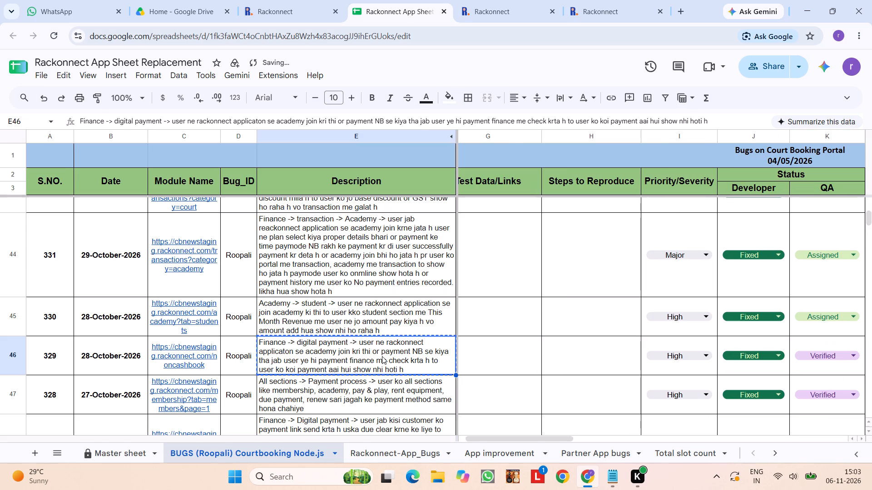
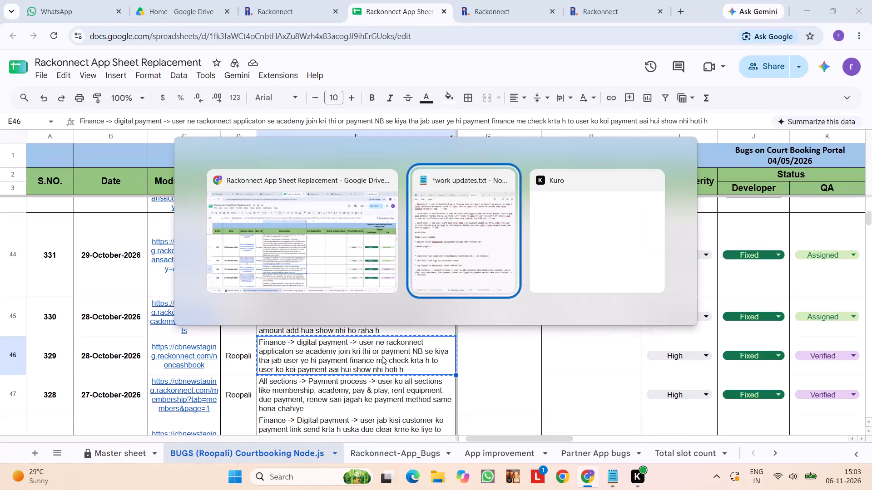
In the work updates note, paste bug 329's description, append "-> verified" and start a new "." entry below.
key("ctrl+v")
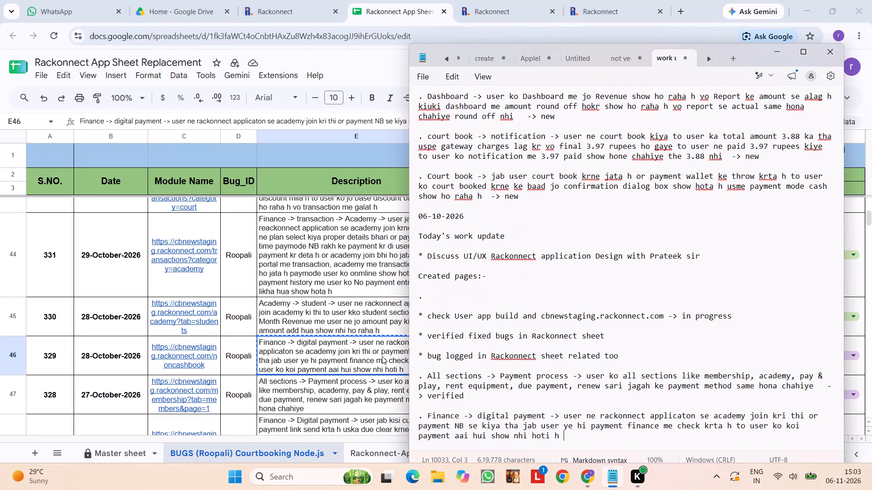
key("space")
type("-> verified")
key("Return")
key("Return")
type(".")
key("space")
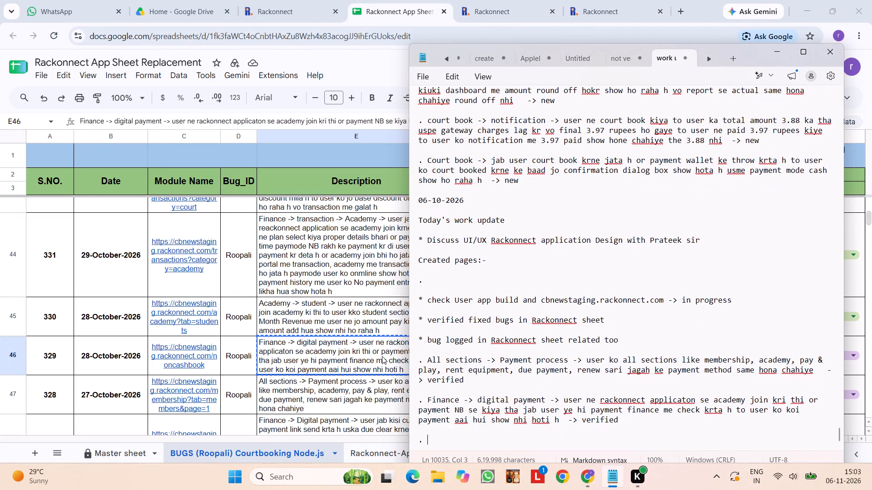
In the bug sheet, set the QA status of bug 330, about Academy student This Month Revenue, to Verified.
left_click(344, 318)
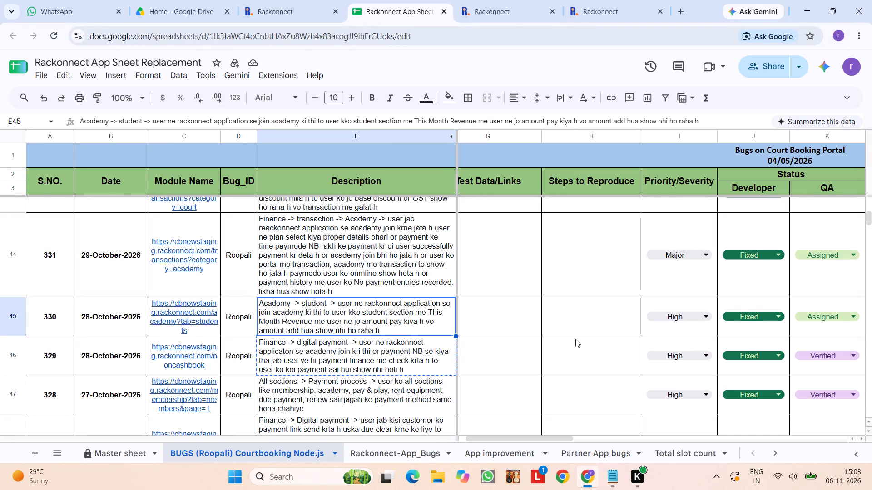
scroll(575, 339, "up", 2)
left_click(632, 395)
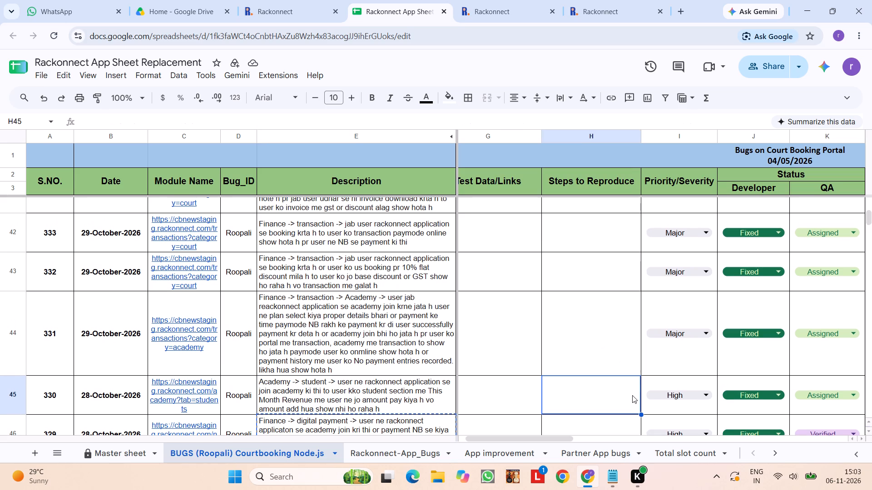
scroll(632, 395, "down", 1)
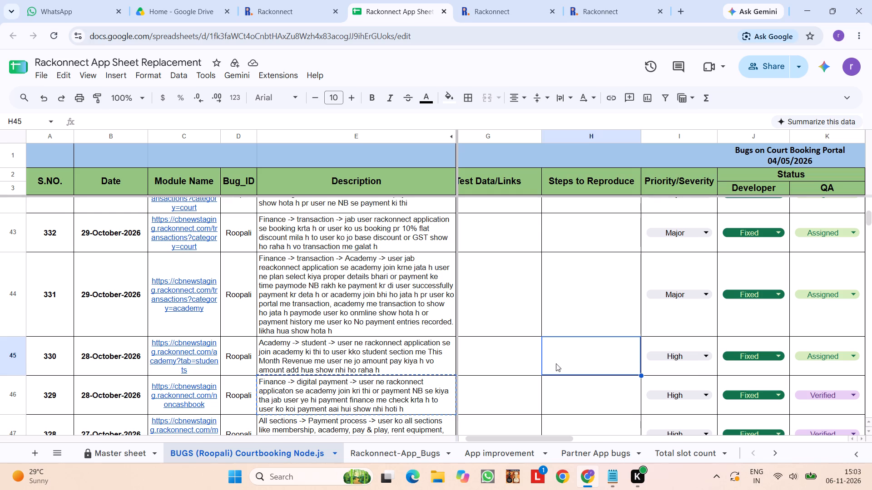
left_click(824, 353)
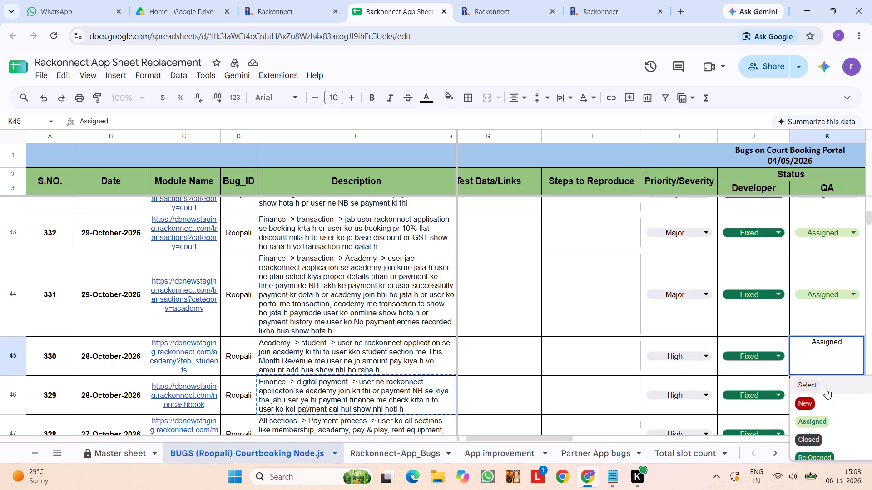
scroll(826, 389, "down", 2)
left_click(826, 410)
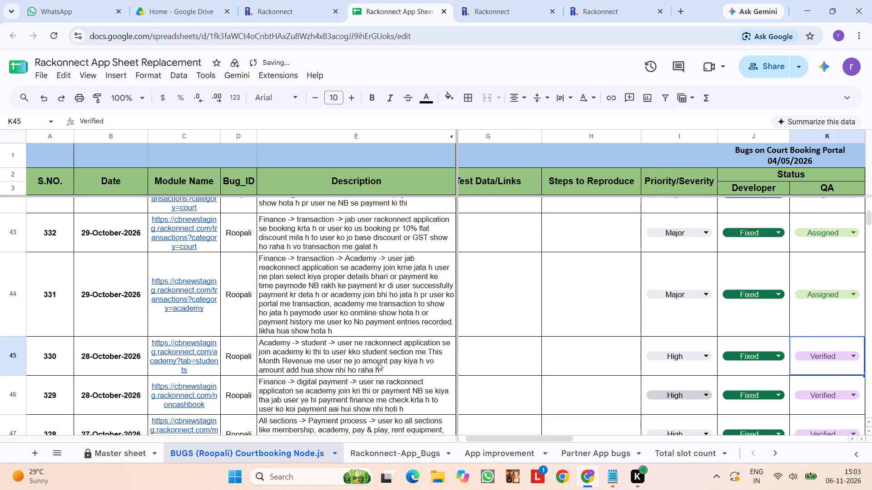
Copy bug 330's description into the work updates note, append "-> verified" and start a new "." entry below.
left_click(378, 363)
key("ctrl+c")
key("alt+Tab")
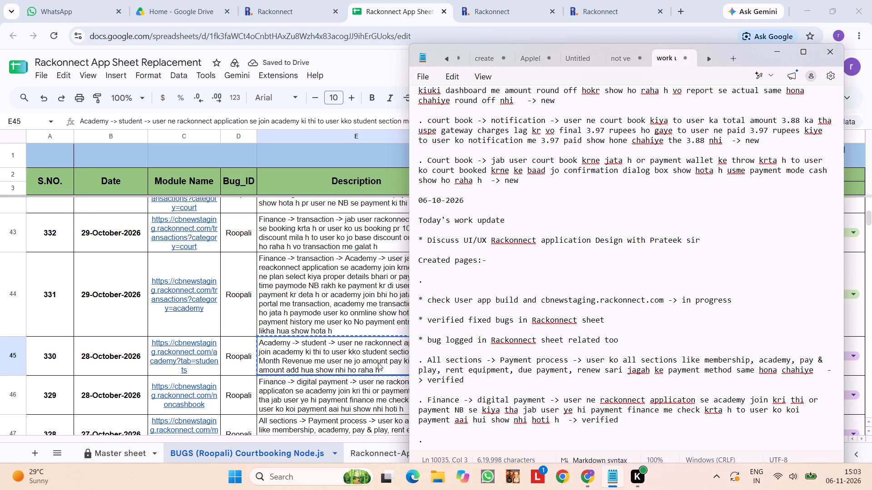
key("ctrl+v")
key("space")
type("-> verified")
key("Return")
key("Return")
type(".")
key("space")
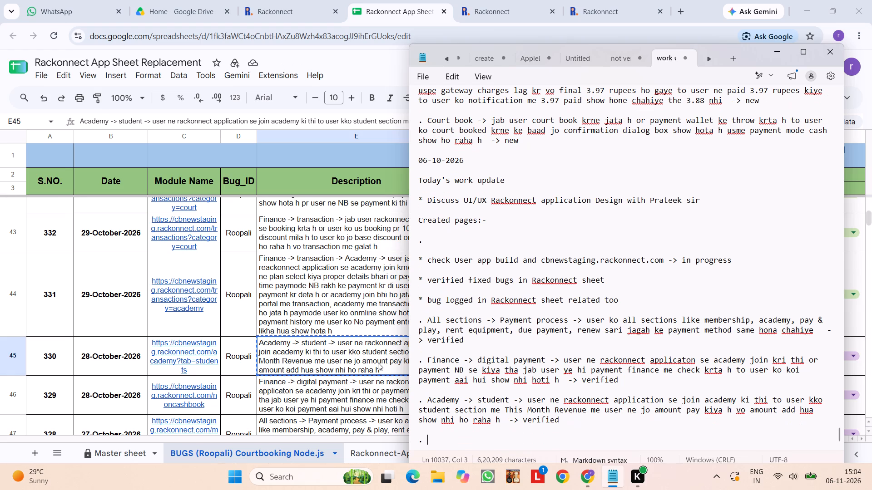
Return to the bug sheet and examine bug 331, about the Academy transaction paymode and payment history.
left_click(366, 286)
scroll(505, 297, "right", 1)
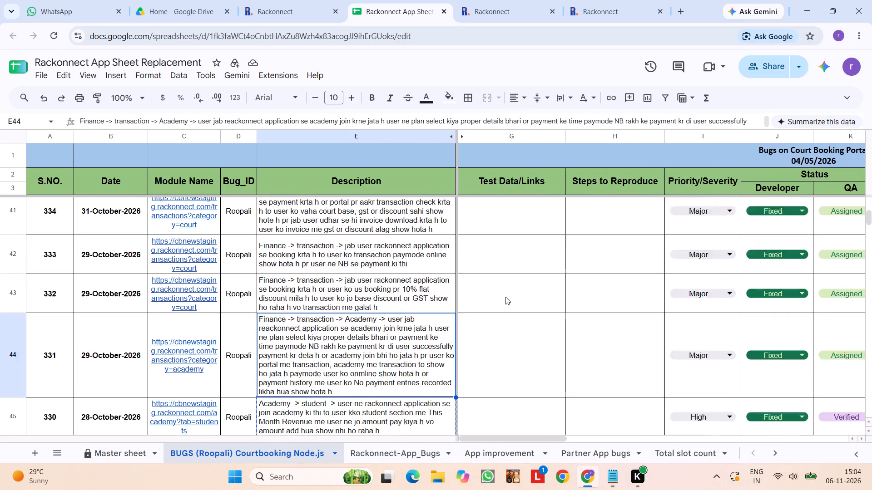
scroll(505, 297, "right", 1)
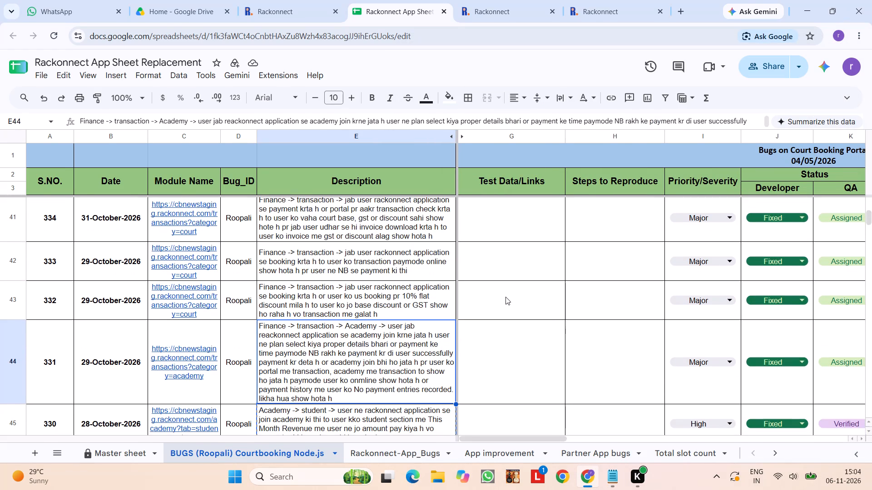
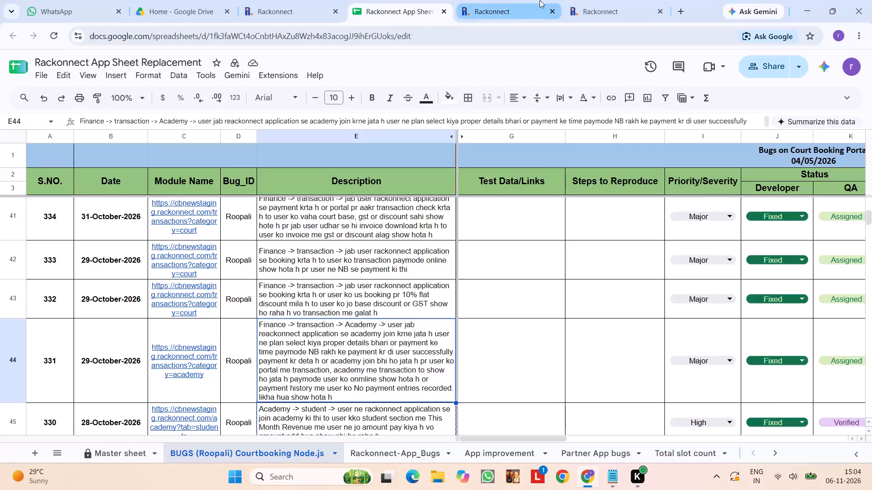
Check the paymode and payment history of the Academy transactions in the staging portal against bug 331, and return to the bug sheet.
left_click(609, 0)
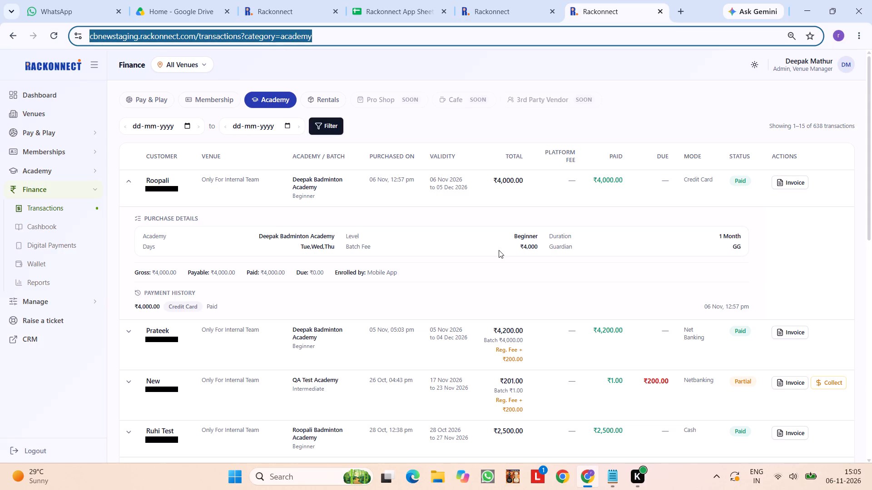
left_click_drag(470, 0, 399, 0)
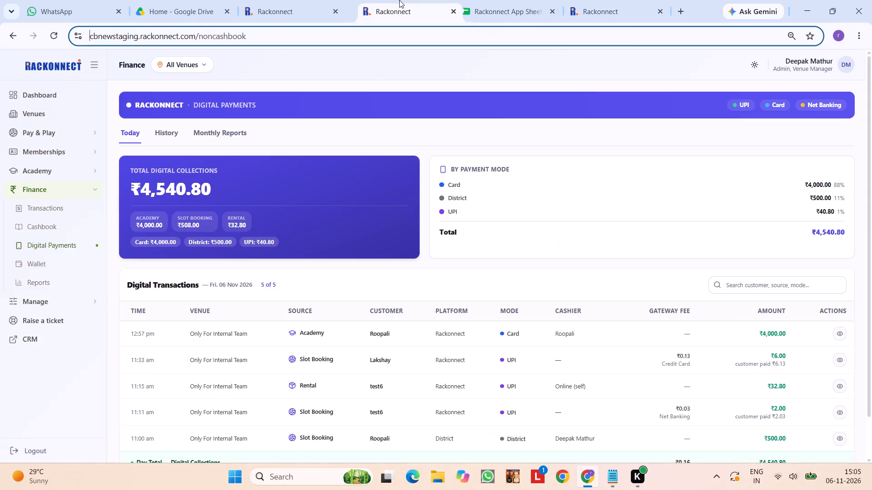
left_click(399, 0)
left_click_drag(399, 0, 491, 0)
left_click(384, 0)
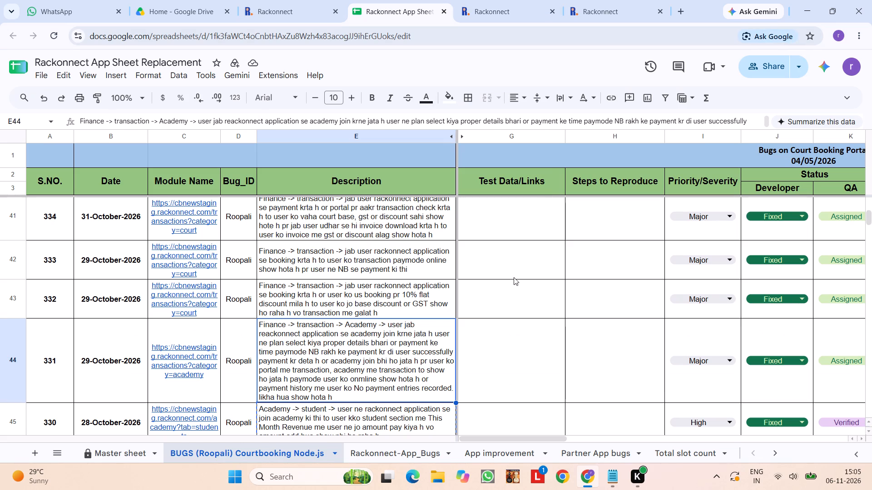
Set the QA status of bug 331, about the Academy transaction paymode and payment history, to Verified.
left_click(851, 364)
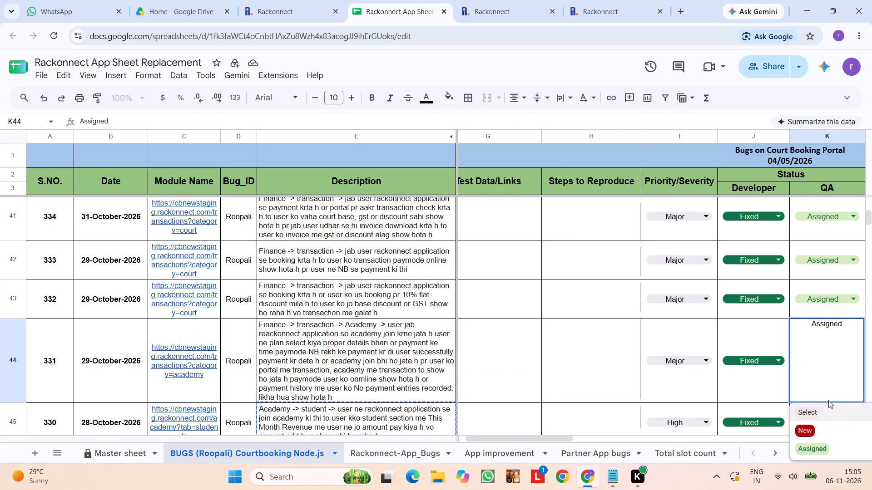
scroll(828, 400, "down", 8)
left_click(819, 416)
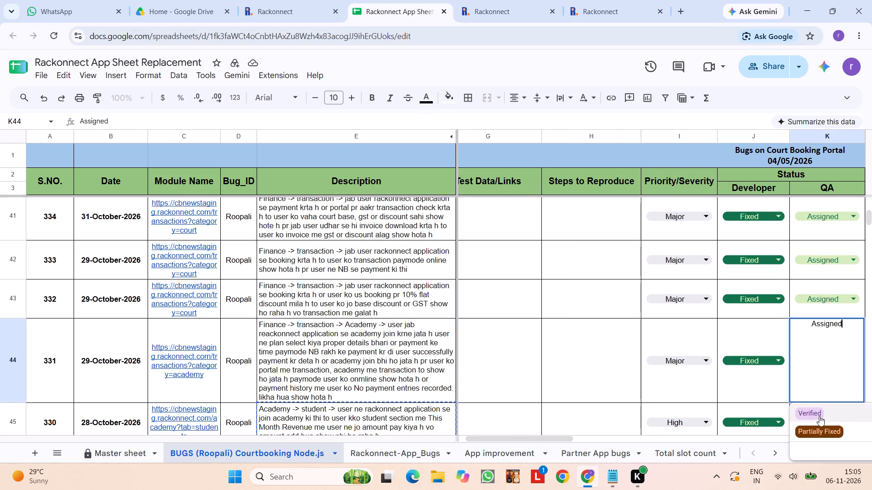
Copy bug 331's description into the work updates note, append "-> verified" and start a new "." entry below.
left_click(392, 391)
key("ctrl+c")
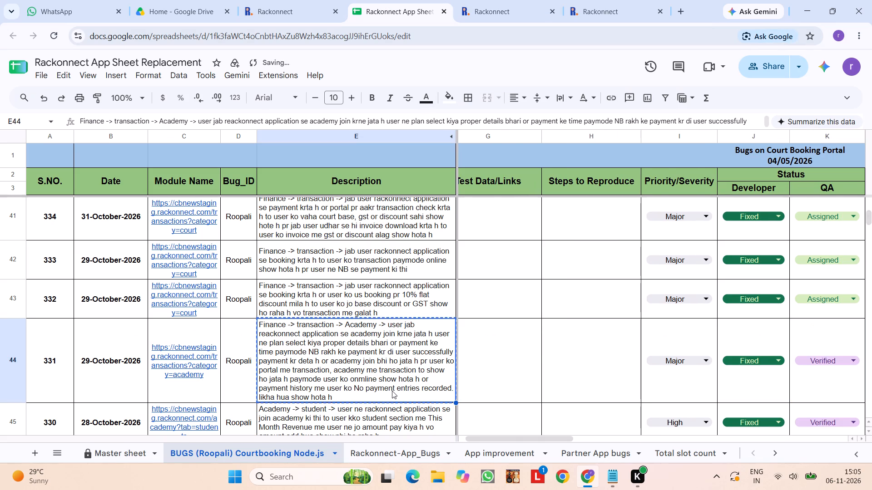
key("alt+Tab")
key("ctrl+v")
key("space")
type("-> verified")
key("Return")
key("Return")
type(".")
key("space")
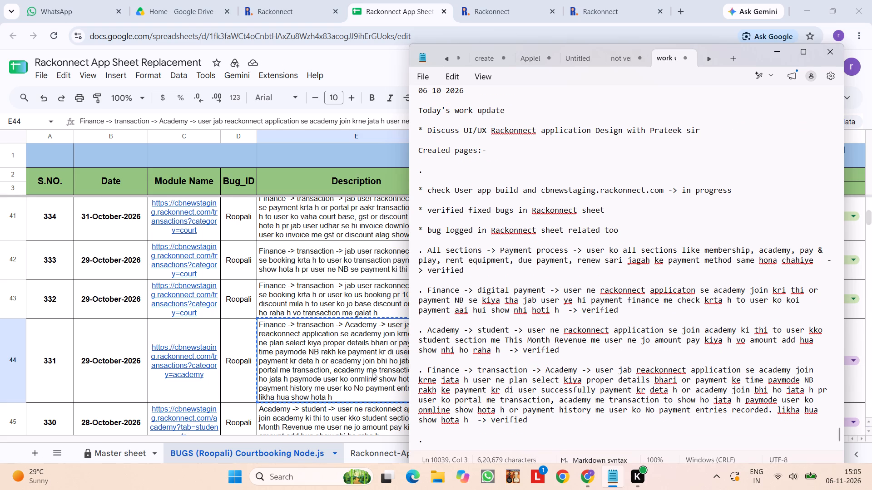
Return to the bug sheet and examine bugs 332 and 333, about the court booking transaction discount, GST and paymode.
left_click(372, 372)
scroll(513, 353, "up", 1)
scroll(565, 365, "right", 1)
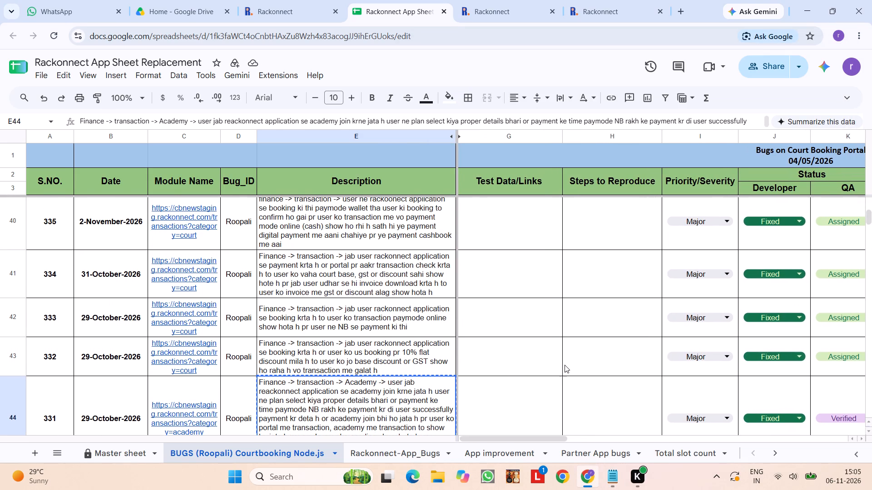
scroll(565, 365, "right", 1)
left_click(585, 363)
scroll(585, 363, "right", 1)
scroll(585, 363, "up", 1)
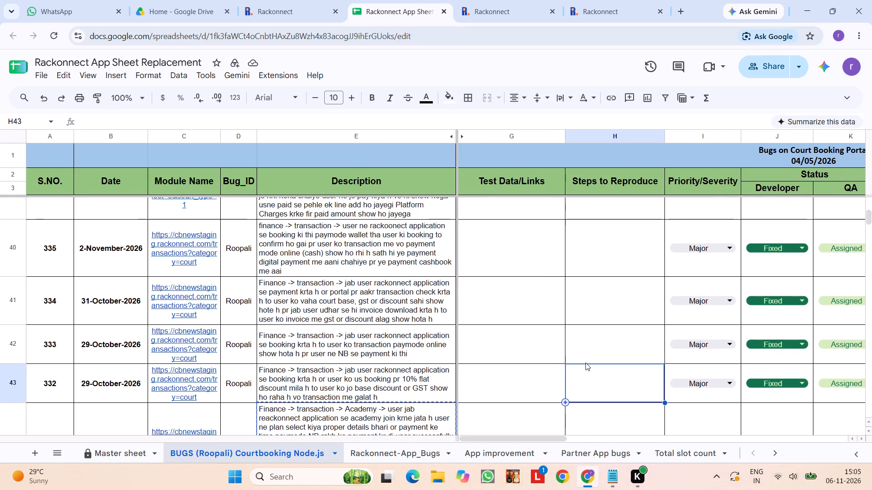
scroll(585, 363, "up", 1)
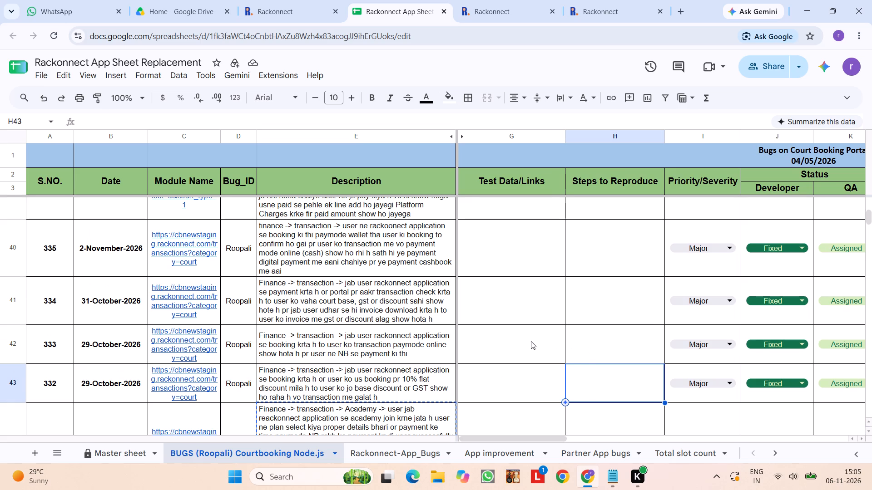
left_click(531, 341)
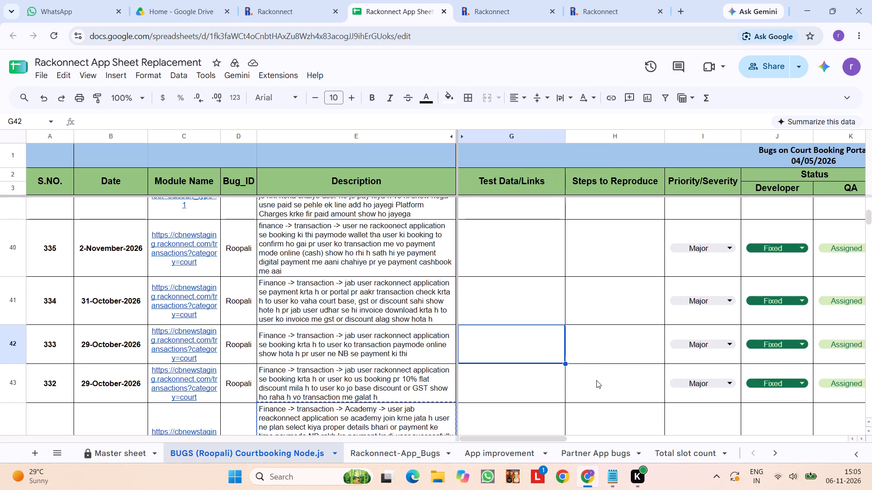
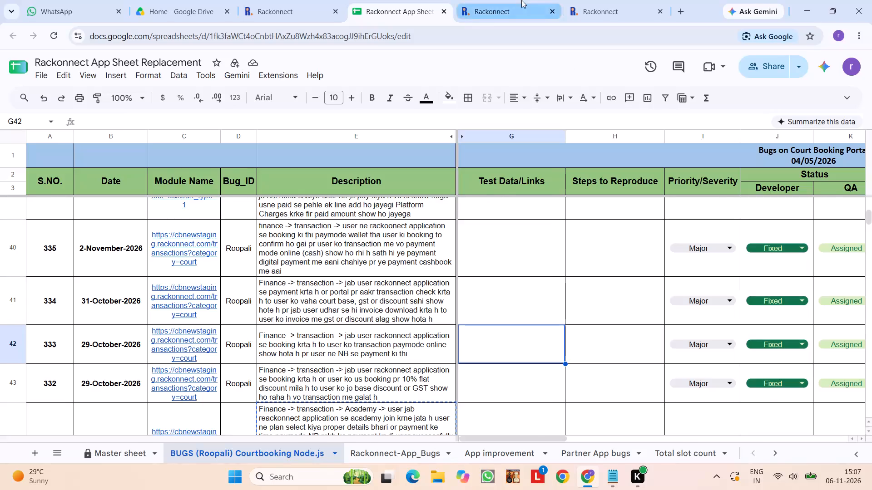
Reload the staging portal's digital payments, check today's entries, and open the Pay & Play court transactions.
key("F5")
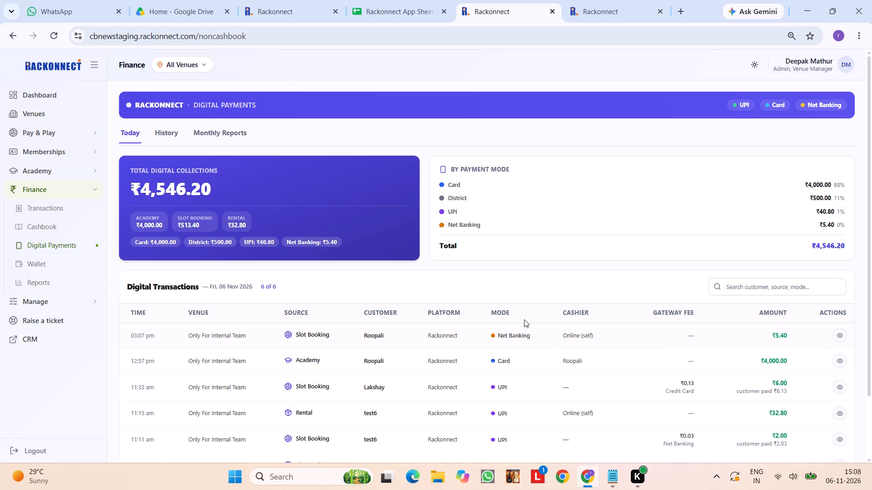
scroll(524, 319, "down", 4)
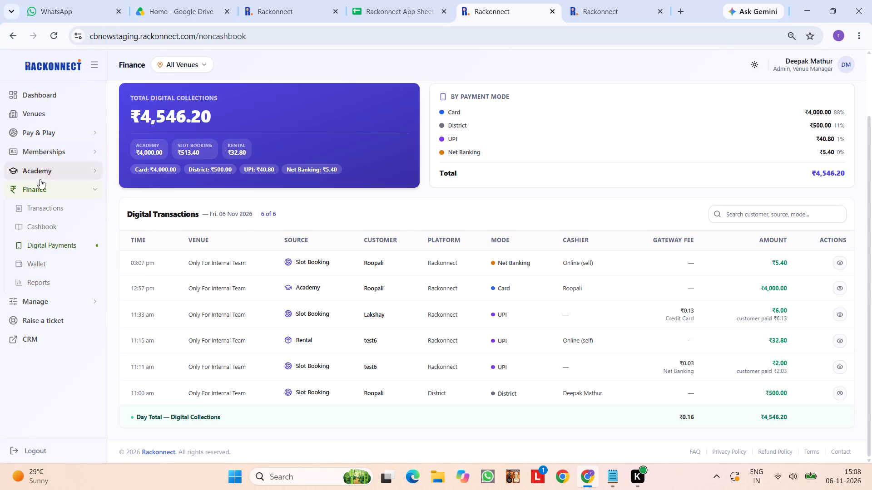
left_click(39, 216)
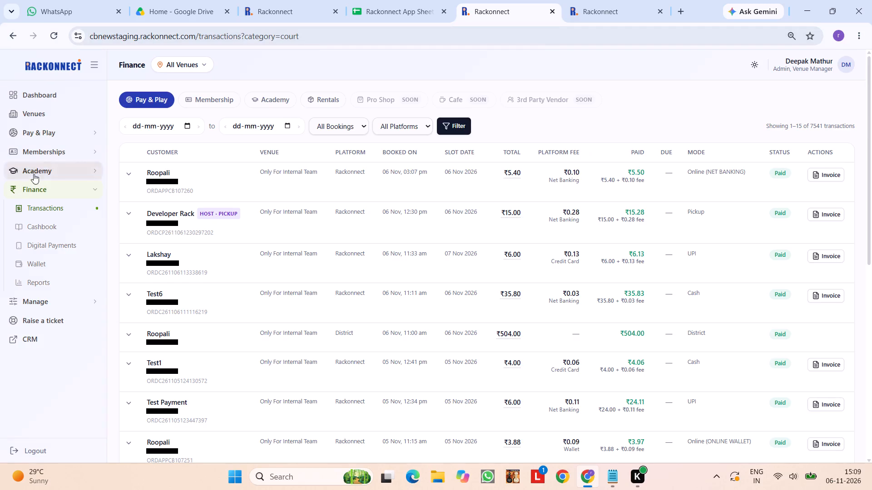
Open the booking details of the 21:00 slot on court C2 in Manage Slots for the Only For Internal Team venue.
left_click(45, 154)
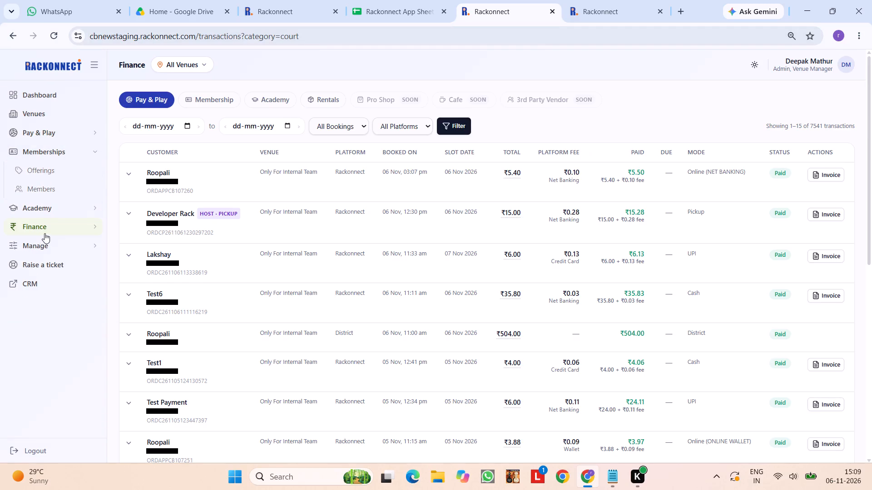
left_click(74, 137)
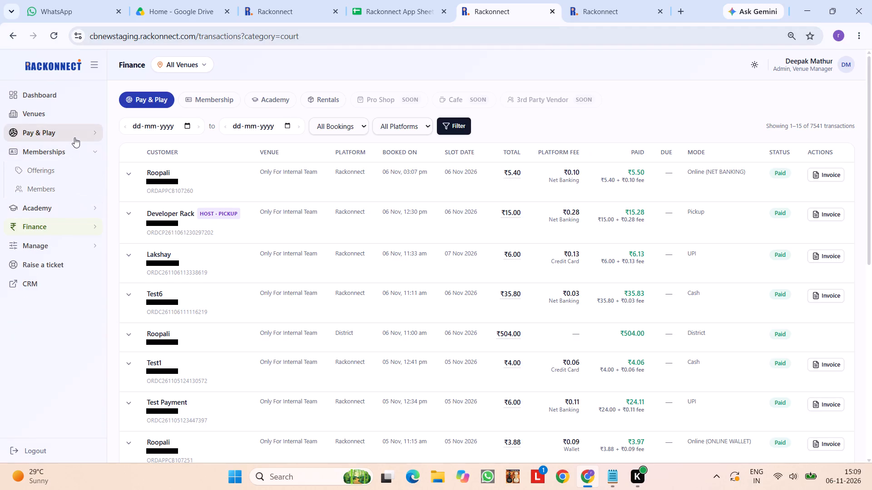
left_click(74, 146)
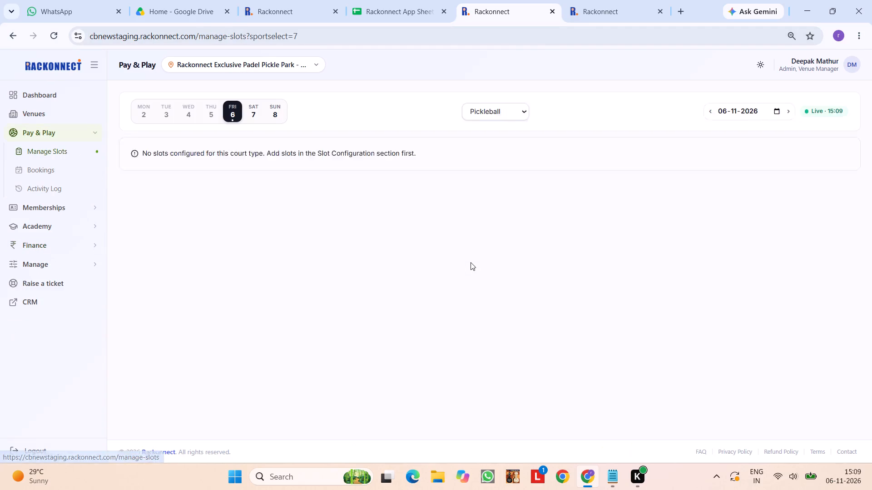
scroll(586, 294, "down", 10)
scroll(586, 294, "up", 7)
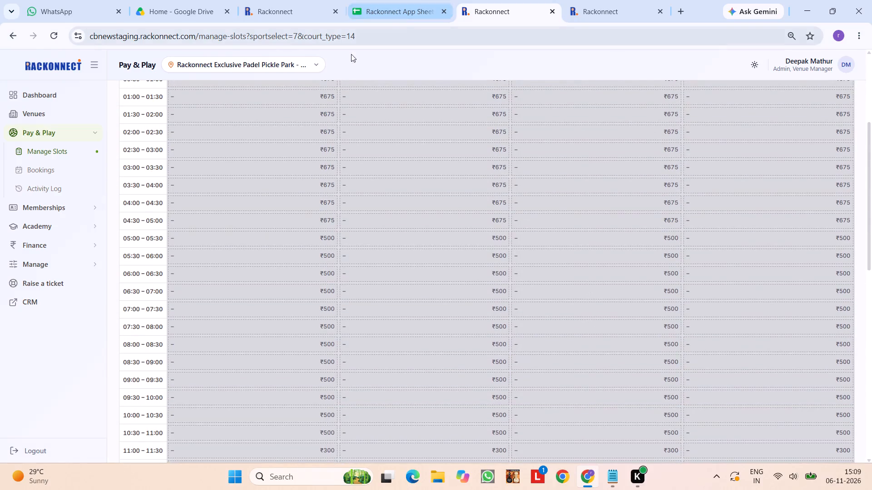
left_click(308, 62)
scroll(282, 144, "down", 3)
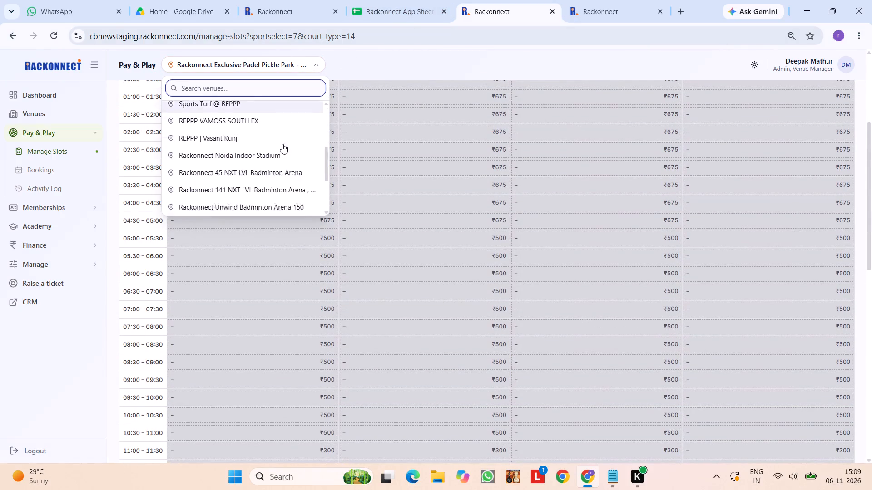
scroll(282, 144, "down", 3)
left_click(254, 206)
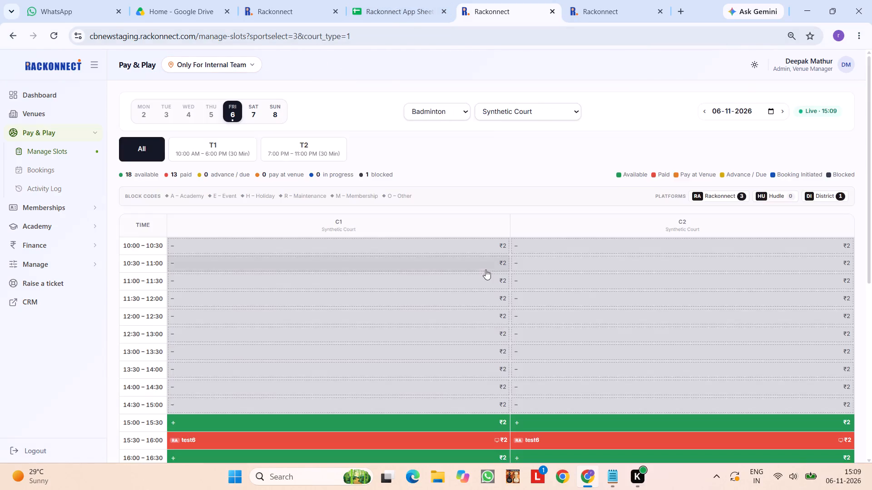
scroll(486, 269, "down", 6)
left_click(563, 310)
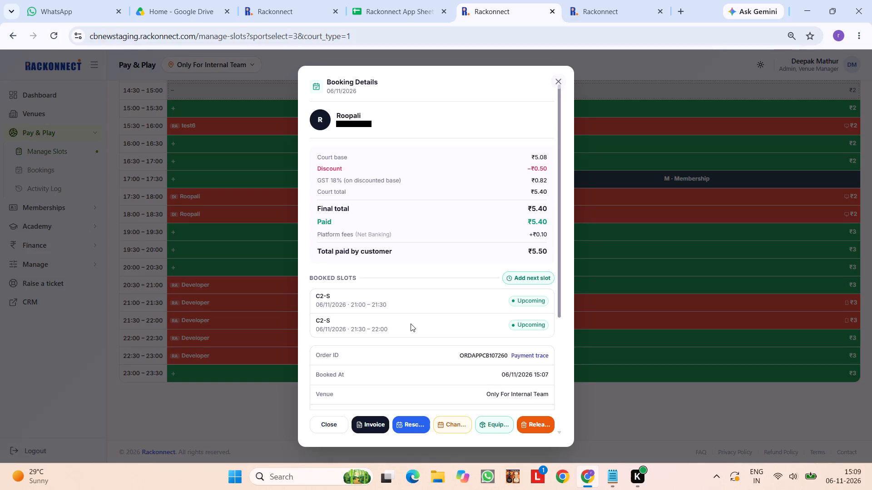
Examine the booking's court base, discount, GST, paymode and payment history against bug 332.
scroll(411, 323, "up", 1)
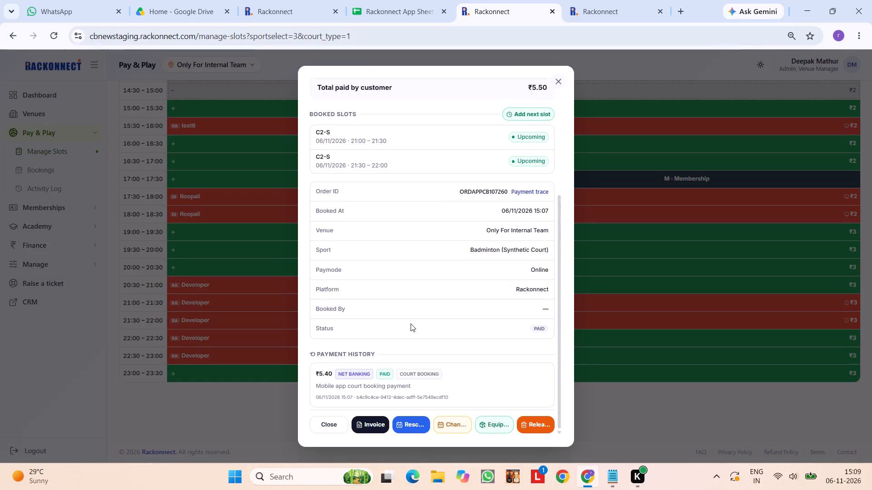
scroll(411, 323, "up", 2)
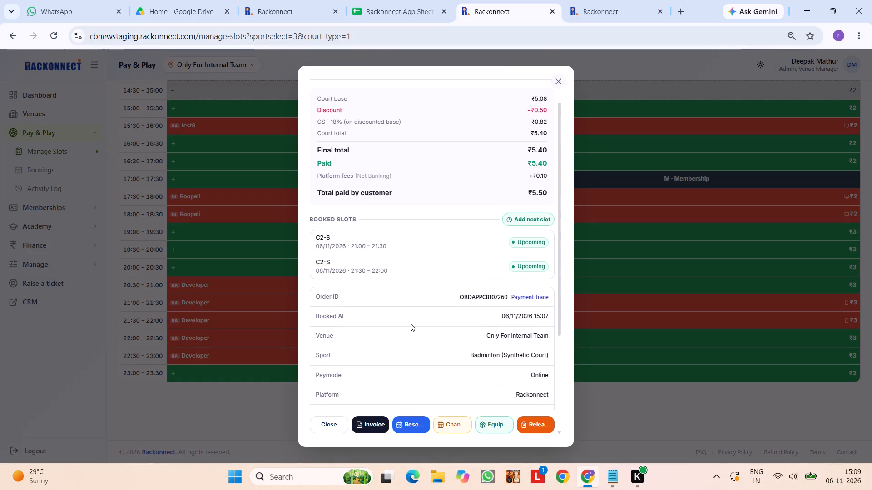
scroll(411, 323, "up", 2)
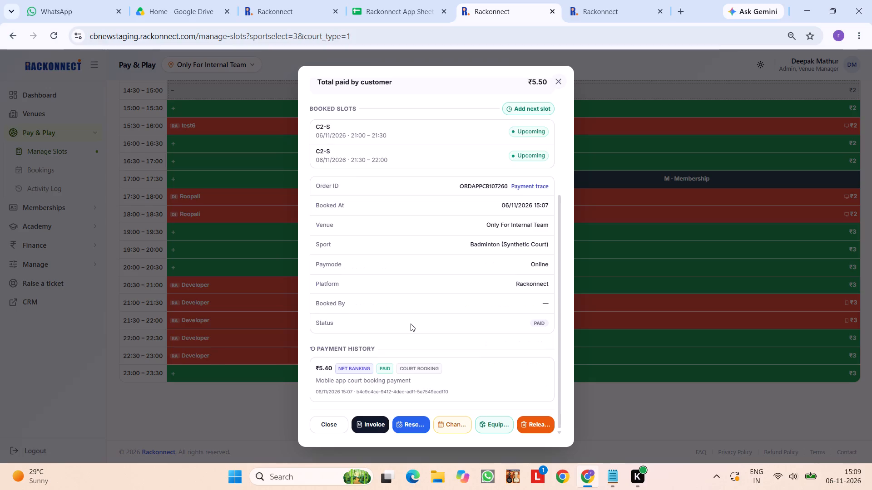
scroll(411, 323, "up", 1)
scroll(411, 323, "right", 5)
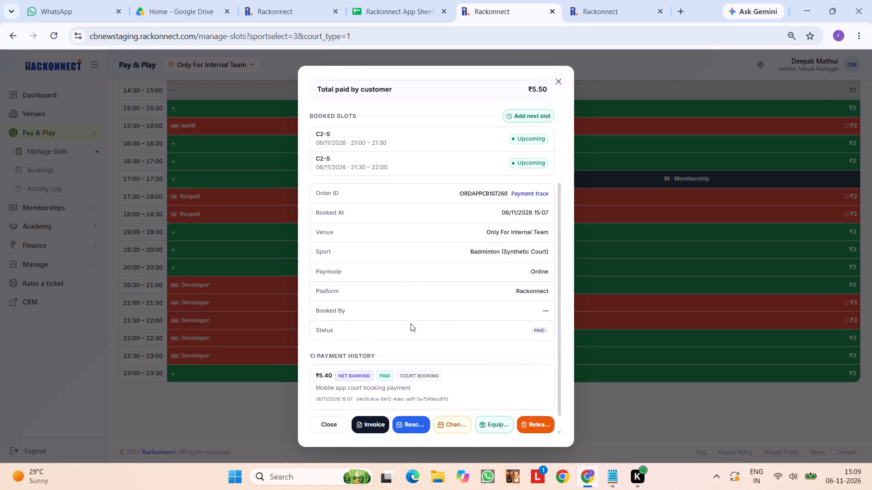
scroll(411, 323, "right", 1)
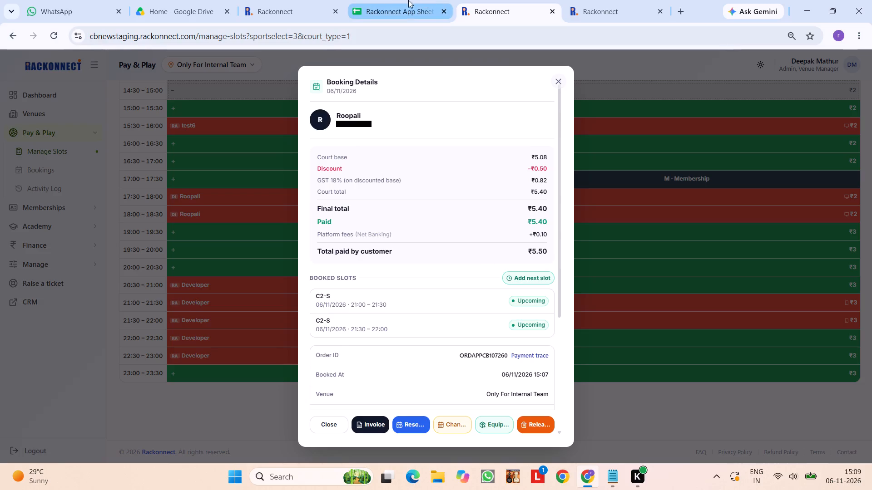
Return to the bug sheet and set the QA status of bug 332, about the court booking discount and GST, to Verified.
left_click(387, 0)
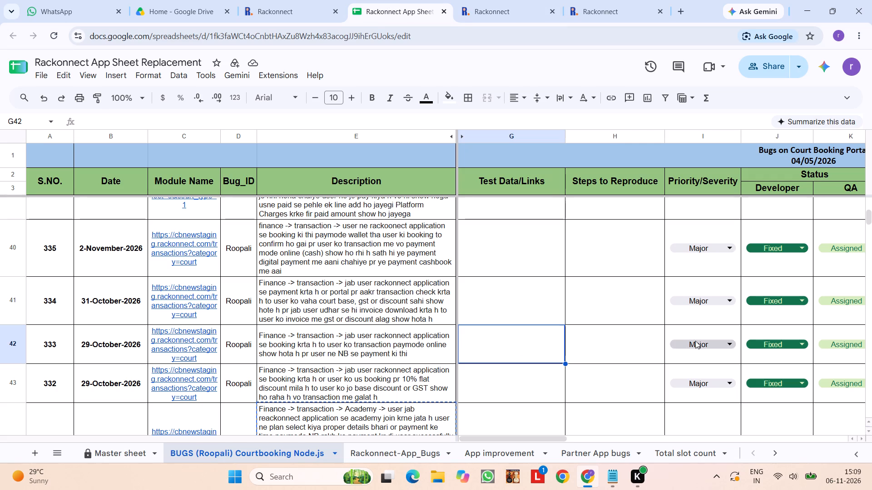
scroll(682, 394, "down", 1)
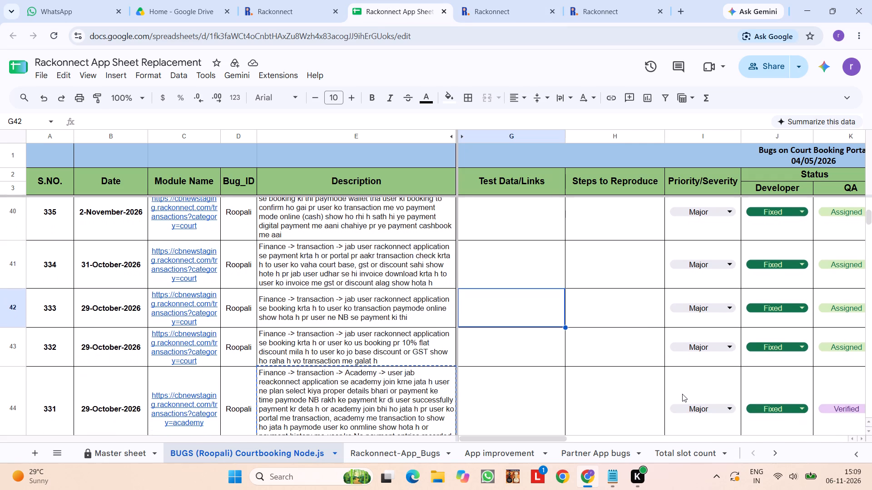
left_click(848, 347)
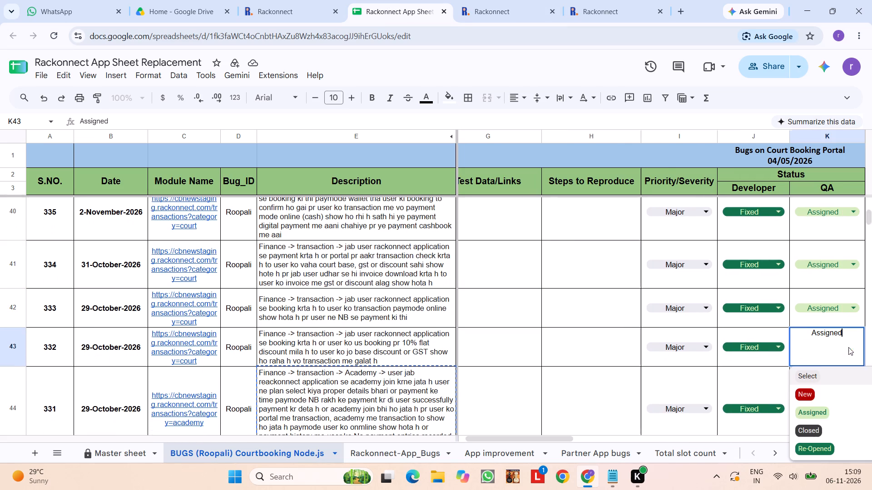
scroll(805, 397, "down", 6)
left_click(810, 413)
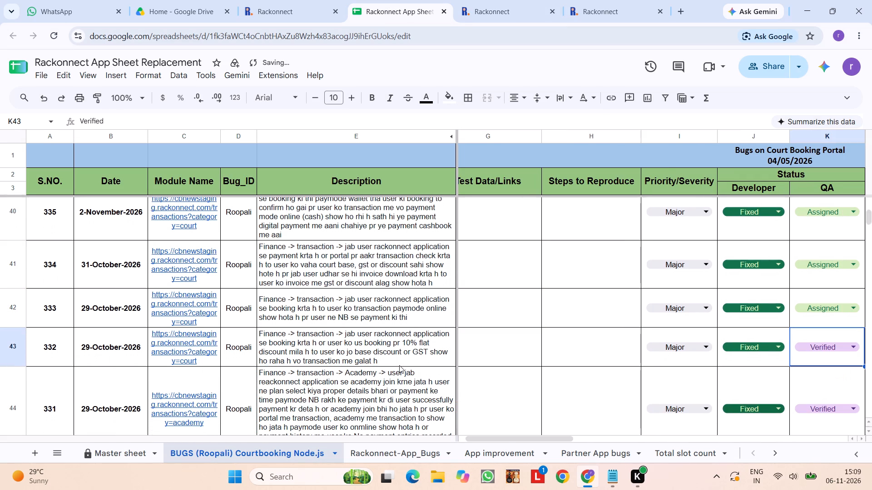
Copy bug 332's description into the work updates note, append "-> verified" and start a new "." entry below.
left_click(374, 351)
key("ctrl+c")
key("alt+Tab")
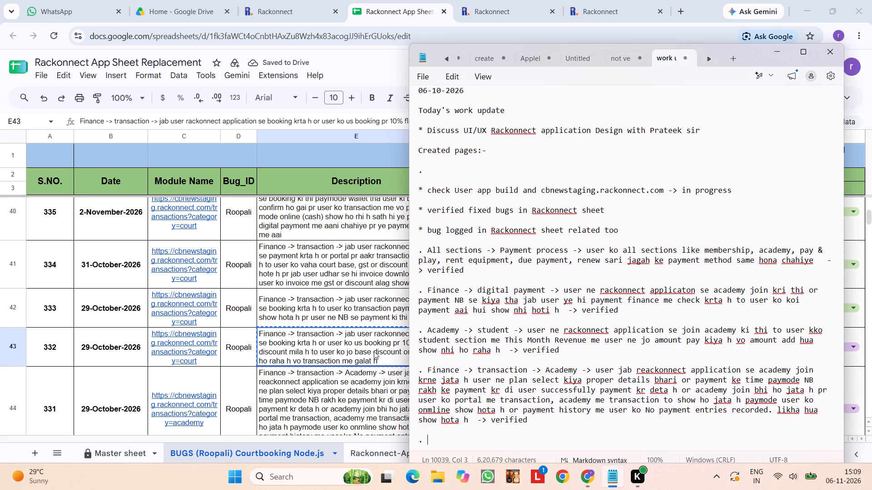
key("ctrl+v")
key("space")
type("-> verified")
key("Return")
key("Return")
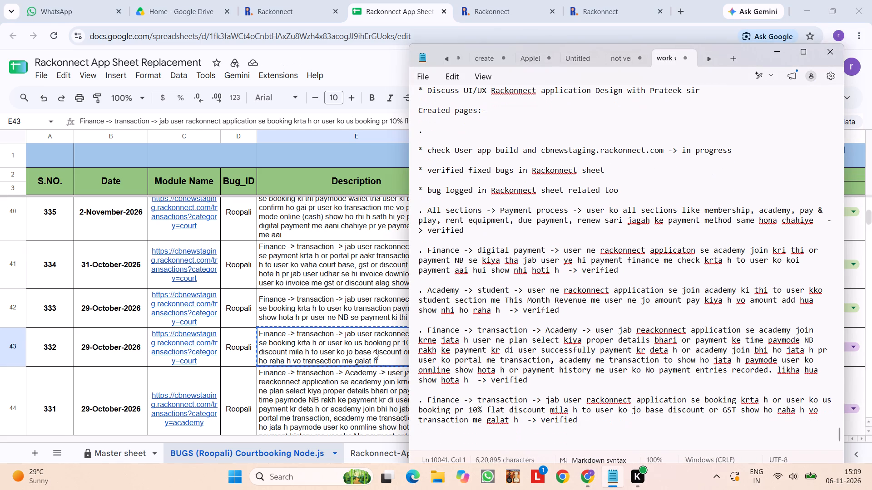
type(".")
key("space")
Check the latest court booking's paymode and payment history in the staging Pay & Play transactions against bug 333, and return to the bug sheet.
left_click(374, 351)
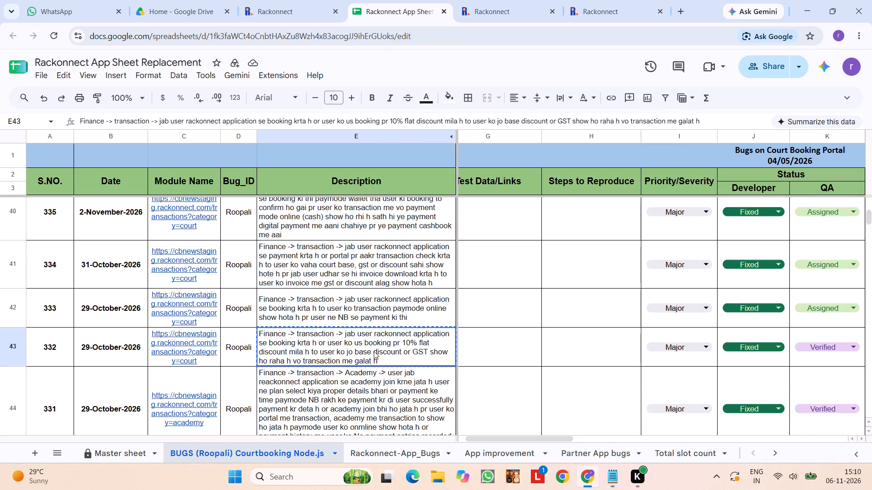
left_click(476, 0)
left_click(271, 0)
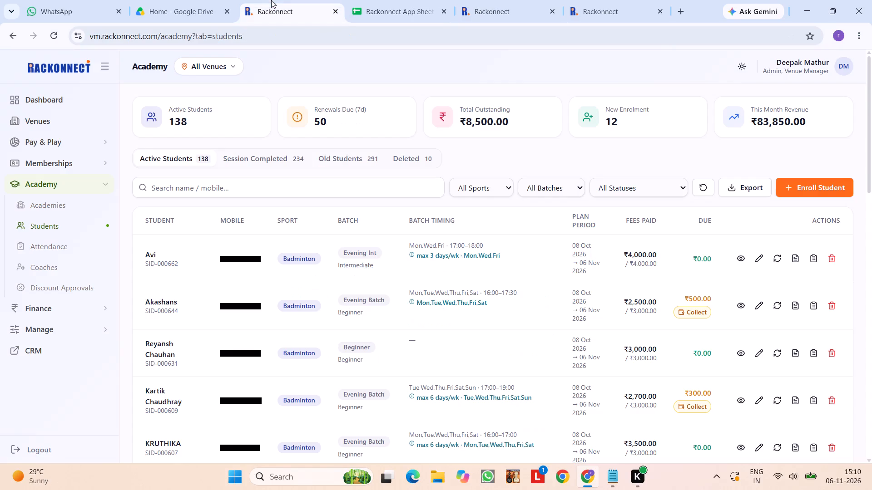
left_click(401, 0)
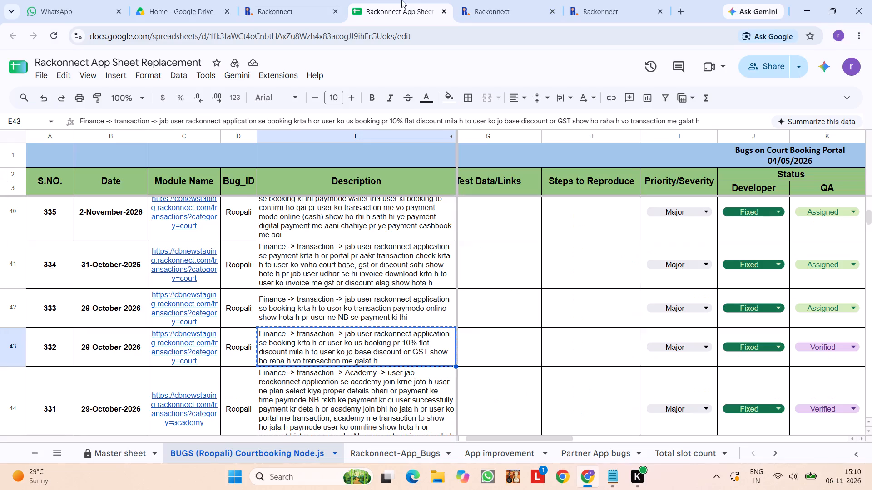
left_click(479, 0)
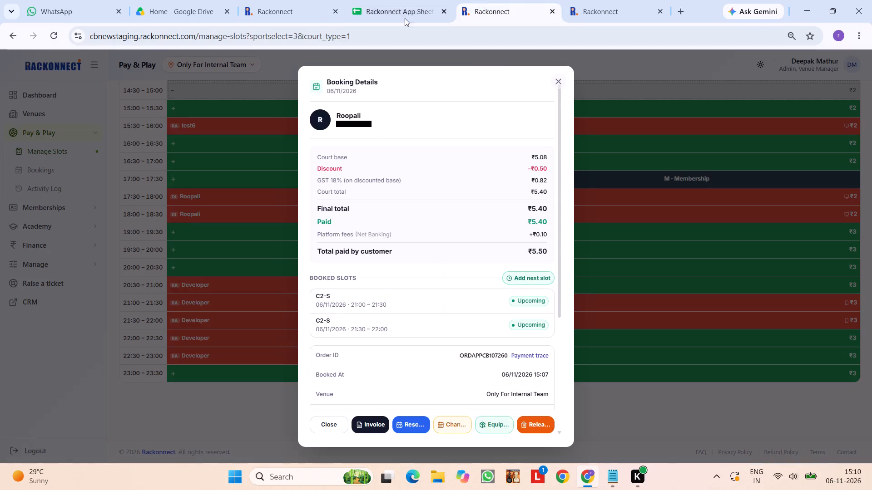
left_click(661, 0)
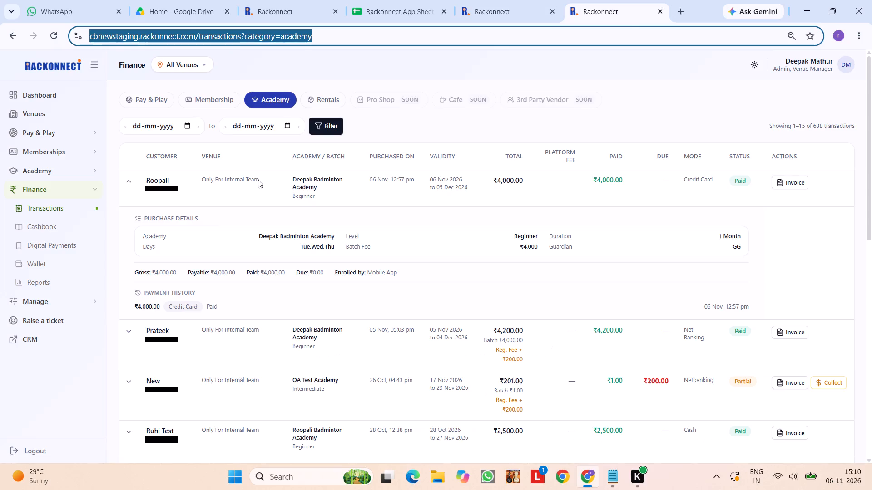
left_click(146, 106)
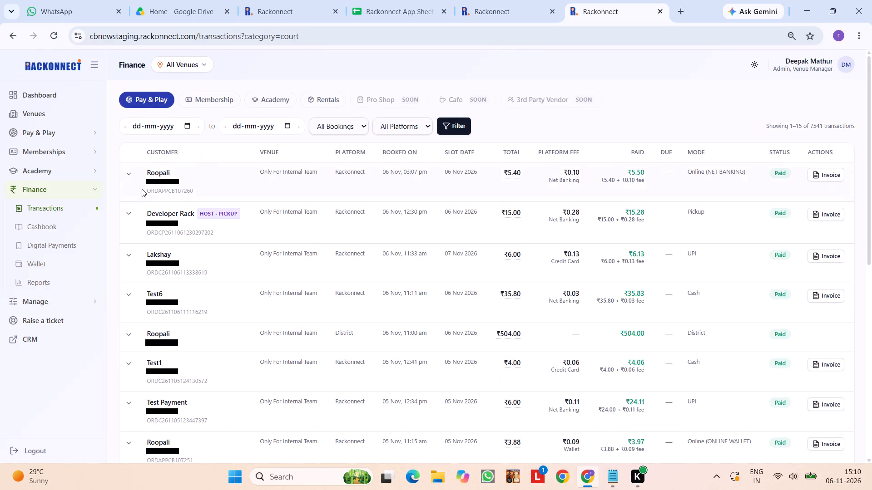
left_click(131, 175)
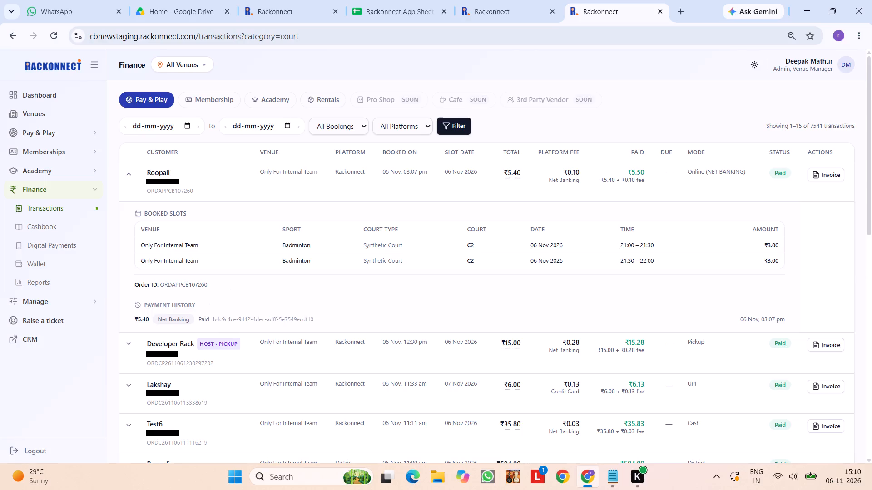
left_click(382, 8)
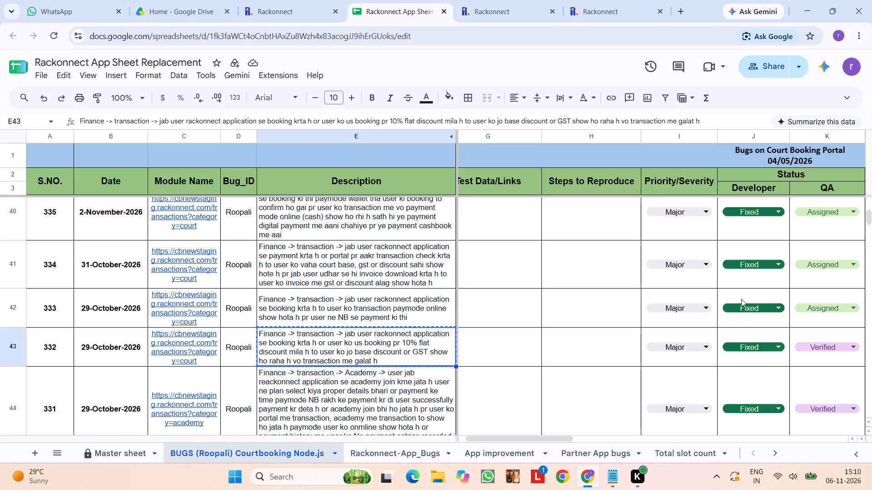
left_click(492, 0)
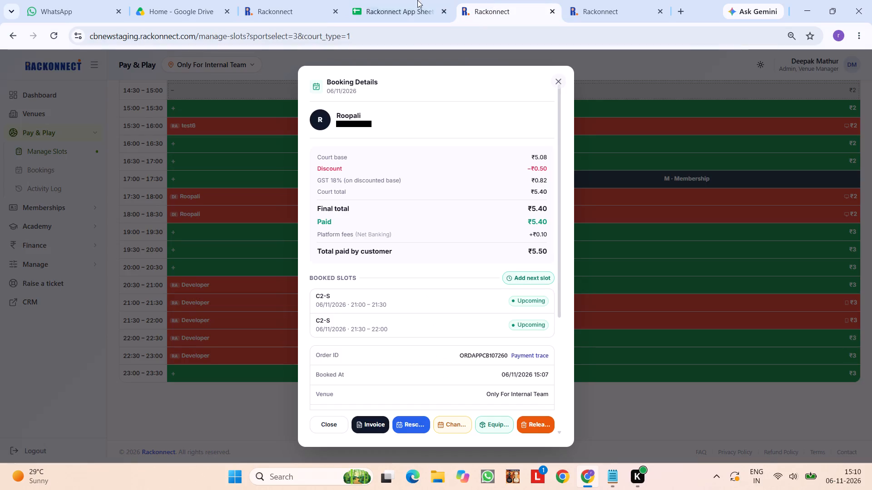
left_click(599, 0)
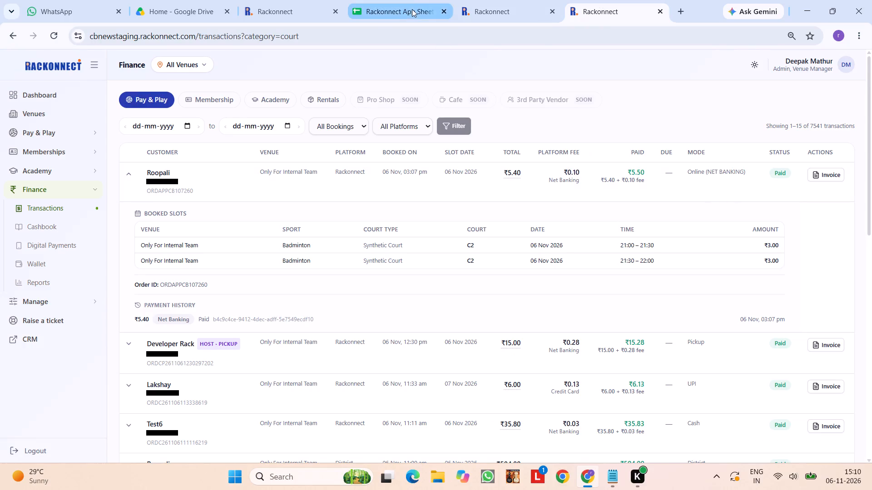
left_click(410, 2)
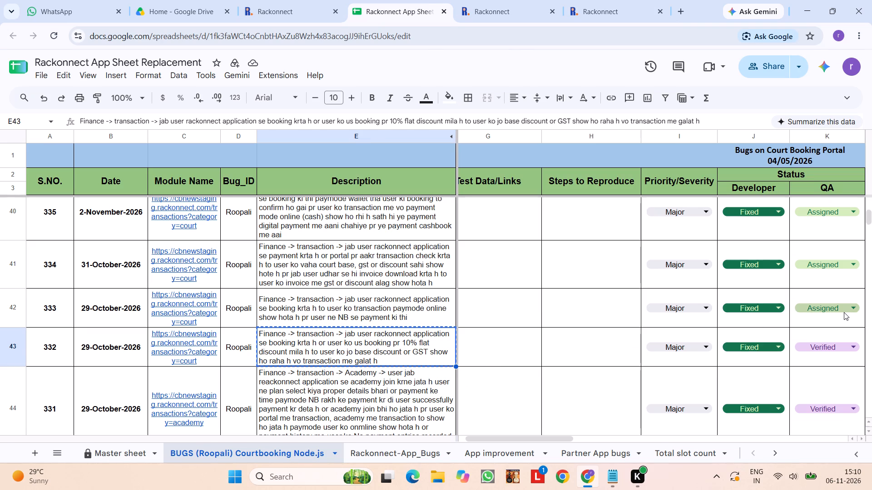
Set the QA status of bug 333, about the court booking paymode, to Verified.
left_click(843, 310)
scroll(816, 403, "down", 5)
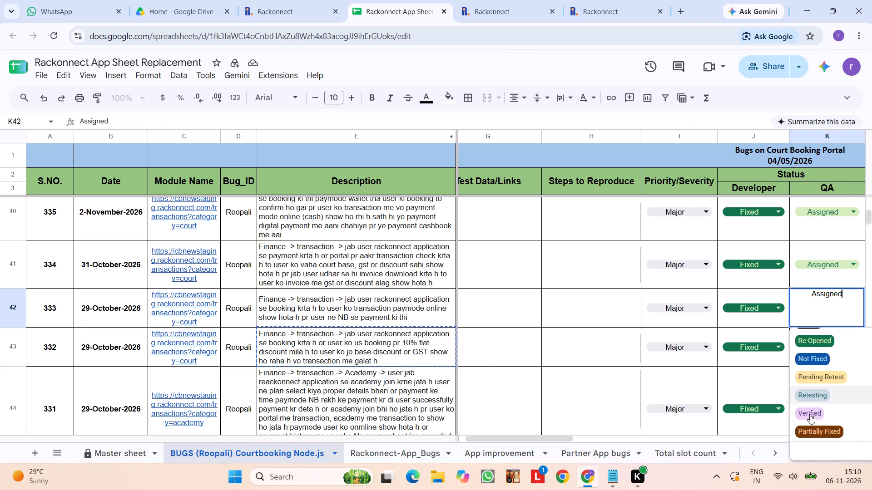
left_click(810, 414)
Copy bug 333's description into the work updates note, append "-> verified" and start a new "." entry below.
left_click(423, 311)
key("ctrl+c")
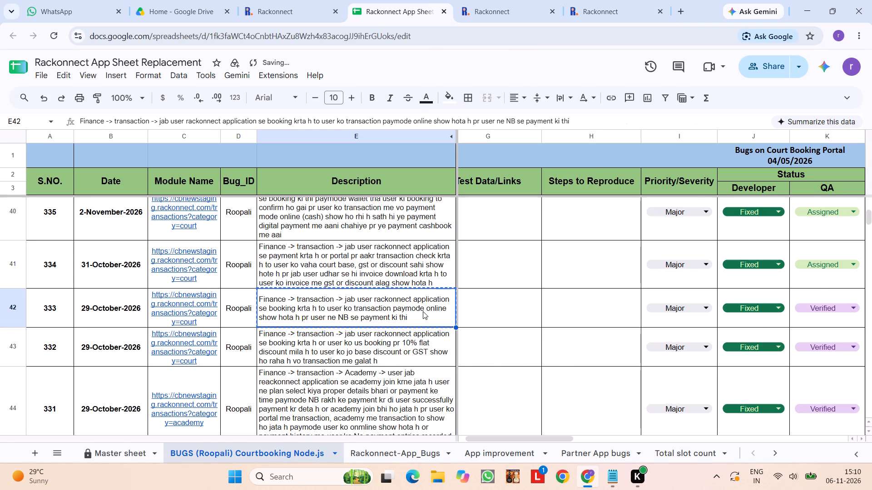
key("alt+Tab")
key("ctrl+v")
key("space")
type("-")
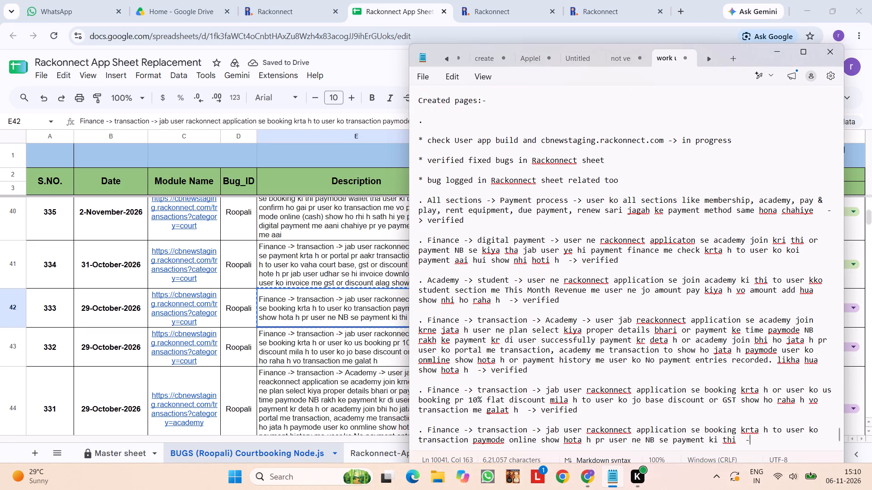
type("> verified")
key("Return")
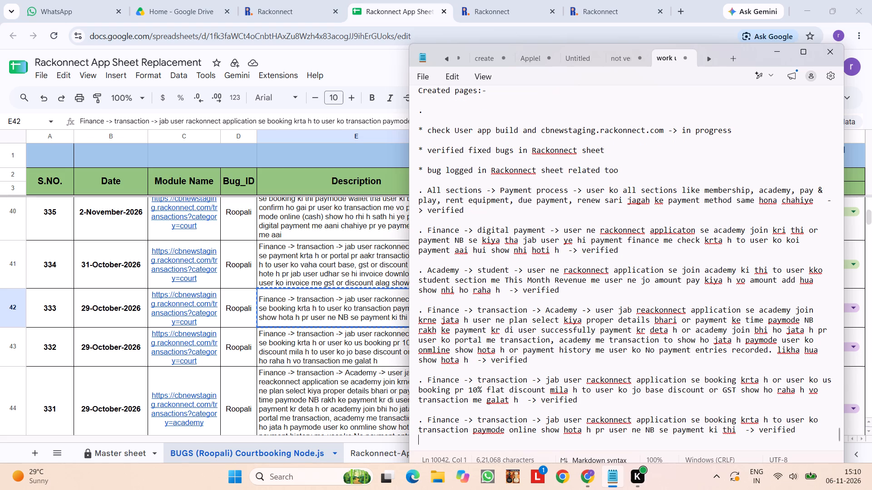
key("Return")
type(".")
key("space")
Read bug 334 and check the base price, discount and GST on the latest staging Pay & Play booking's invoice against it.
left_click(361, 264)
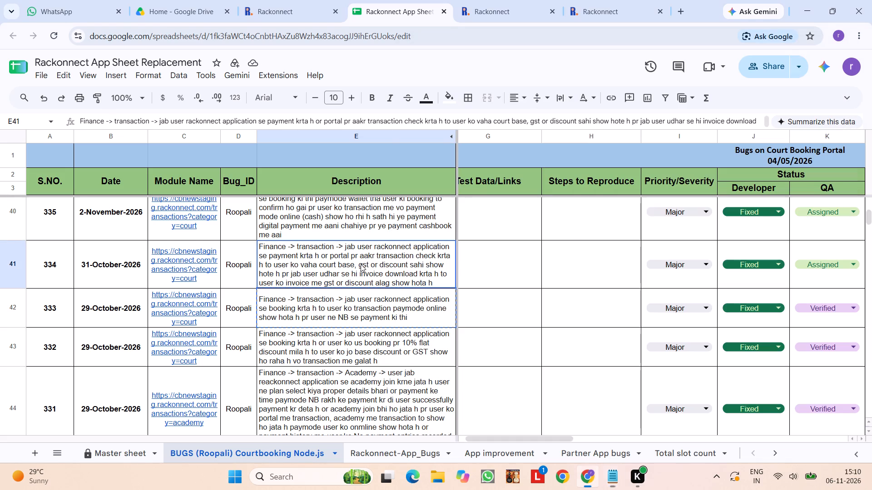
scroll(535, 309, "up", 3)
scroll(565, 355, "down", 1)
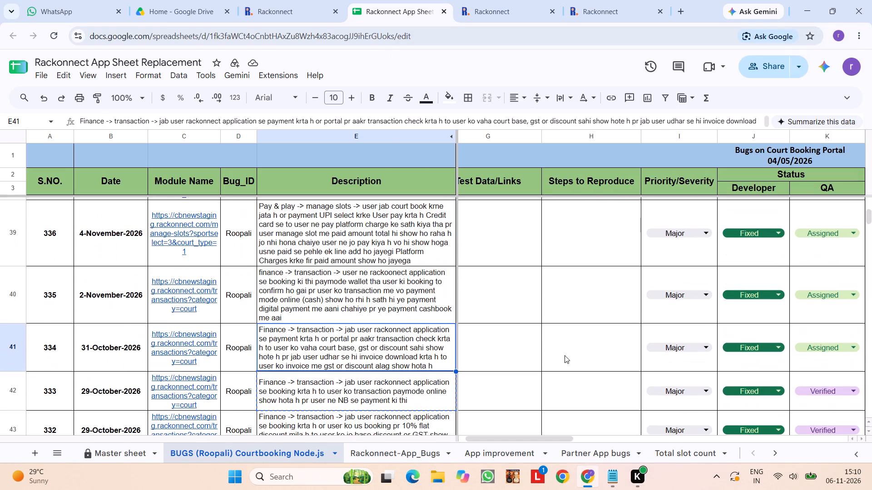
left_click(567, 355)
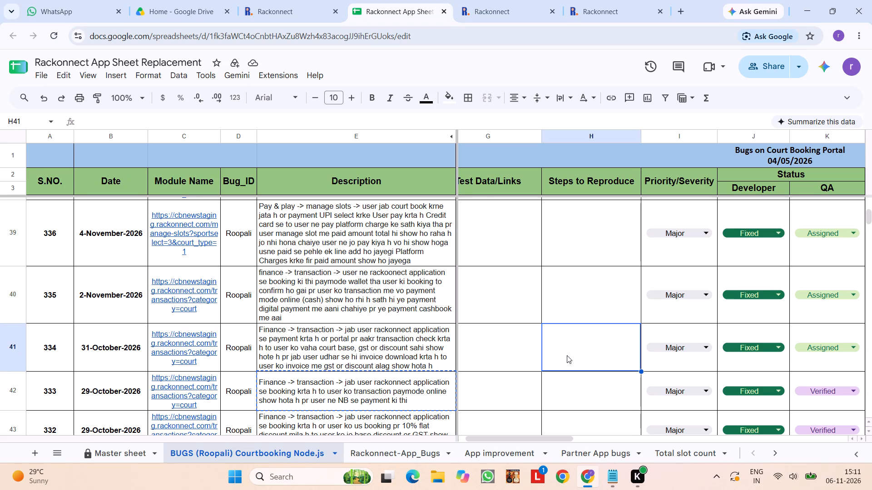
left_click(277, 0)
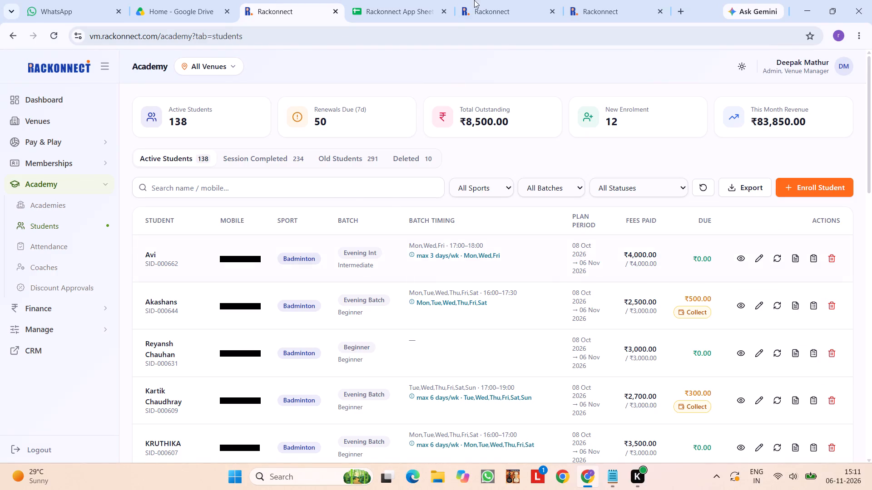
left_click(511, 0)
left_click(603, 0)
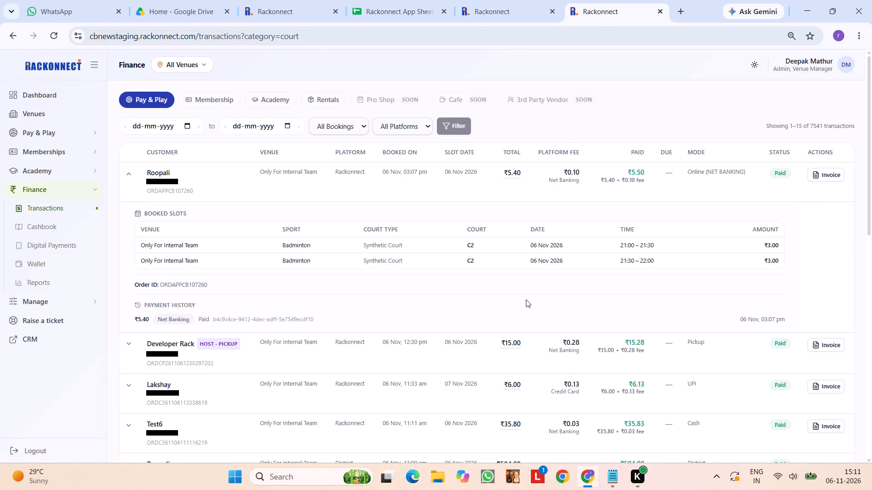
left_click(825, 172)
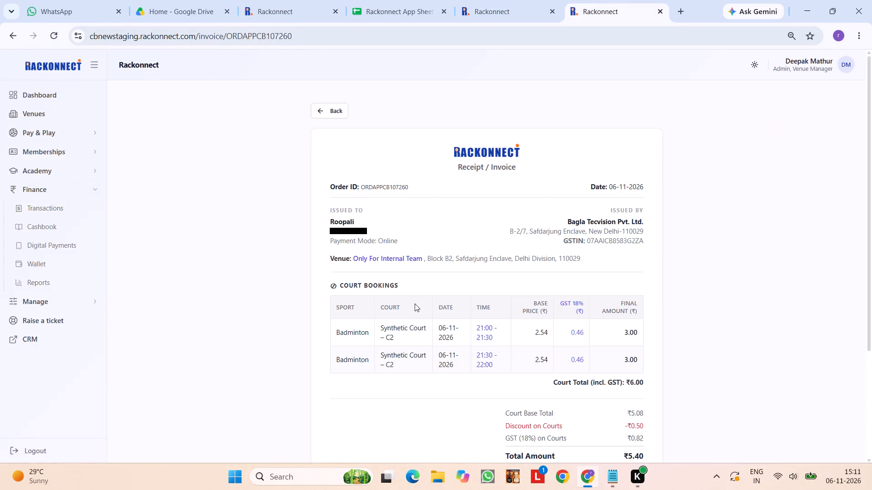
scroll(560, 359, "down", 3)
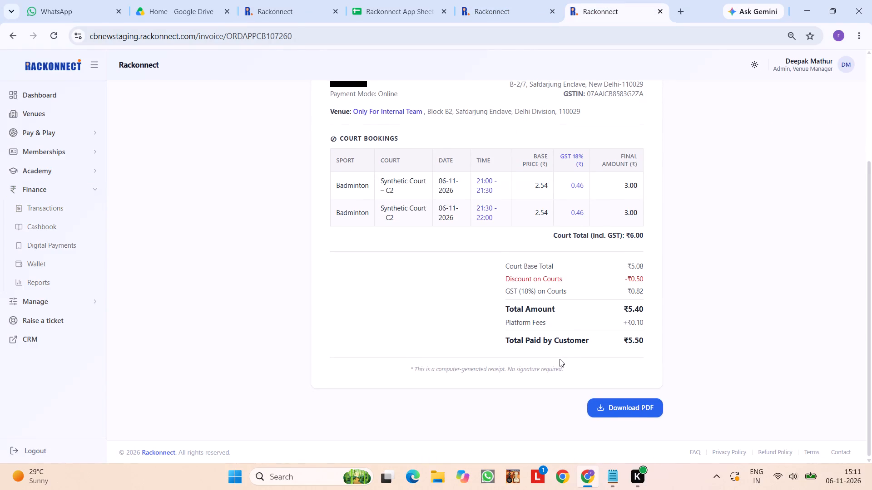
scroll(560, 359, "right", 6)
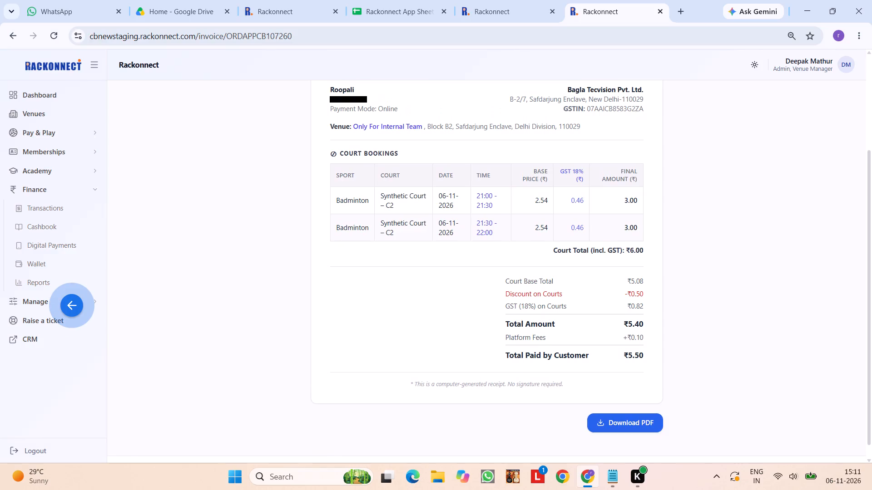
scroll(560, 359, "right", 3)
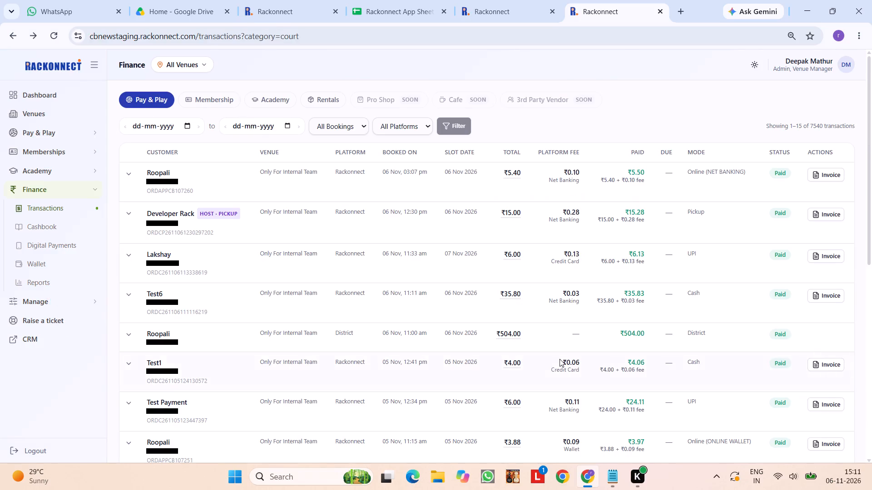
Return to the bug sheet and set the QA status of bug 334, about the invoice's GST and discount, to Verified.
left_click(417, 0)
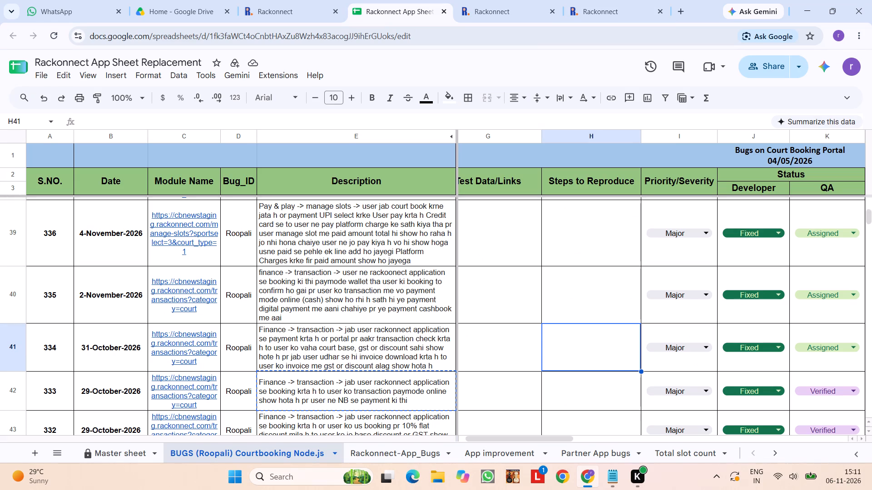
left_click(819, 351)
scroll(813, 438, "down", 3)
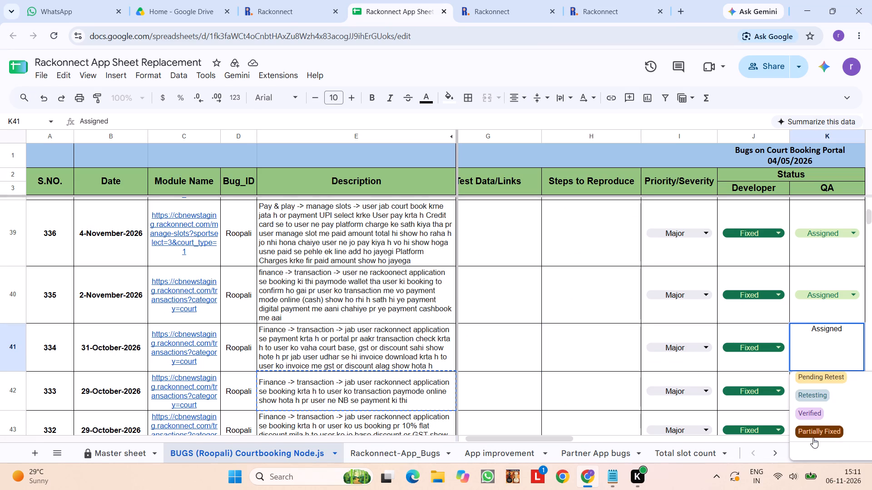
left_click(817, 406)
Copy bug 334's description into the work updates note, append "-> verified" and start a new "." entry below.
left_click(331, 338)
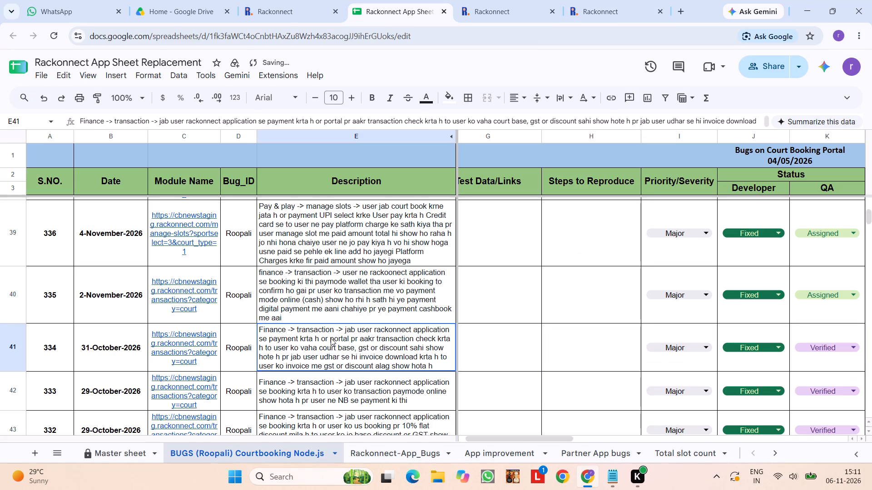
key("ctrl+c")
key("ctrl+c")
key("alt+Tab")
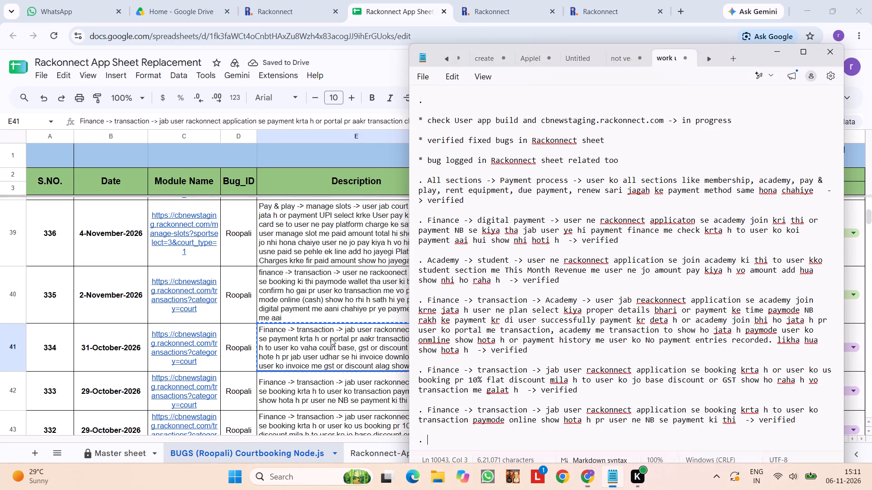
key("ctrl+v")
key("space")
type("-> verified")
key("Return")
key("Return")
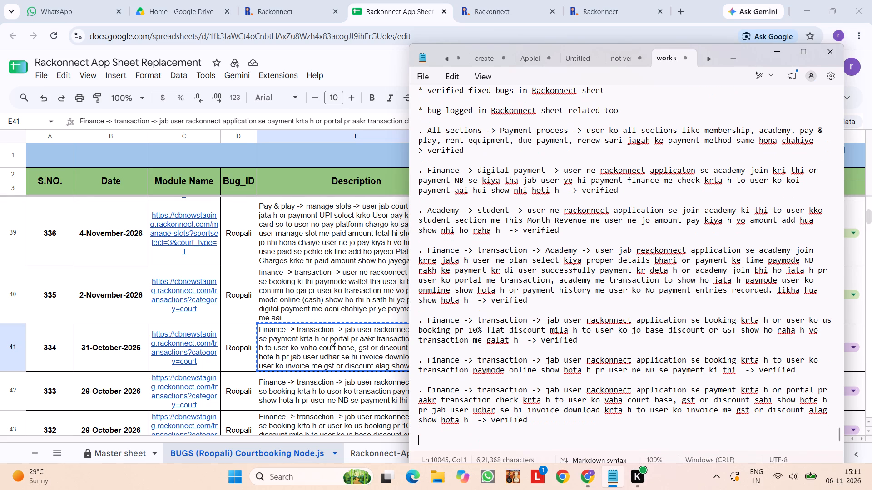
type(".")
key("space")
Return to the bug sheet and read the description of bug 335, about the wallet booking's payment mode.
left_click(323, 292)
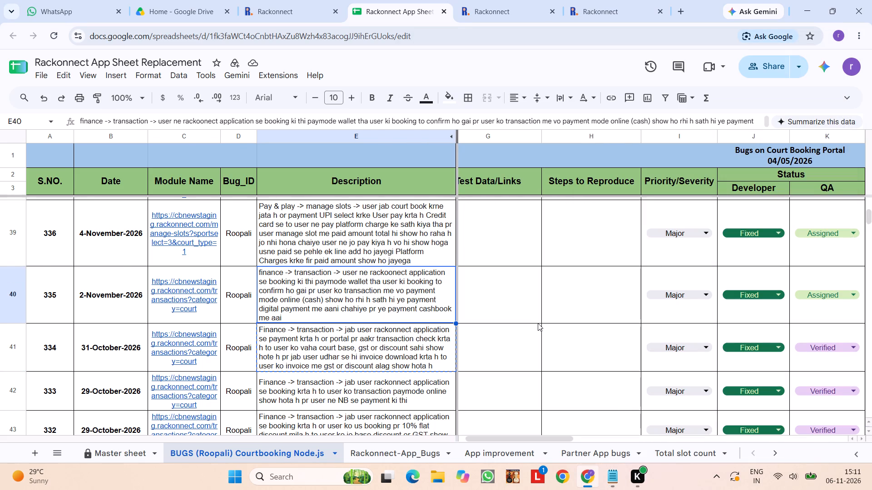
scroll(538, 323, "up", 1)
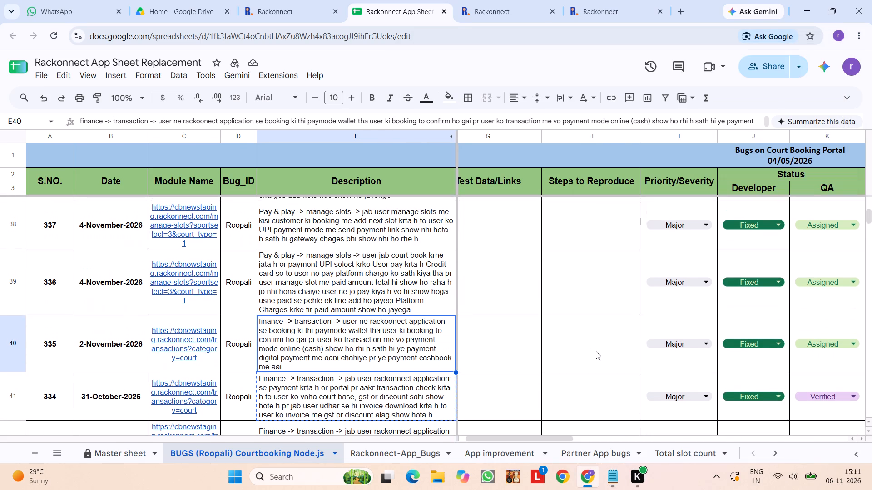
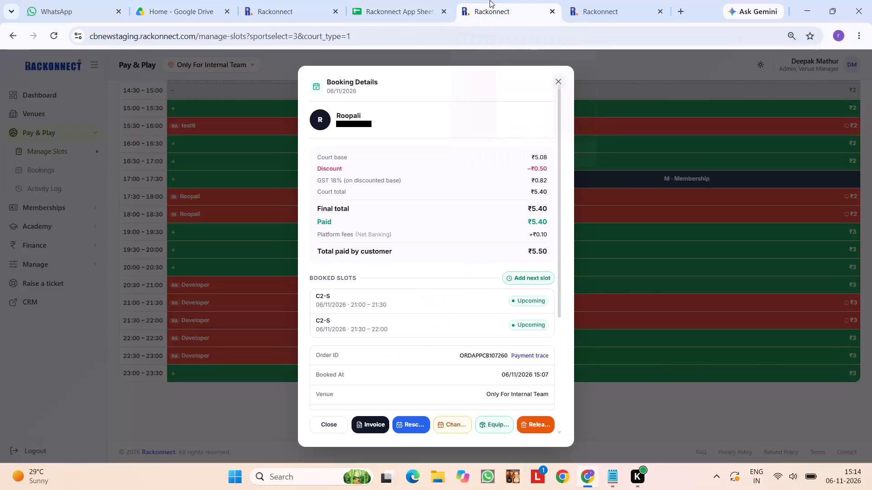
Check the paymode and payment history in the booking details of the 14:00–15:00 slot on court C2 for 7 November.
left_click(592, 0)
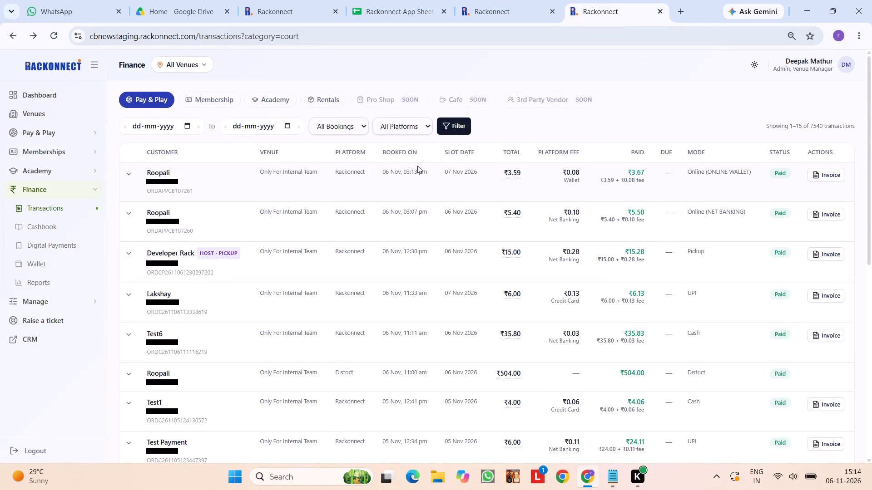
left_click(490, 0)
left_click(231, 225)
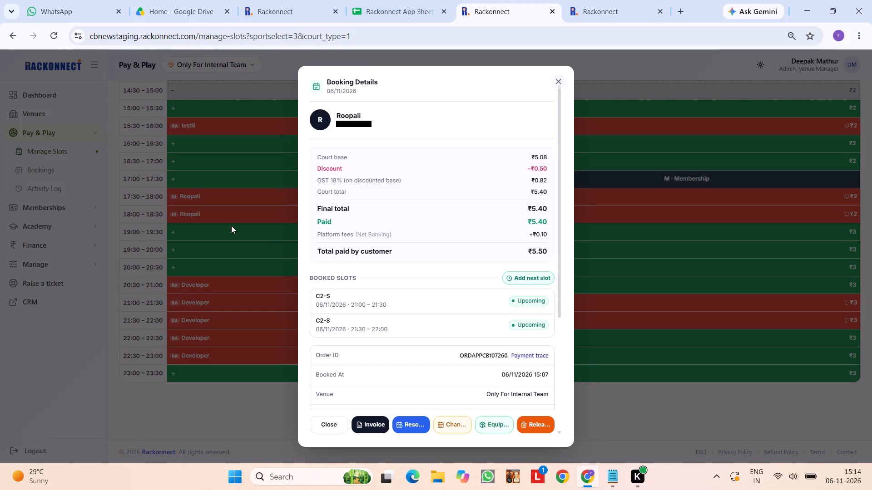
key("F5")
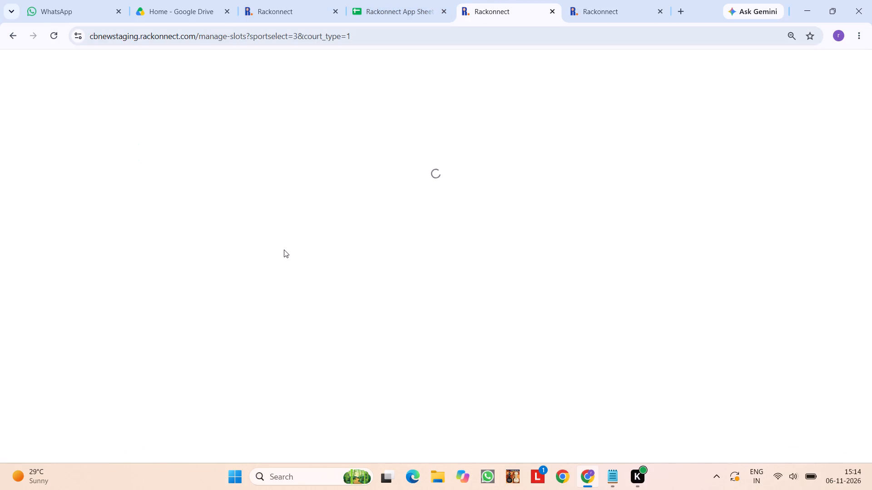
scroll(540, 387, "down", 3)
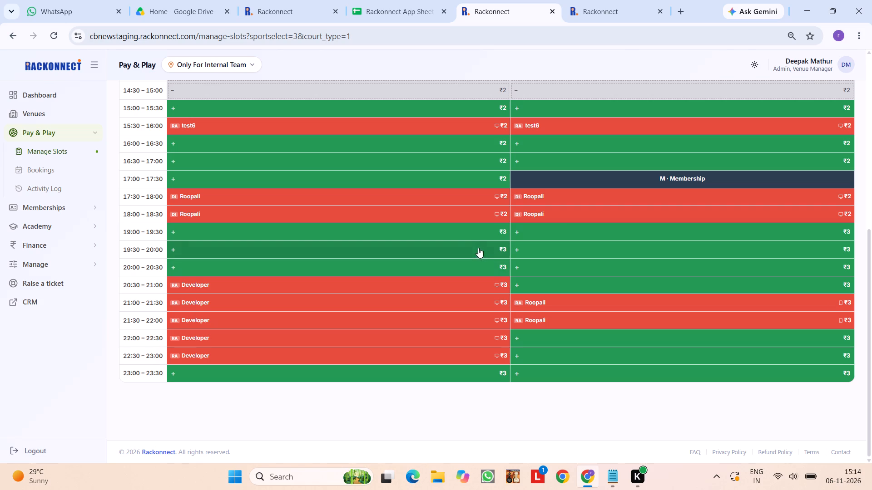
scroll(494, 251, "up", 5)
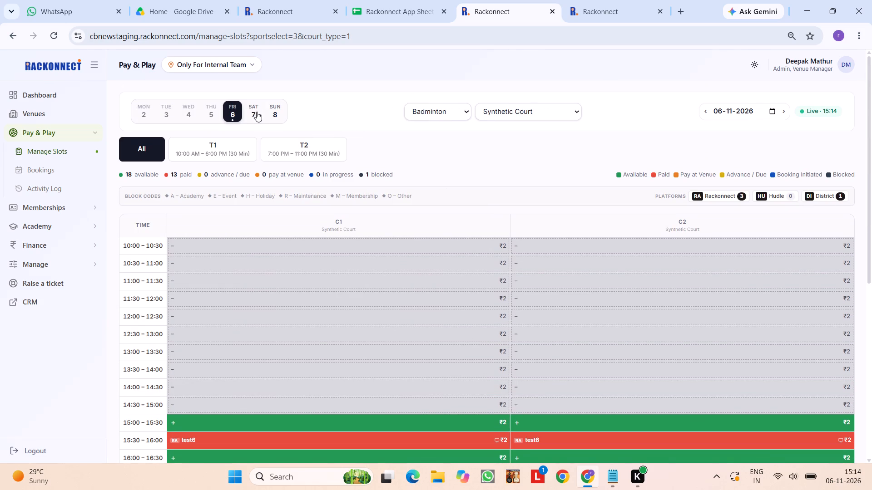
left_click(254, 110)
scroll(382, 277, "down", 4)
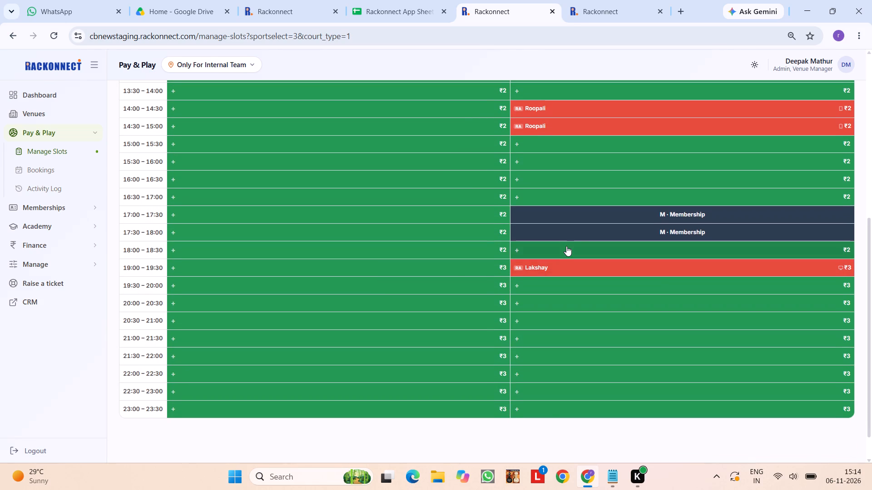
left_click(566, 246)
scroll(566, 246, "up", 2)
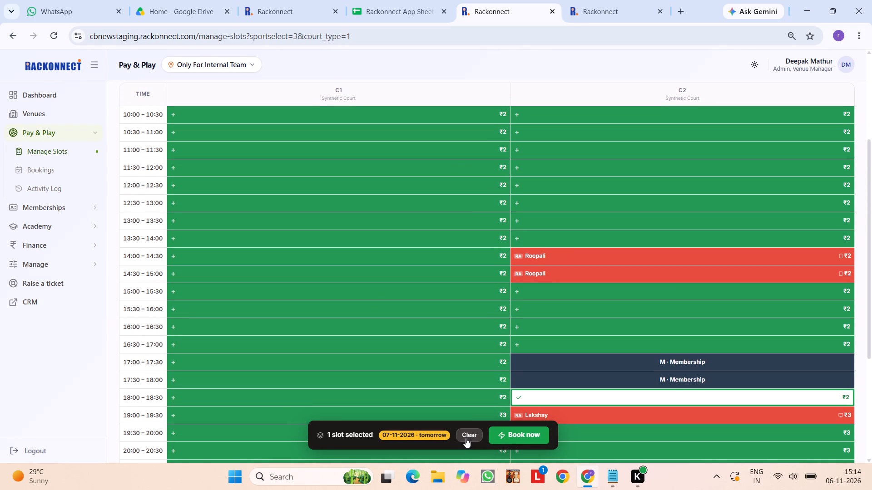
left_click(466, 437)
left_click(567, 256)
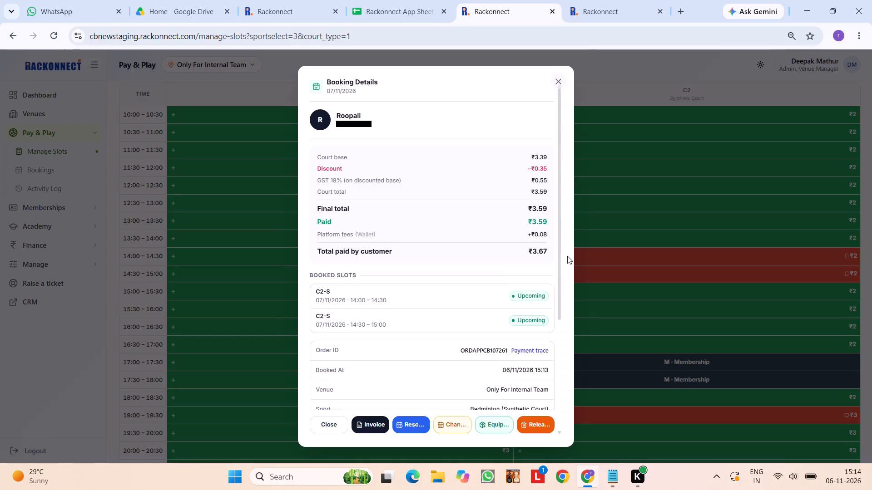
scroll(364, 381, "down", 4)
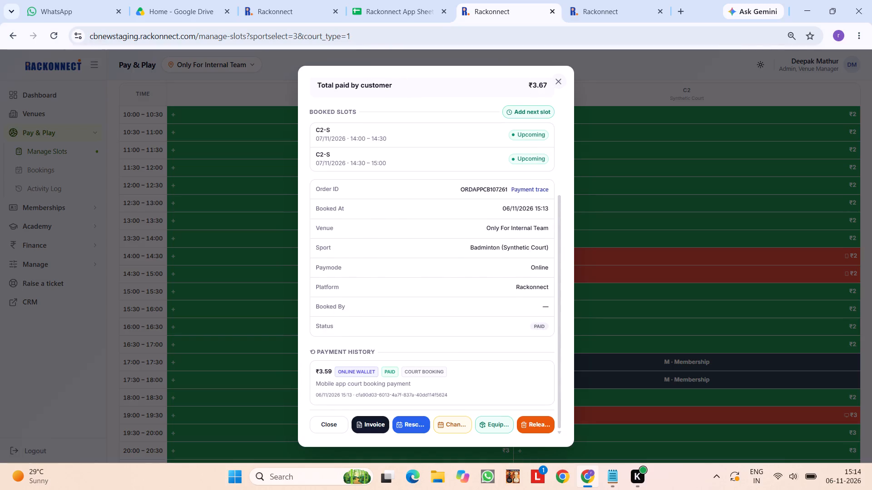
left_click_drag(531, 265, 555, 264)
left_click(555, 264)
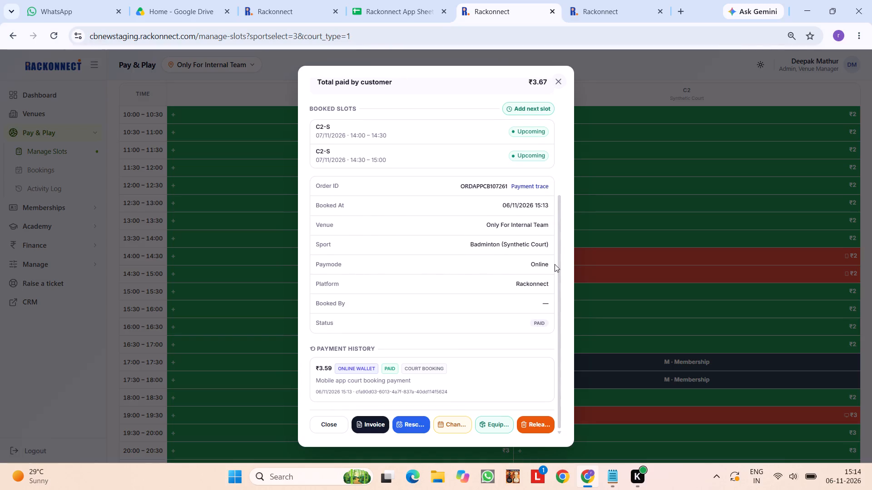
left_click(603, 271)
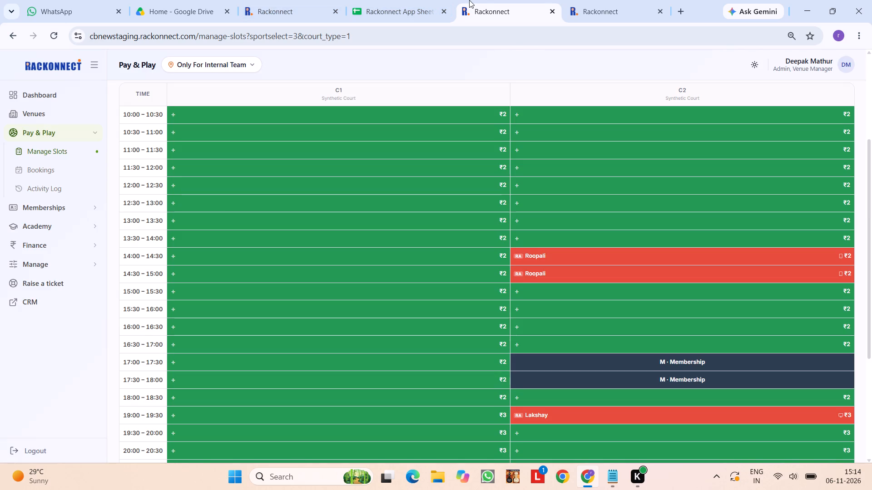
Examine today's Cashbook for the venue Only For Internal Team, looking for the wallet booking's payment.
left_click(557, 0)
left_click(576, 0)
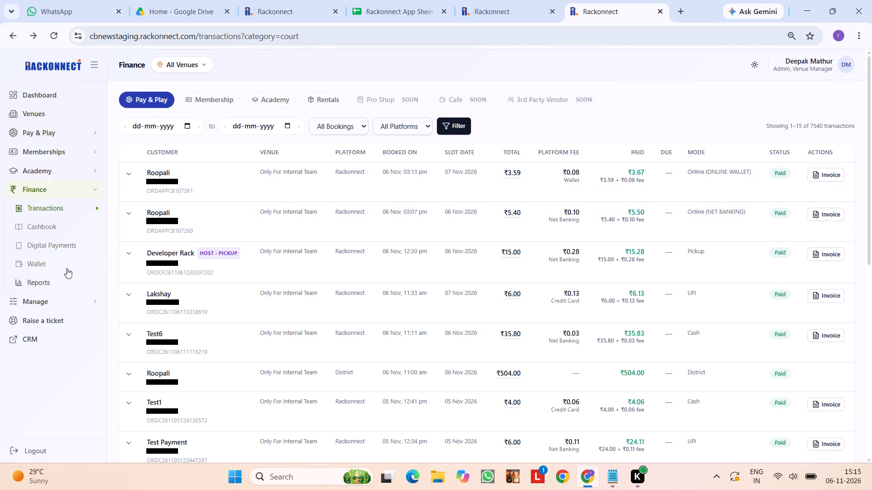
left_click(71, 224)
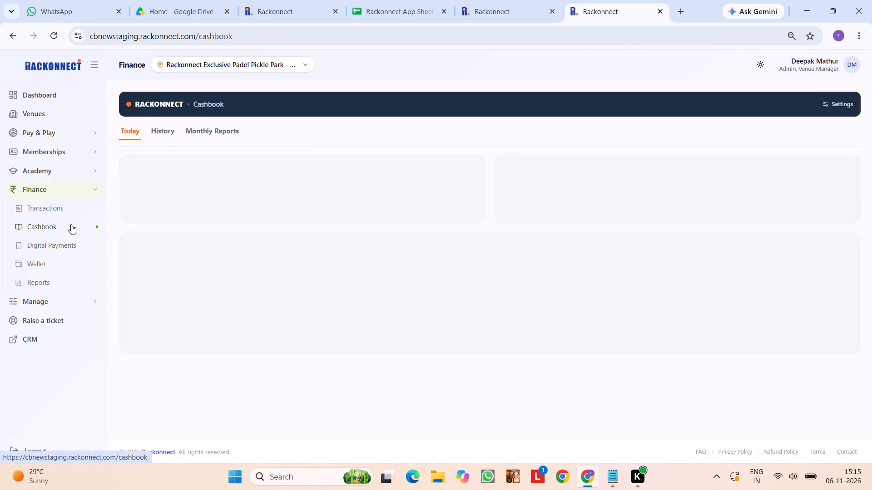
scroll(282, 227, "down", 1)
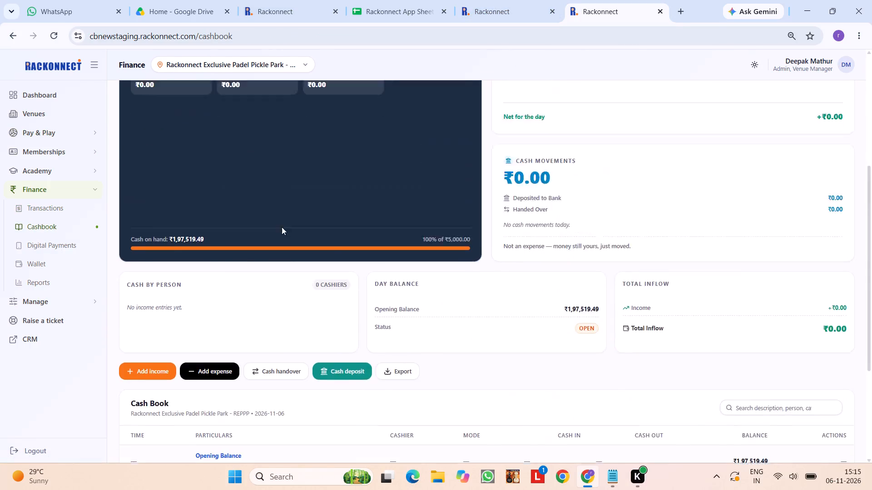
scroll(282, 227, "down", 1)
left_click(238, 64)
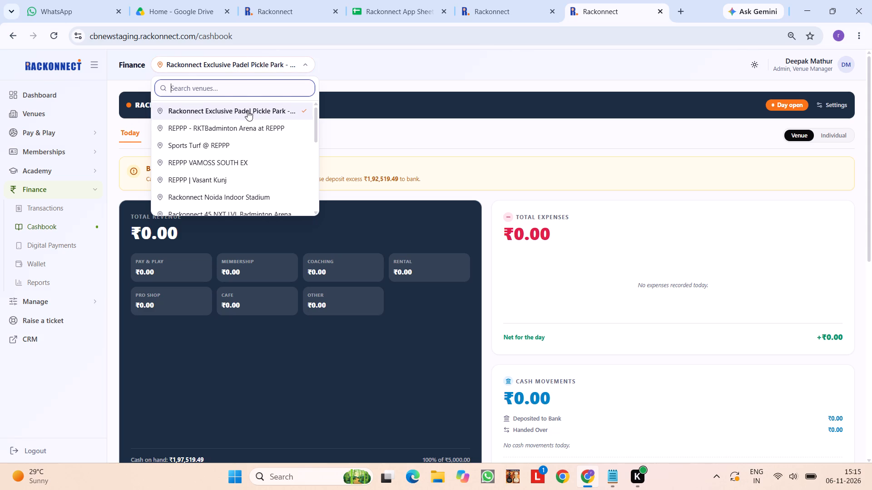
scroll(246, 130, "down", 1)
scroll(246, 130, "up", 5)
scroll(246, 130, "down", 2)
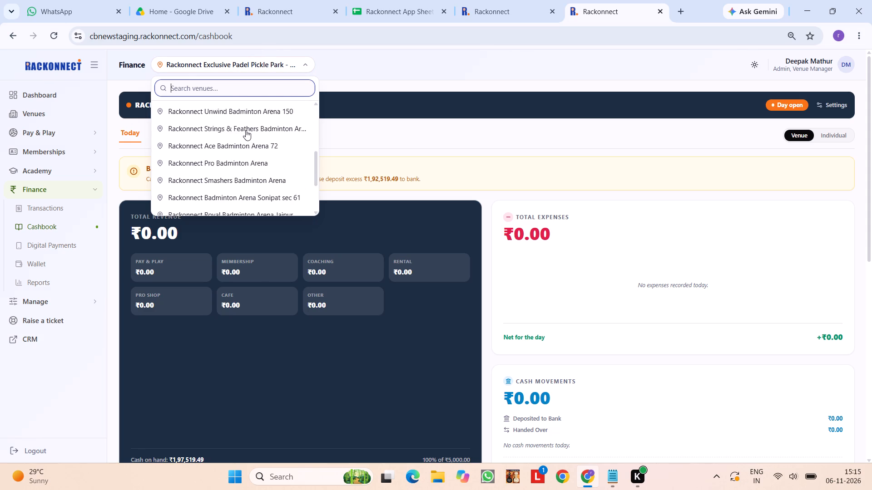
scroll(246, 130, "down", 4)
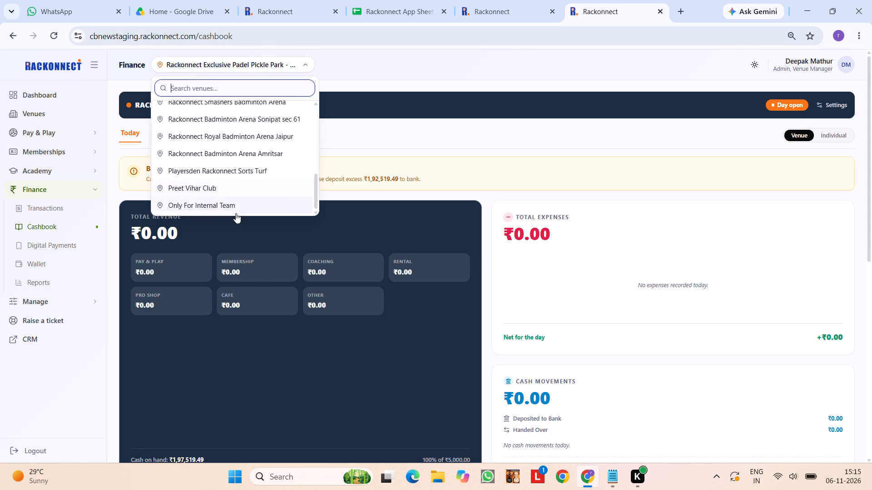
left_click(235, 207)
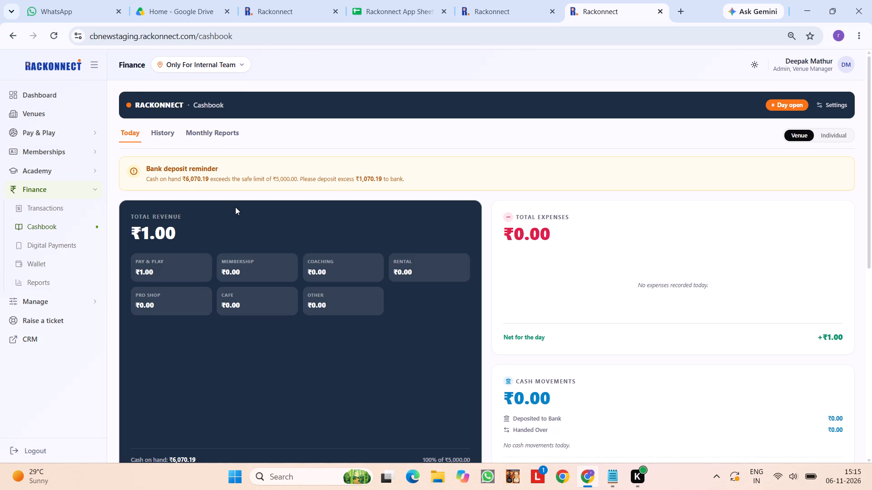
scroll(408, 290, "down", 4)
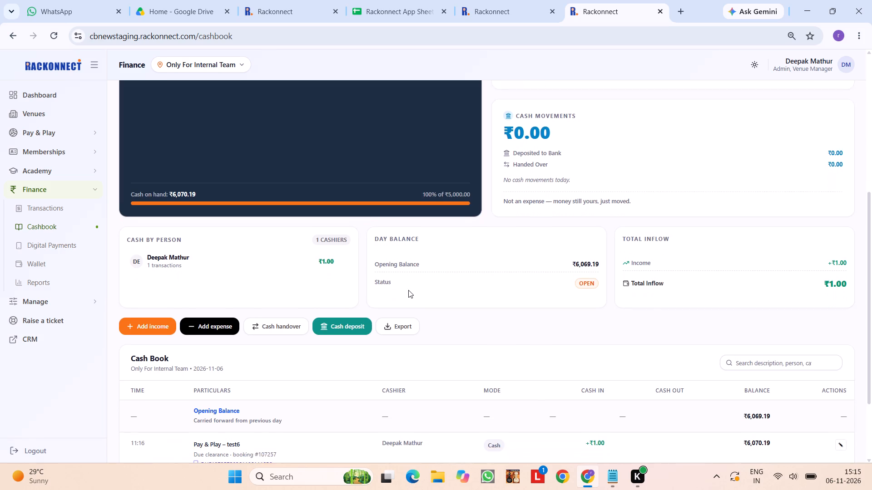
scroll(408, 290, "up", 1)
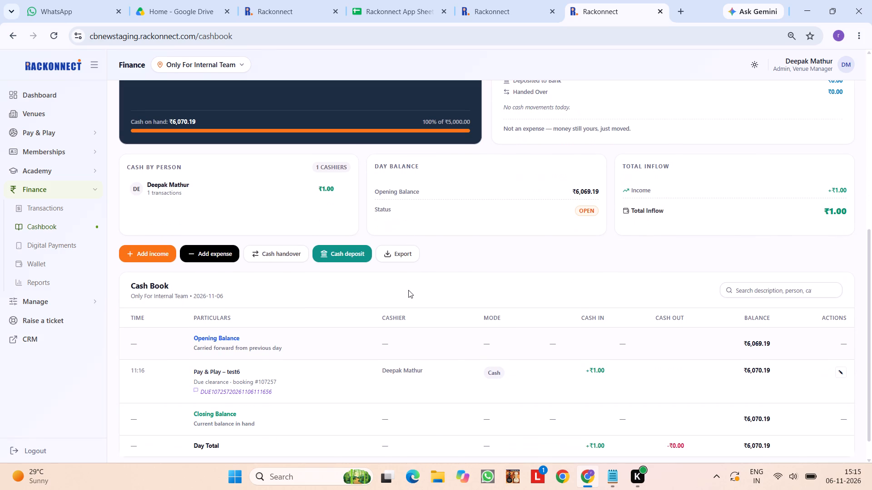
scroll(408, 290, "up", 2)
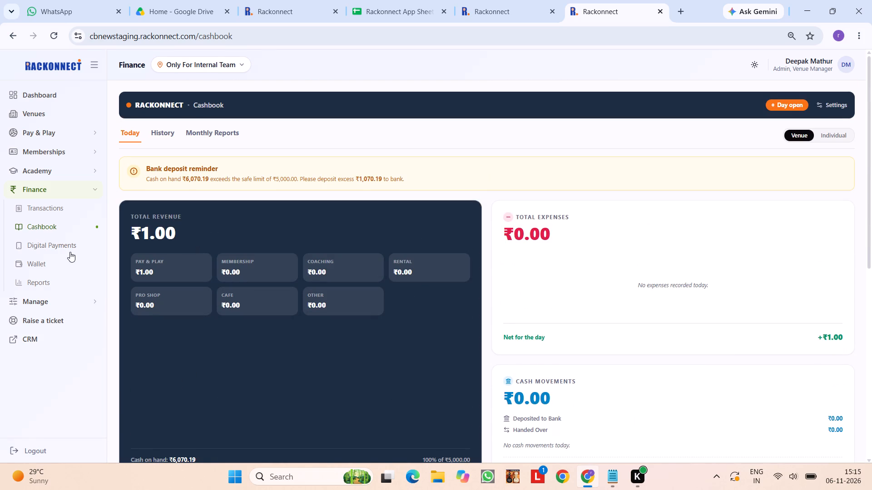
Check the 03:13 pm slot booking's details in Digital Payments and its mode in the Finance transactions list.
left_click(62, 243)
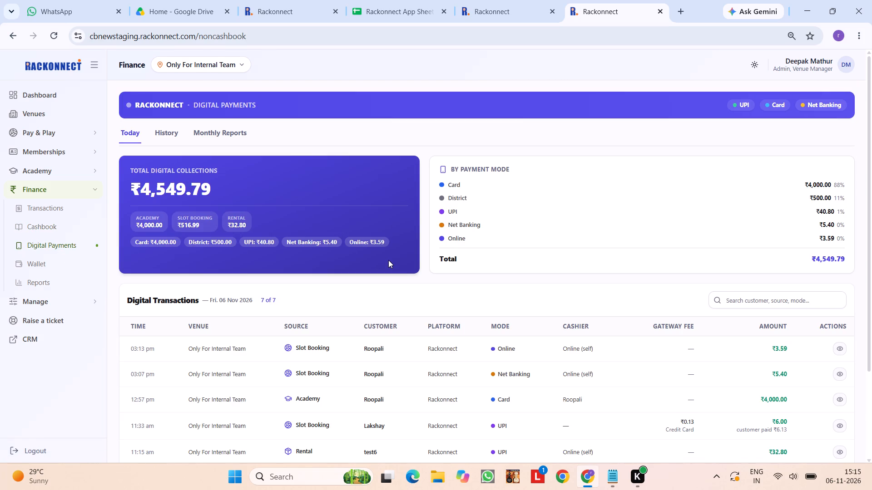
key("F5")
left_click(845, 347)
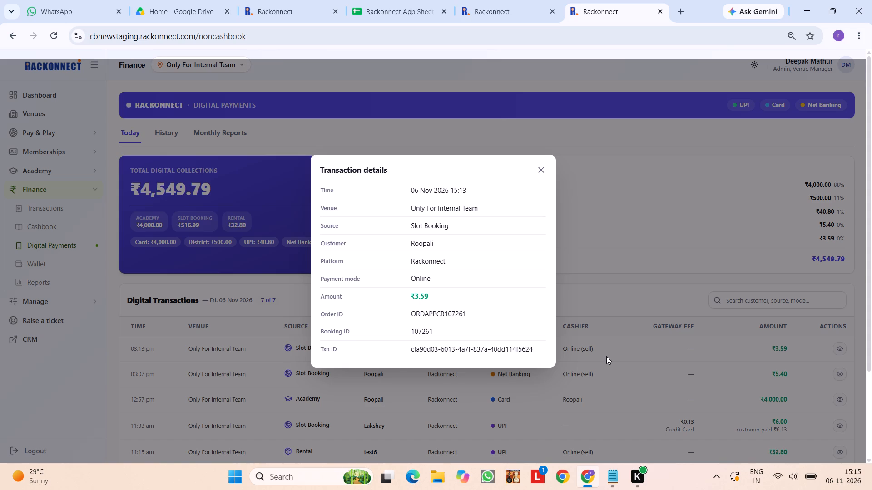
left_click(619, 355)
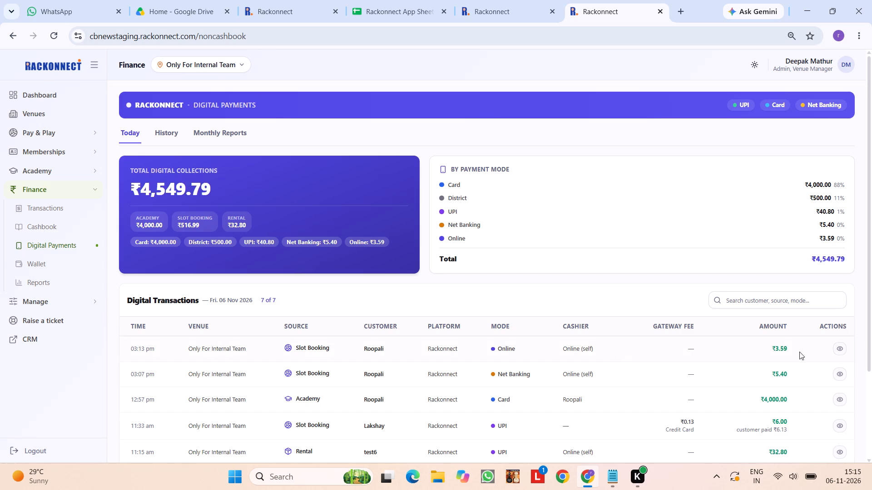
left_click(835, 350)
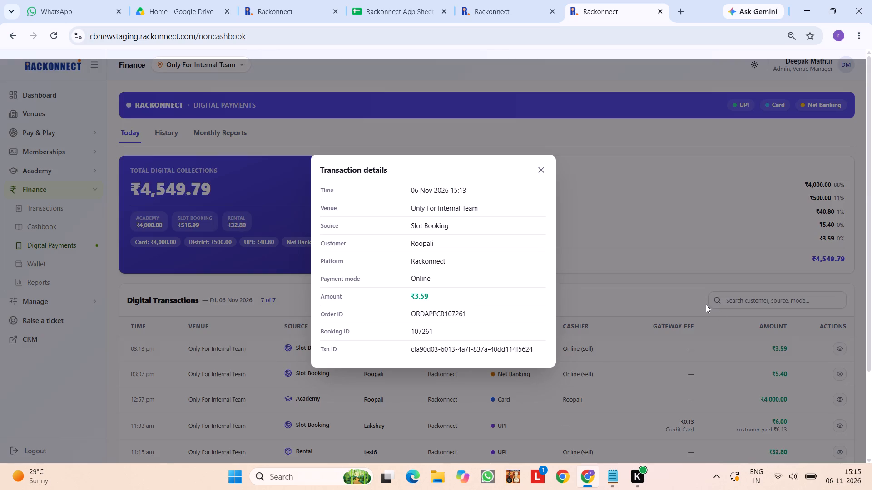
left_click(706, 304)
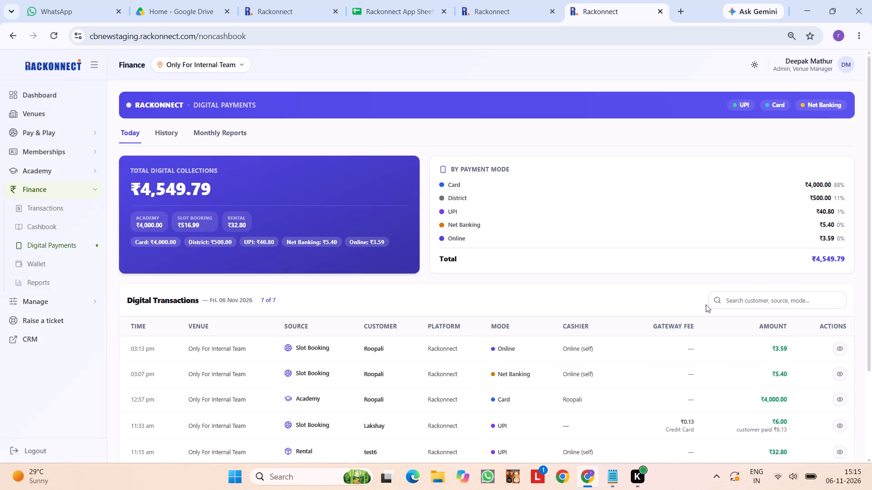
left_click(840, 349)
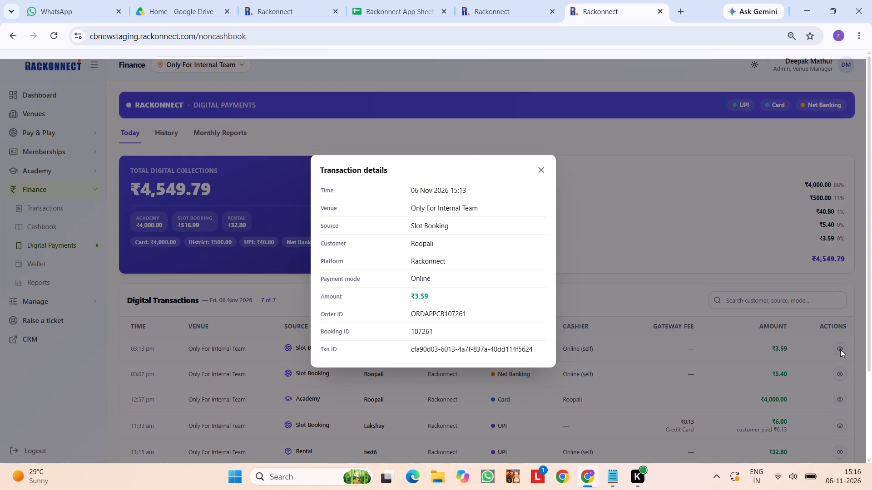
left_click(755, 294)
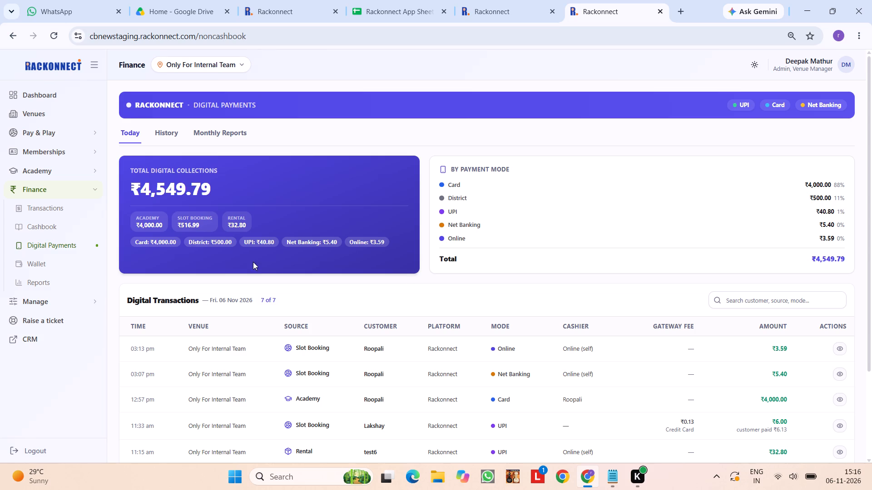
left_click(52, 225)
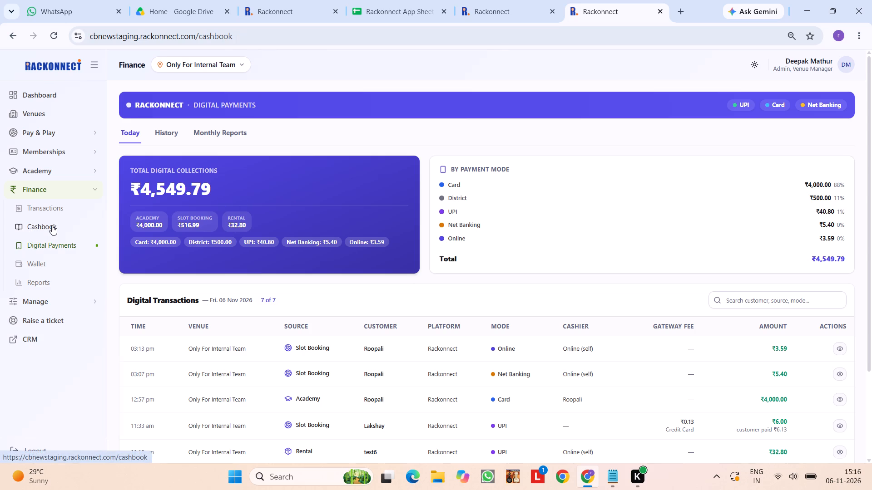
left_click(54, 208)
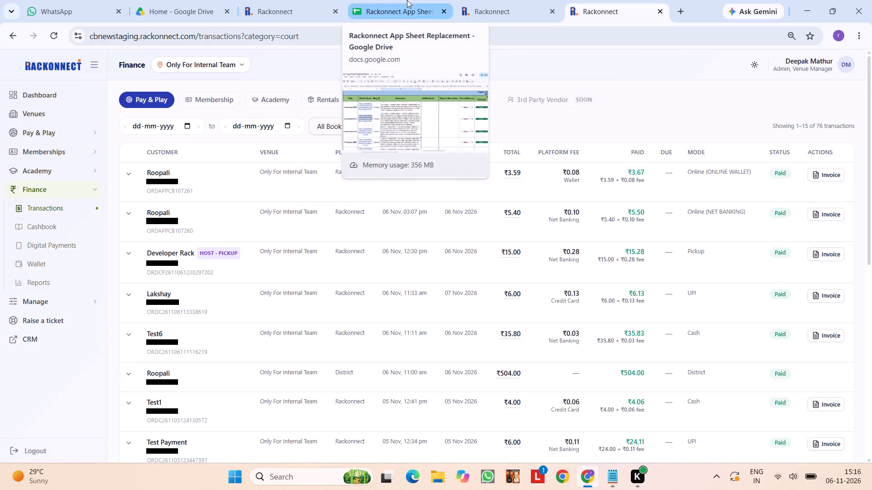
Return to the bug sheet and set the QA status of bug 335, about the wallet booking's payment mode, to Verified.
left_click(407, 0)
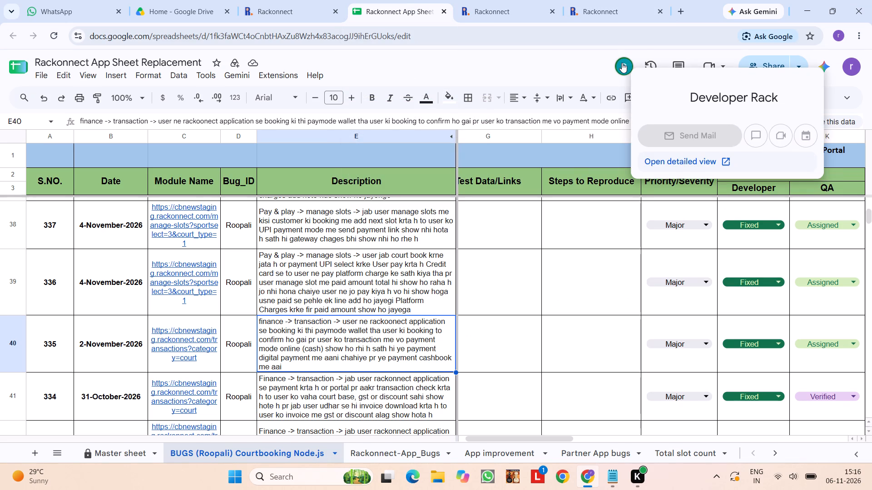
left_click(804, 344)
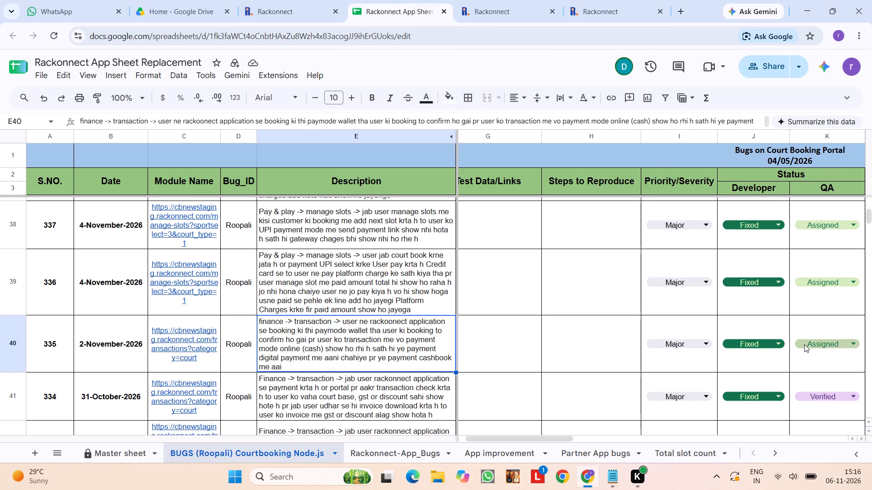
scroll(803, 395, "down", 4)
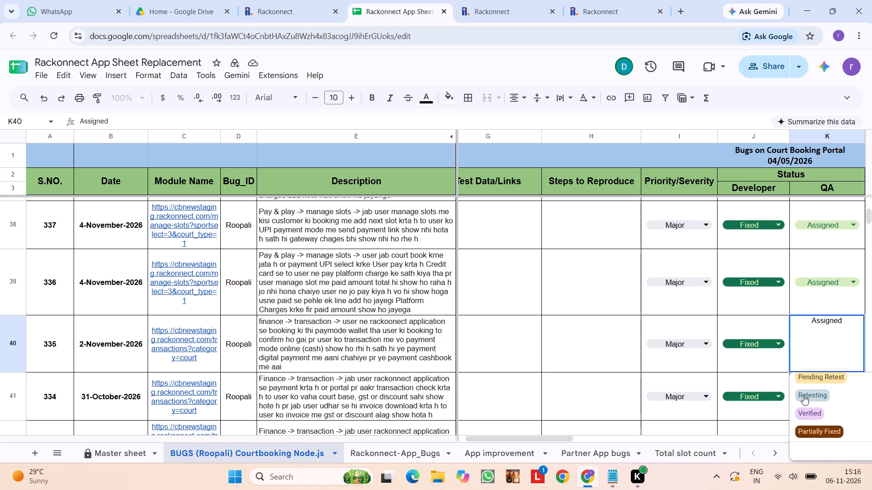
left_click(808, 410)
Copy bug 335's description into the work updates note, append "-> verified" and start a new "." entry below.
left_click(412, 353)
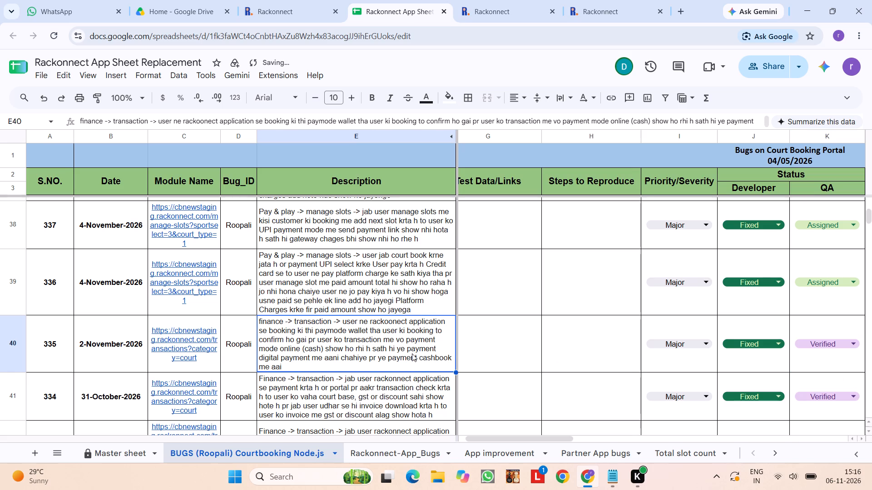
key("ctrl+c")
key("alt+Tab")
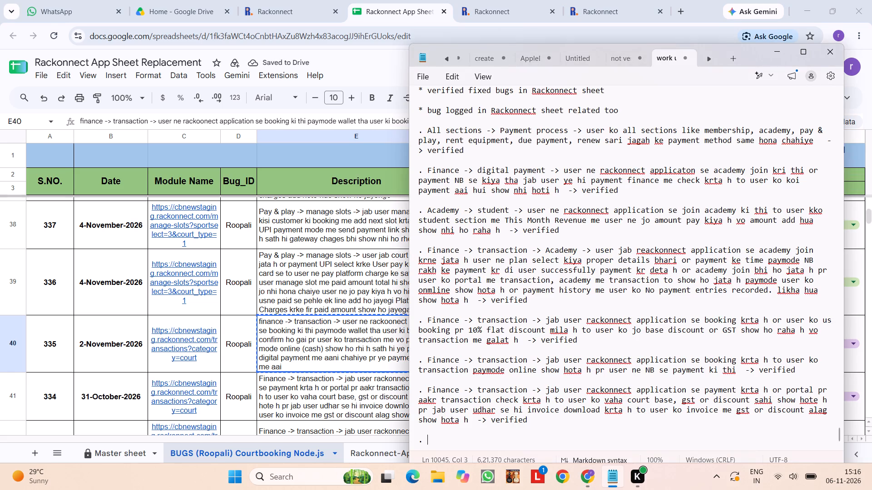
key("ctrl+v")
key("space")
type("-> verified")
key("Return")
key("Return")
type(".")
key("space")
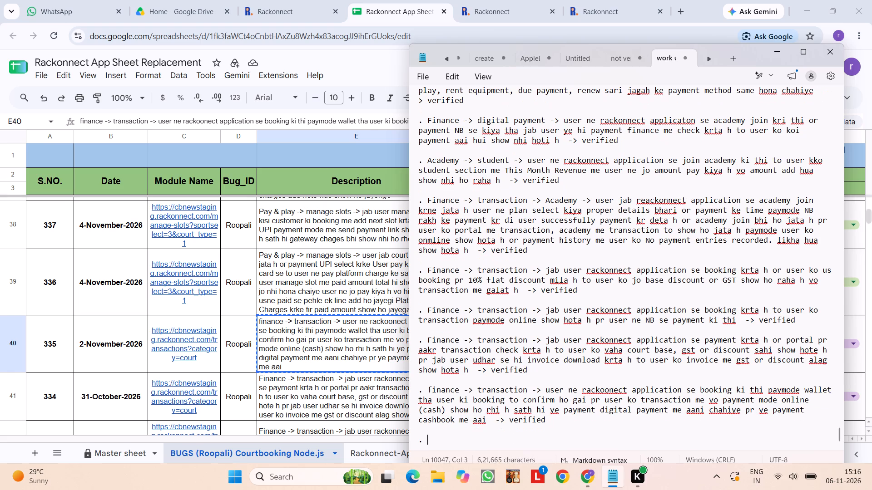
Return to the bug sheet and read the description of bug 336, about platform charges in the slot's paid amount.
left_click(361, 290)
scroll(537, 300, "up", 1)
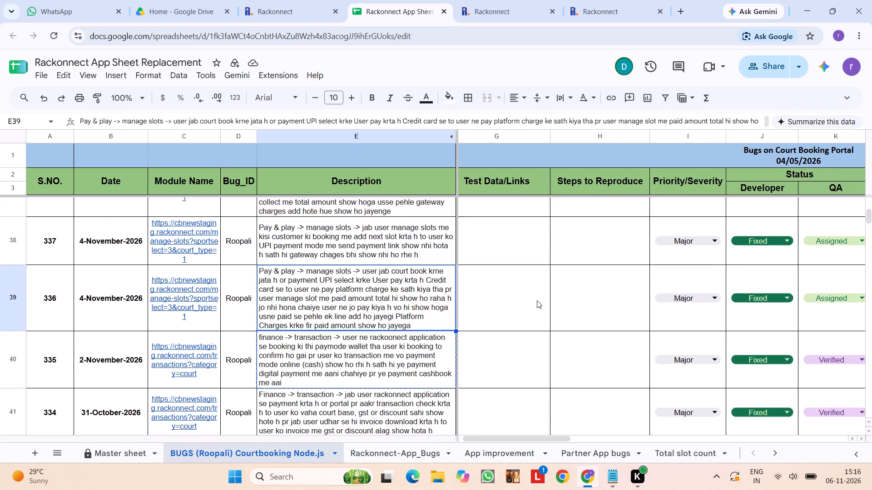
scroll(537, 300, "up", 1)
left_click(589, 375)
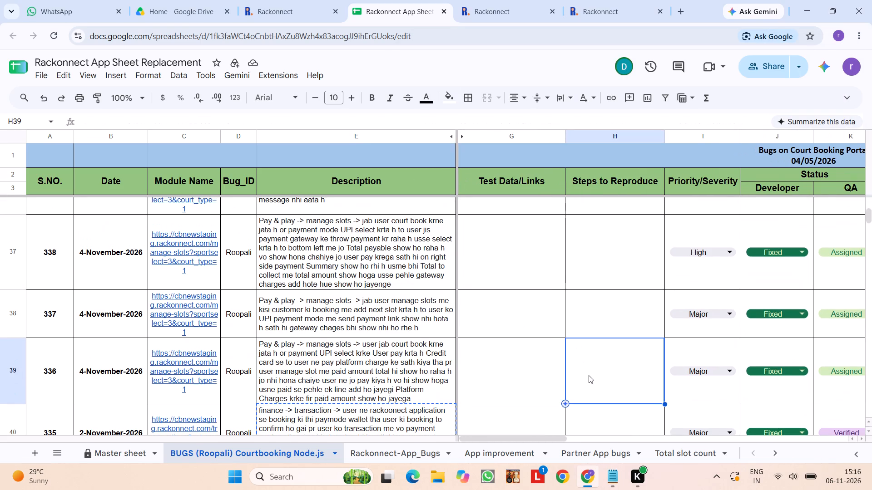
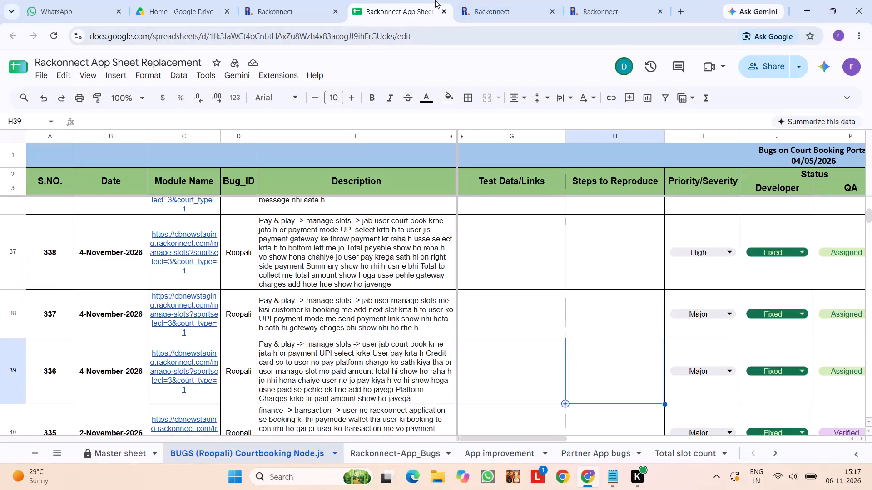
Check the paid amount and platform fees in the booking details of court C2's 14:30–15:00 slot in Manage Slots.
left_click(489, 1)
left_click(591, 274)
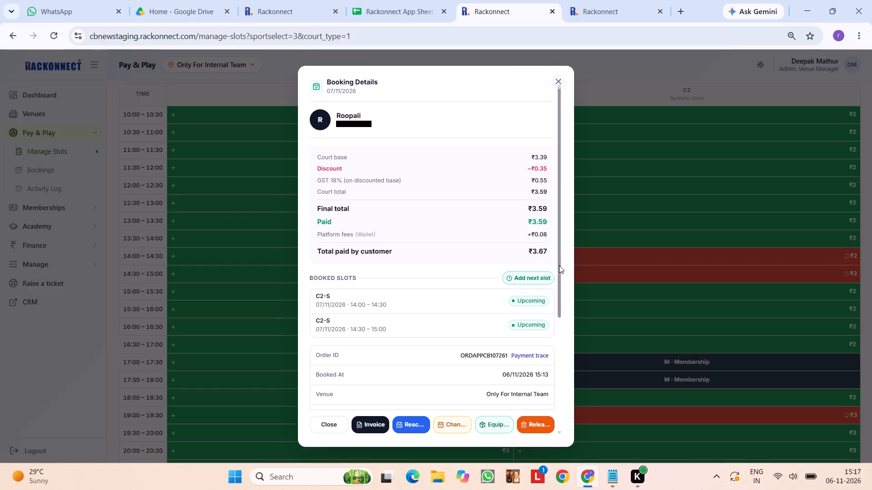
left_click(596, 290)
Return to the bug sheet and set the QA status of bug 336, about platform charges in the paid amount, to Verified.
left_click(391, 0)
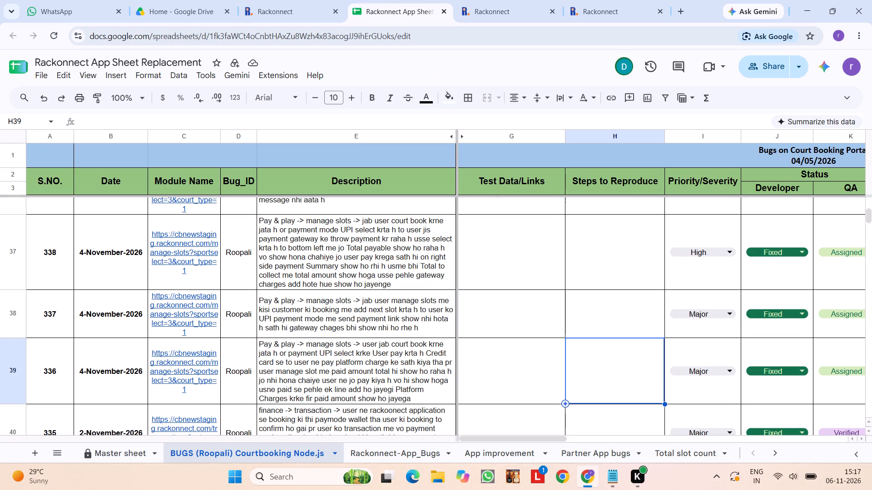
left_click(828, 368)
scroll(832, 384, "down", 1)
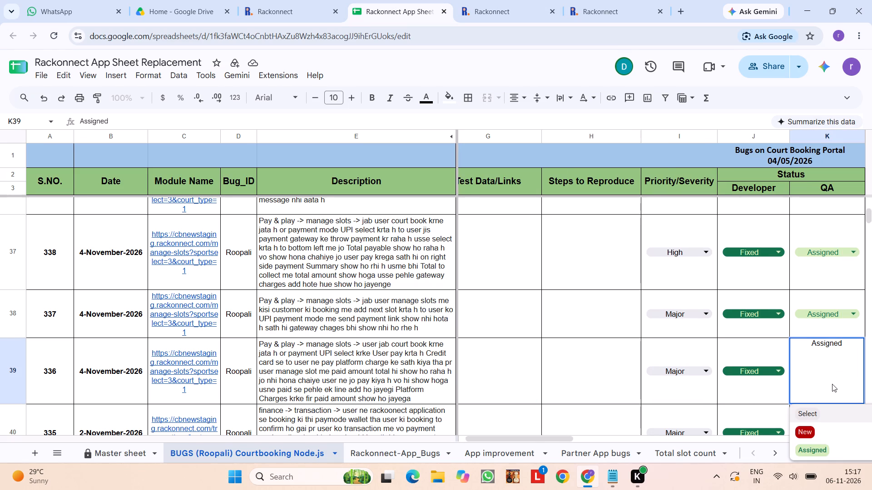
scroll(832, 384, "down", 1)
scroll(831, 438, "down", 4)
left_click(827, 413)
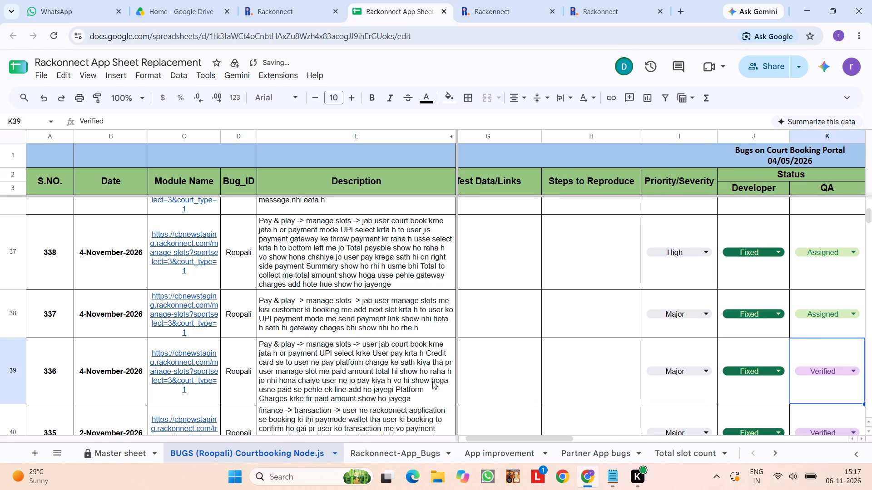
Copy bug 336's description into the work updates note, append "-> verified" and start a new "." entry below.
left_click(407, 377)
key("ctrl+c")
key("alt+Tab")
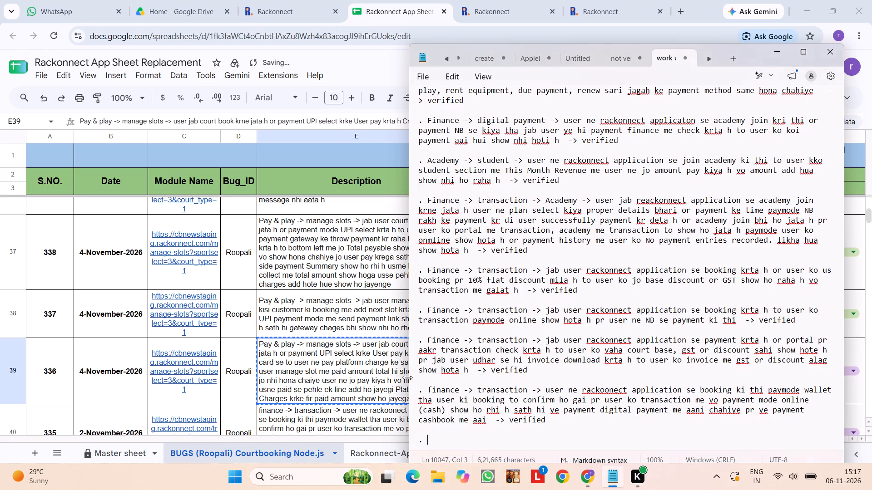
key("ctrl+v")
key("space")
type("-> verified")
key("Return")
key("Return")
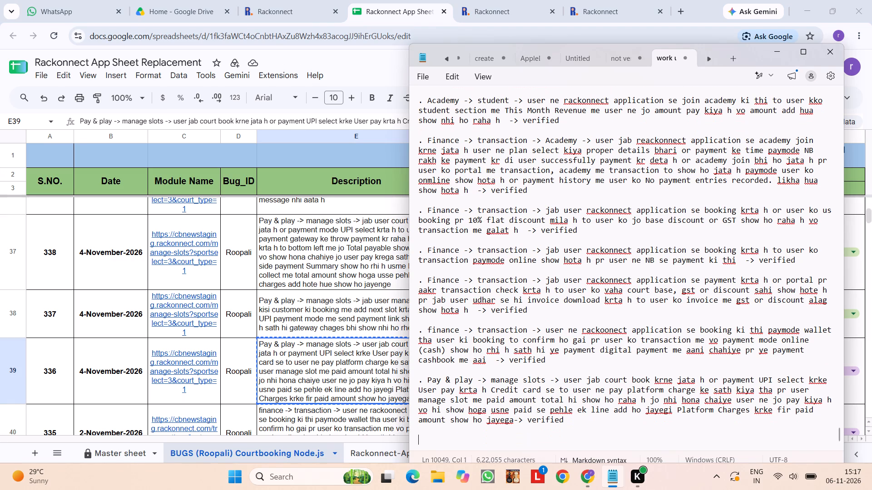
type(".")
key("space")
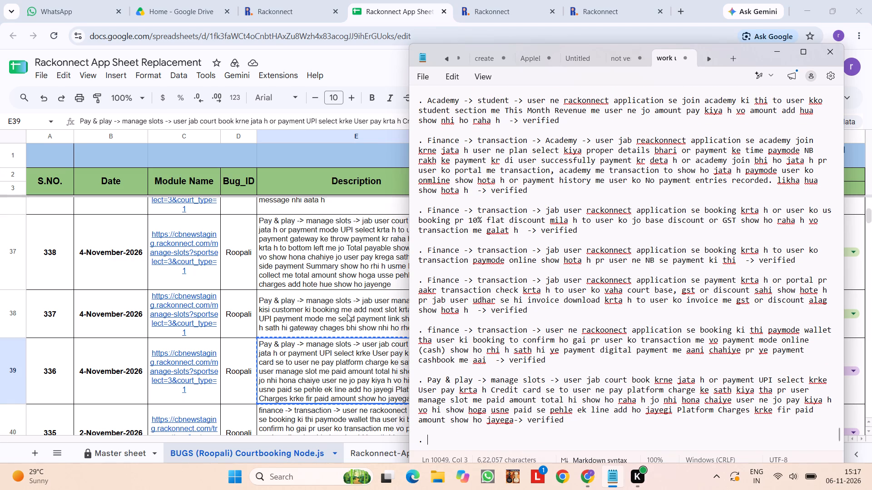
Return to the bug sheet and read the description of bug 337, about the UPI payment link when adding the next slot.
left_click(347, 314)
scroll(577, 319, "up", 1)
left_click(586, 343)
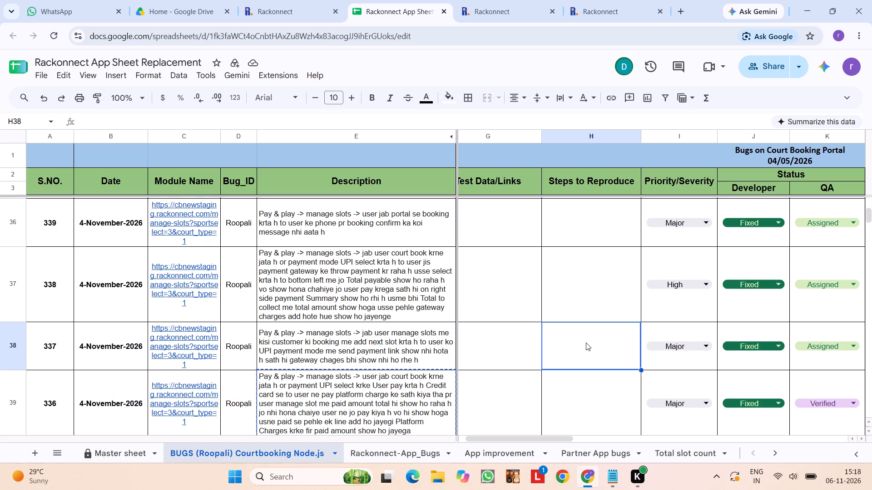
In the C2 14:30–15:00 booking, start adding the 15:00–15:30 slot and compare the Card and UPI payment options, ending on UPI.
left_click(488, 0)
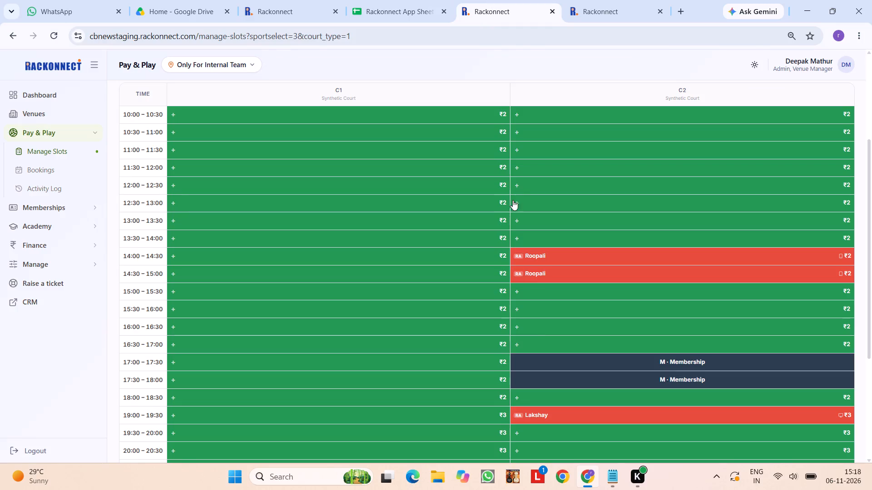
left_click(543, 271)
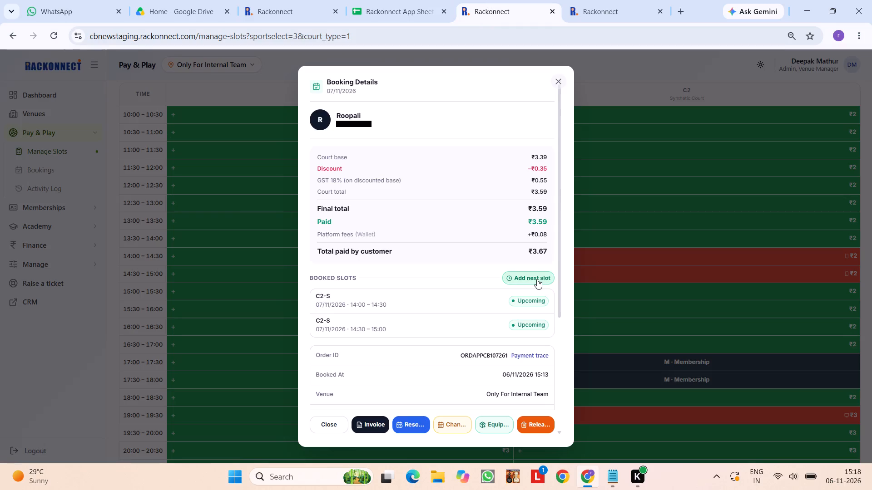
left_click(537, 279)
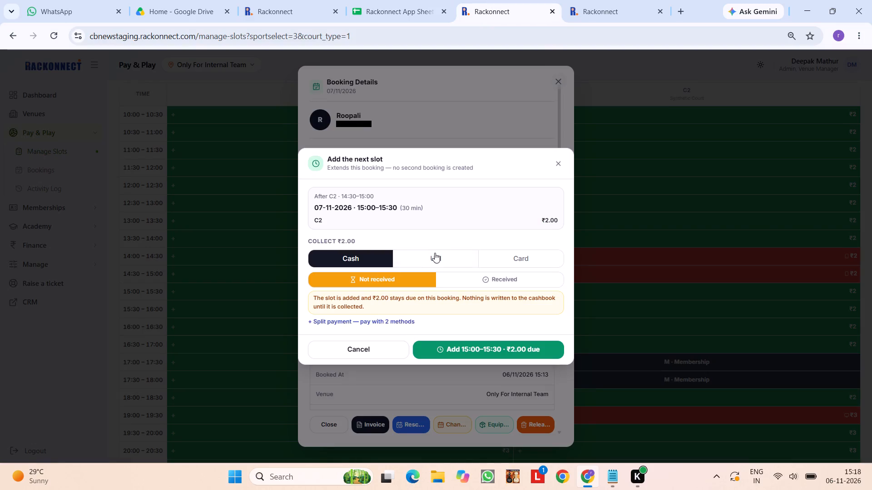
left_click(435, 255)
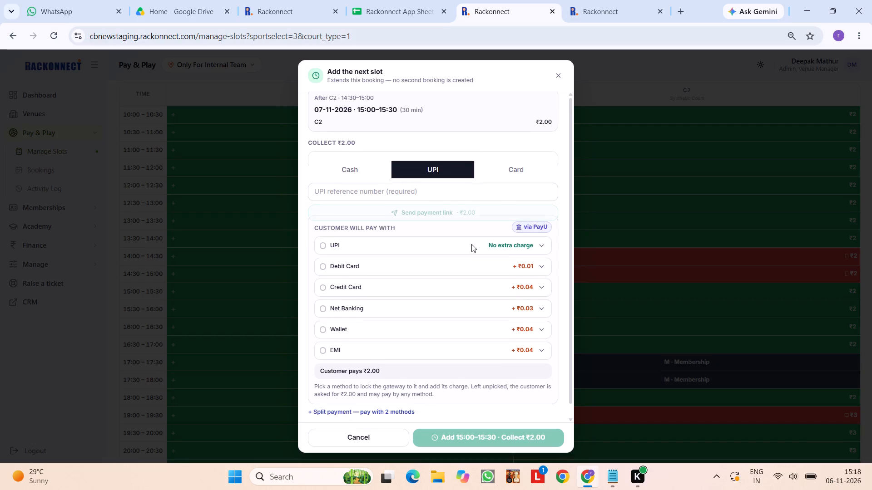
left_click(509, 174)
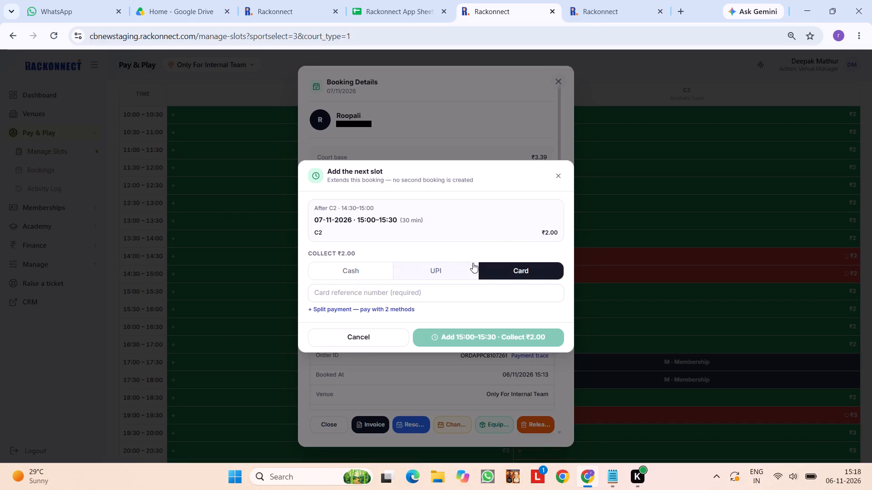
left_click(452, 270)
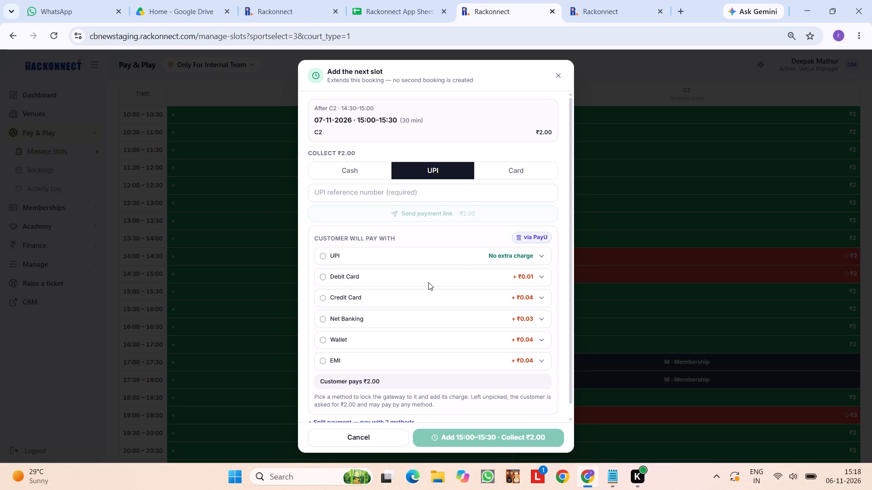
Choose Credit Card as the customer's payment method and send the ₹2.04 payment link for the 15:00–15:30 slot on C2.
left_click(412, 300)
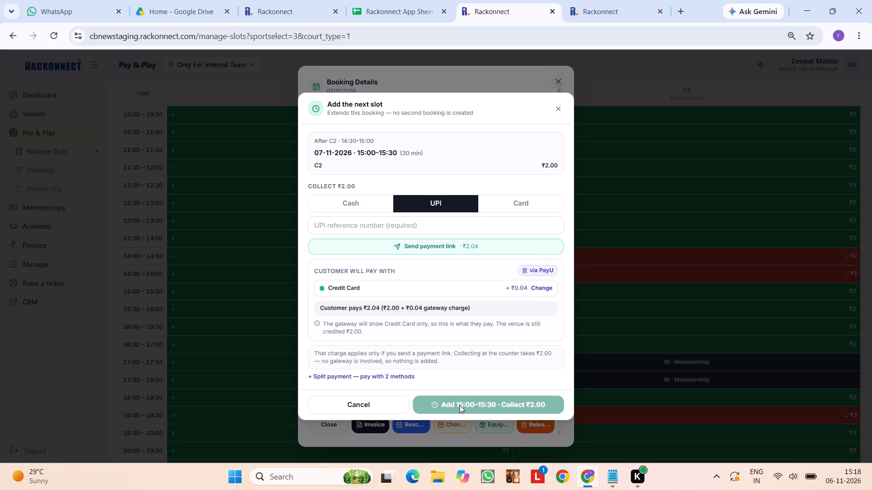
left_click(460, 405)
left_click(456, 249)
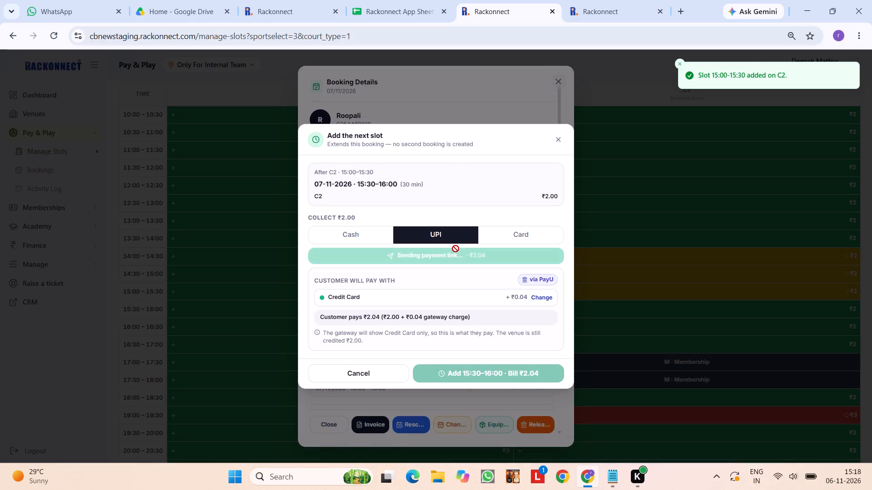
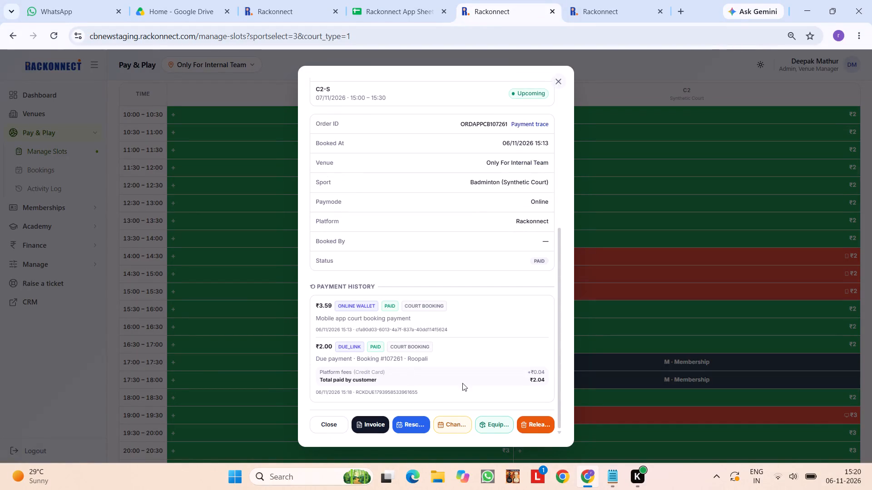
Review the C2 booking's price breakdown, booked slots and payment history, including the due-link payment, and close the booking details.
left_click(466, 314)
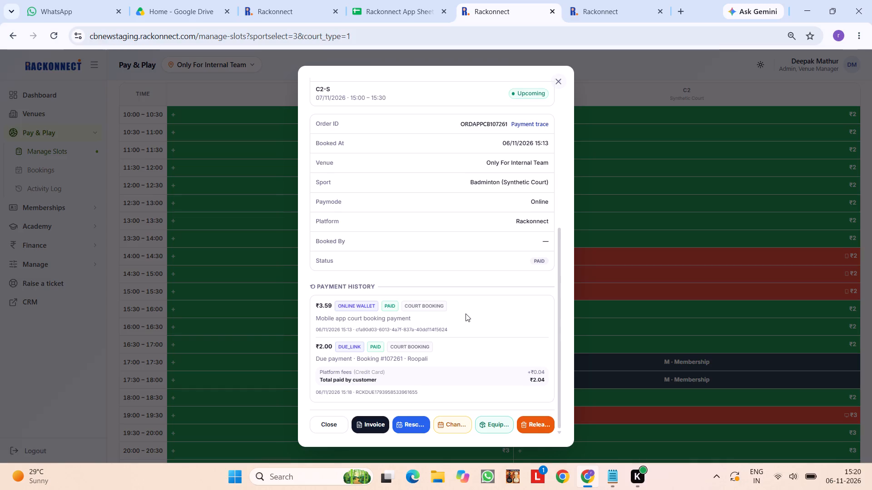
scroll(466, 314, "up", 8)
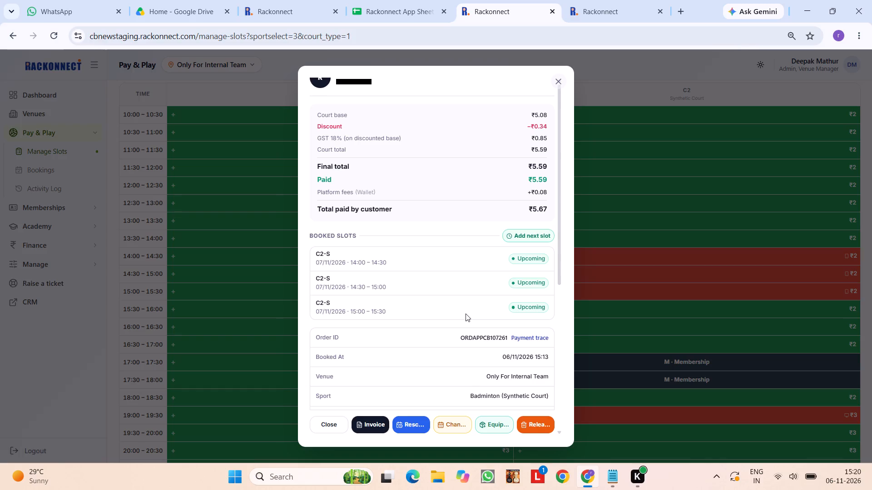
scroll(466, 314, "down", 5)
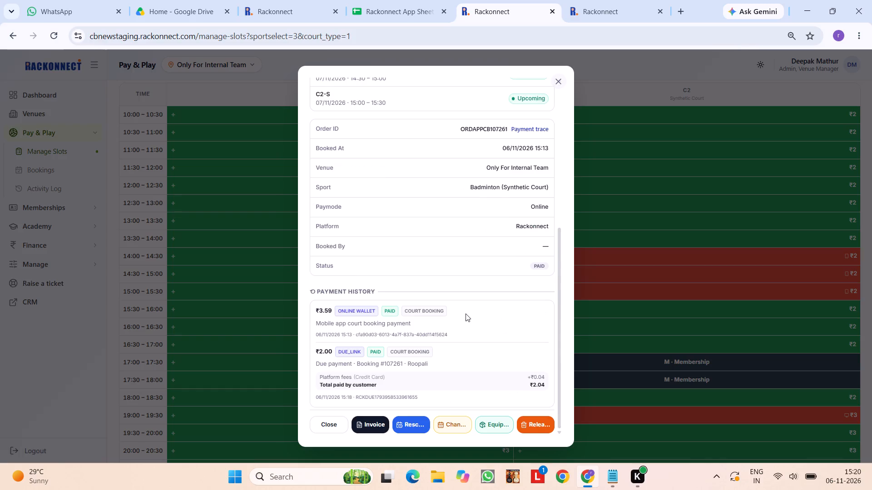
scroll(466, 314, "down", 4)
left_click(694, 243)
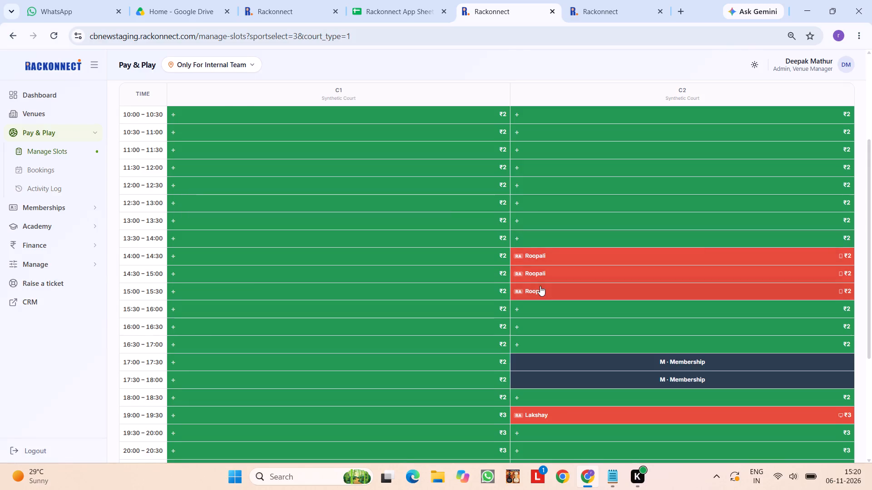
Search the academy's active students for "roo" and examine the matching student's enrollment and payment details.
scroll(540, 286, "up", 11)
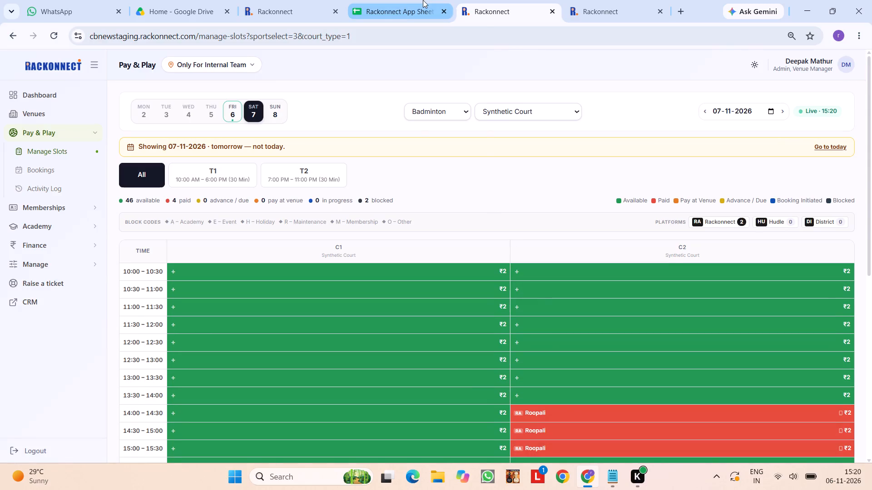
left_click(59, 219)
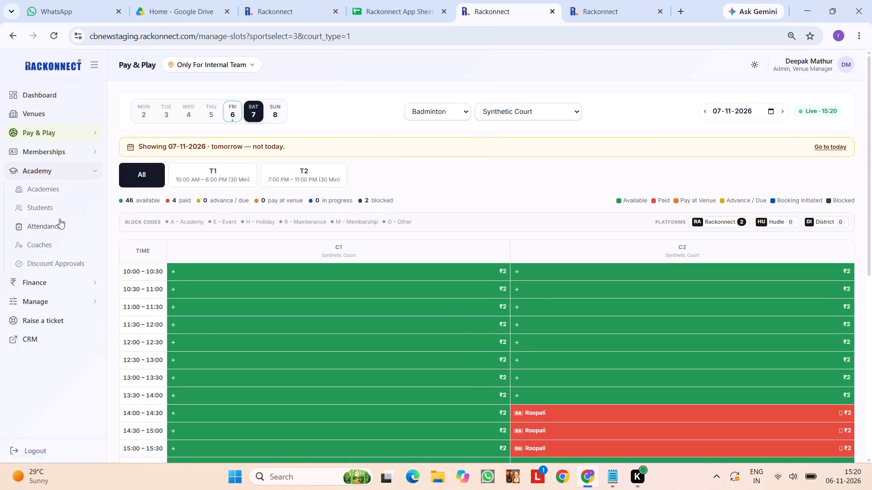
left_click(70, 206)
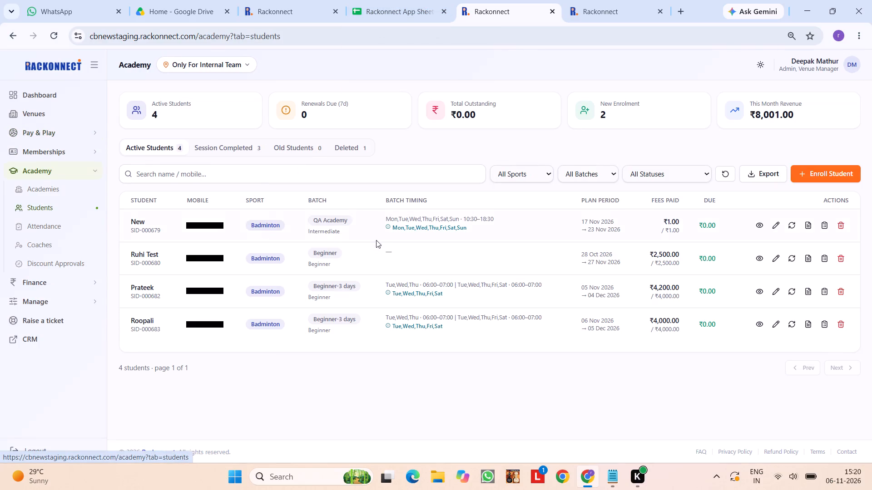
left_click(376, 178)
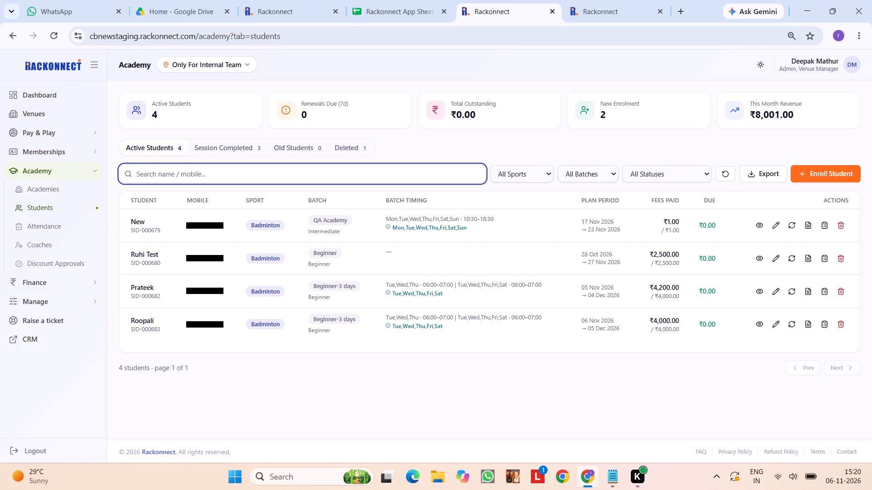
type("roo")
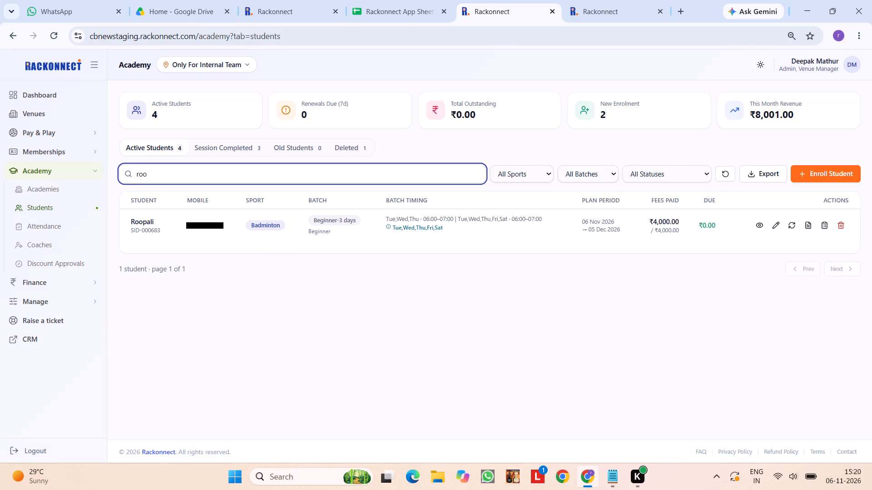
left_click(758, 227)
scroll(468, 268, "down", 1)
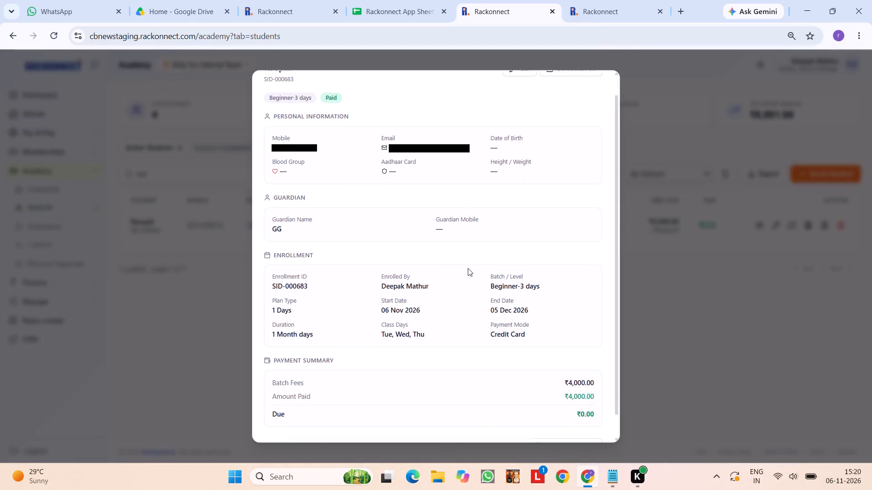
scroll(468, 268, "down", 1)
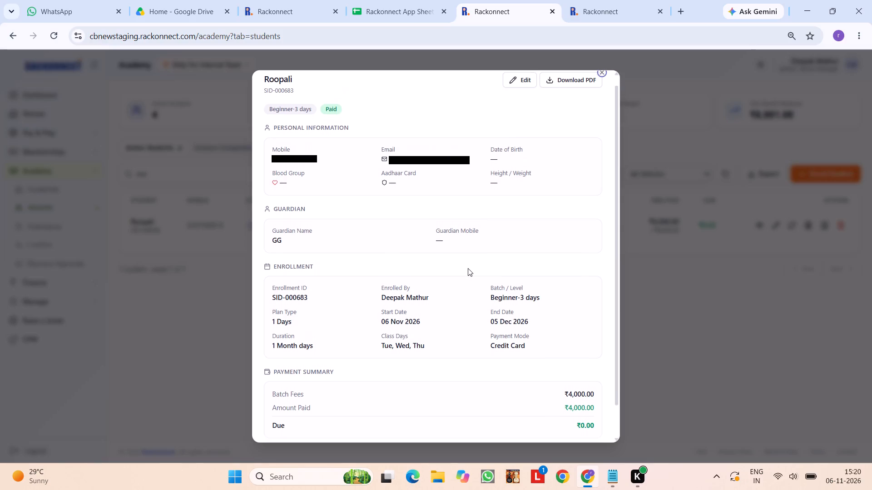
scroll(468, 268, "down", 1)
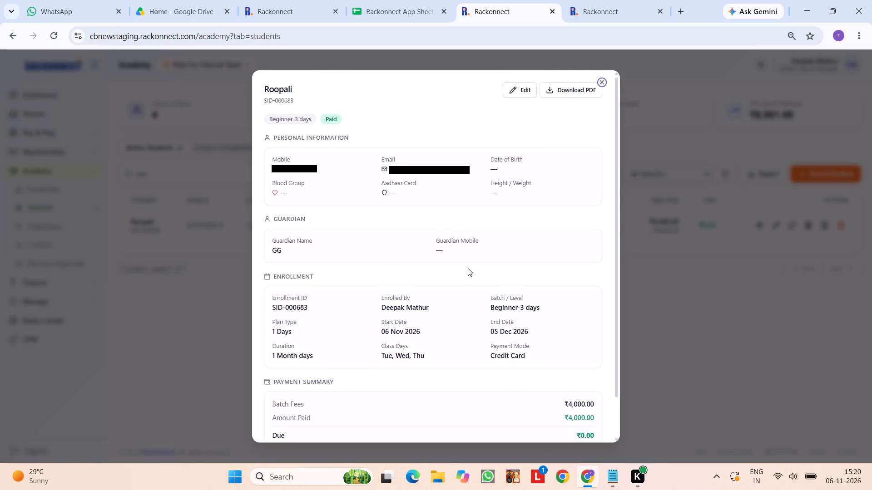
scroll(468, 268, "down", 1)
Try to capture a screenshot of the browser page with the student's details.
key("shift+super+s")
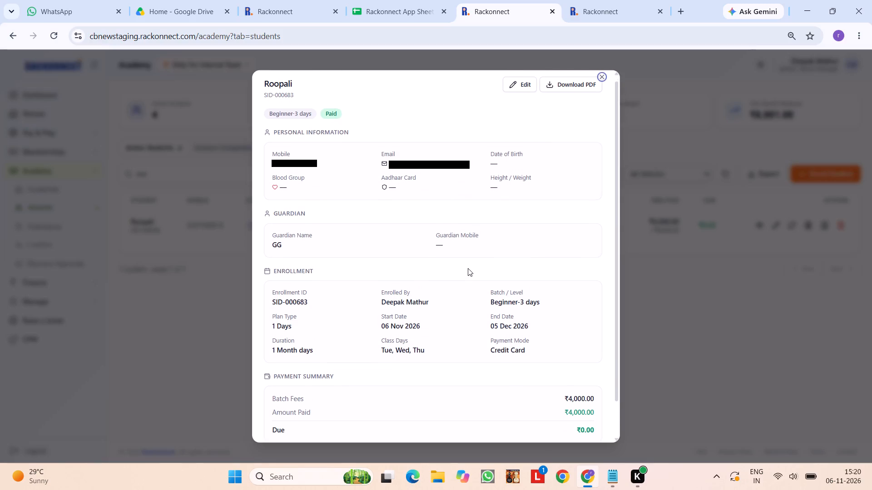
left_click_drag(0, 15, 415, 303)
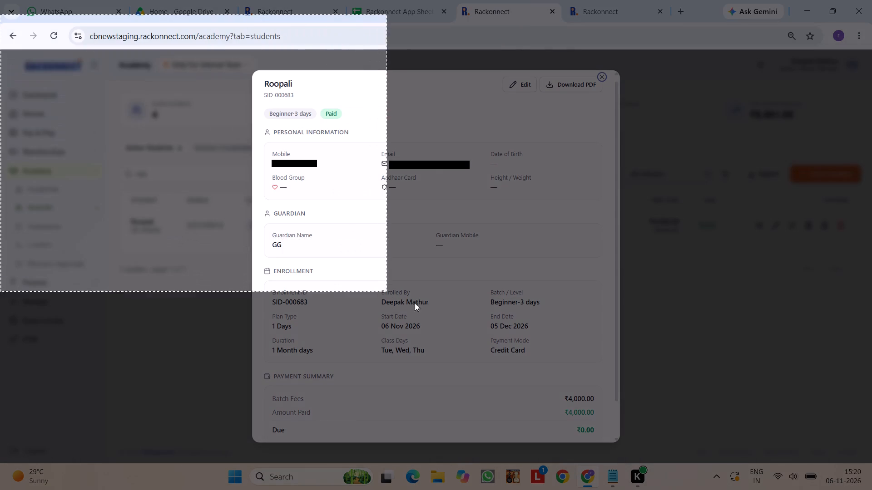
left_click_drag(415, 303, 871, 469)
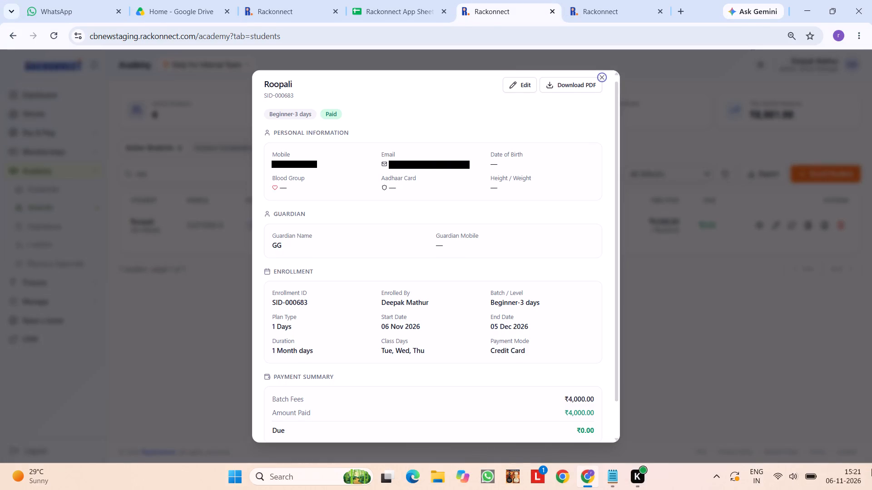
Capture a screenshot of the whole browser page with the student's details and open it in Snipping Tool for markup.
key("shift+super+s")
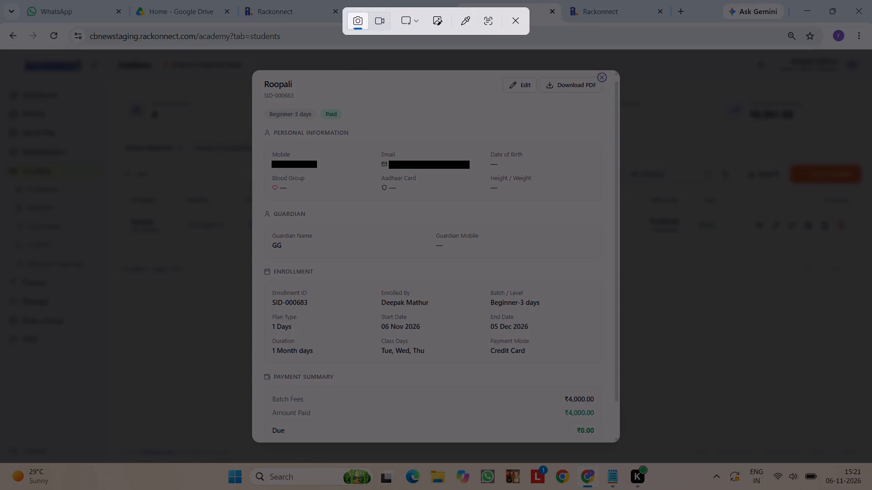
left_click_drag(0, 20, 871, 378)
scroll(871, 335, "right", 2)
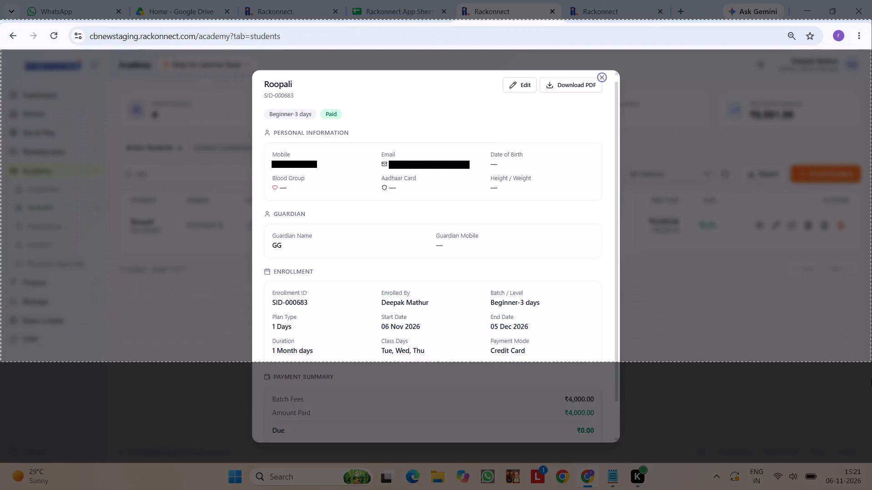
left_click_drag(871, 378, 871, 470)
scroll(871, 426, "right", 1)
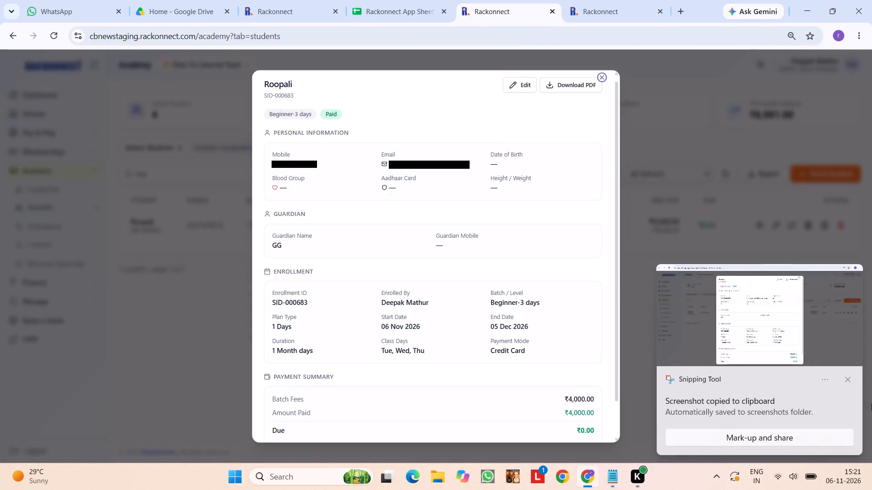
left_click(803, 337)
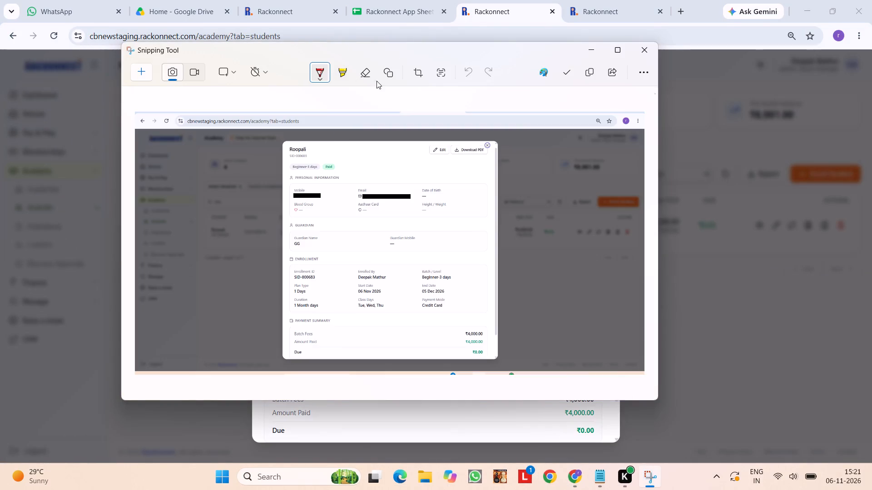
Draw a red rectangle outline tightly around the Enrolled By field in the screenshot.
left_click(388, 76)
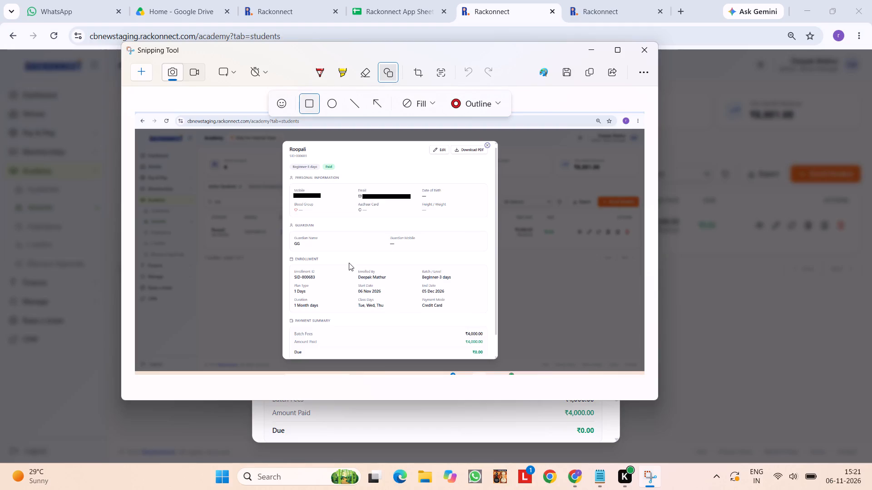
left_click_drag(349, 263, 391, 280)
left_click(367, 262)
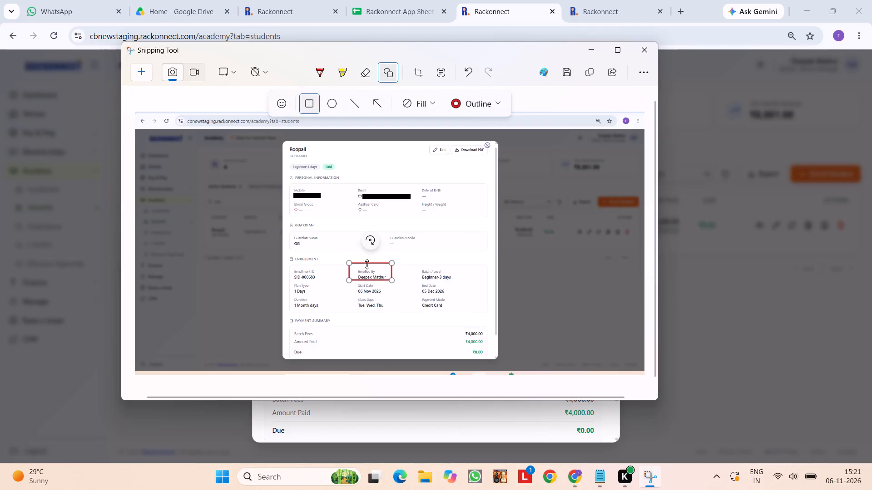
left_click(371, 280)
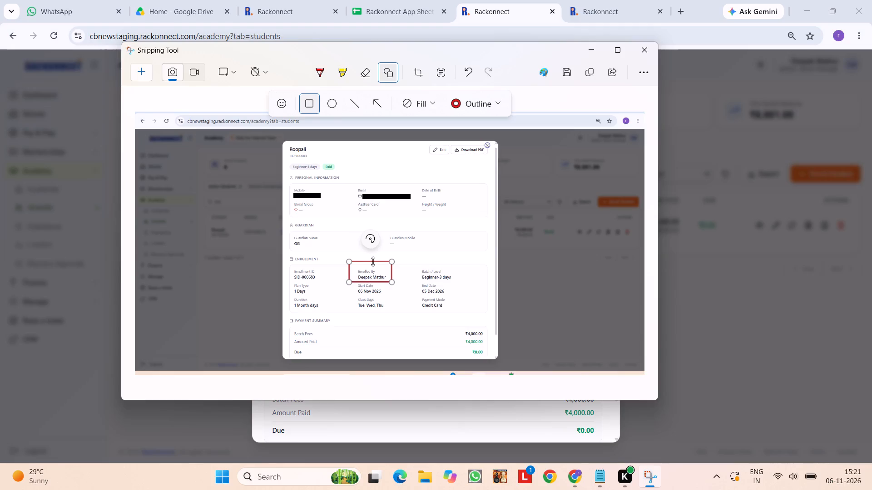
left_click_drag(373, 261, 376, 266)
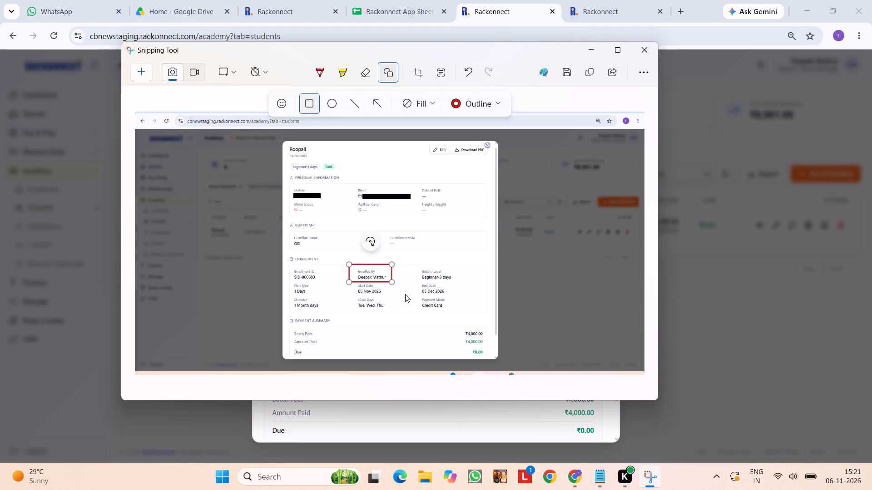
left_click(405, 294)
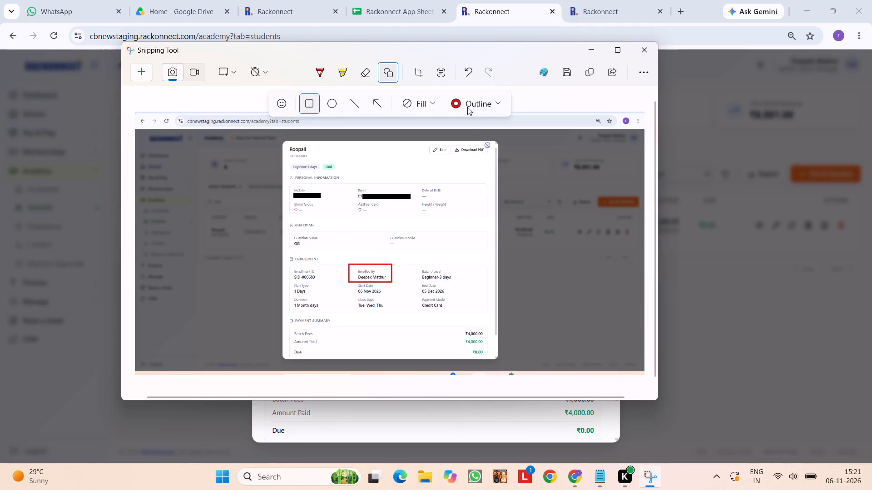
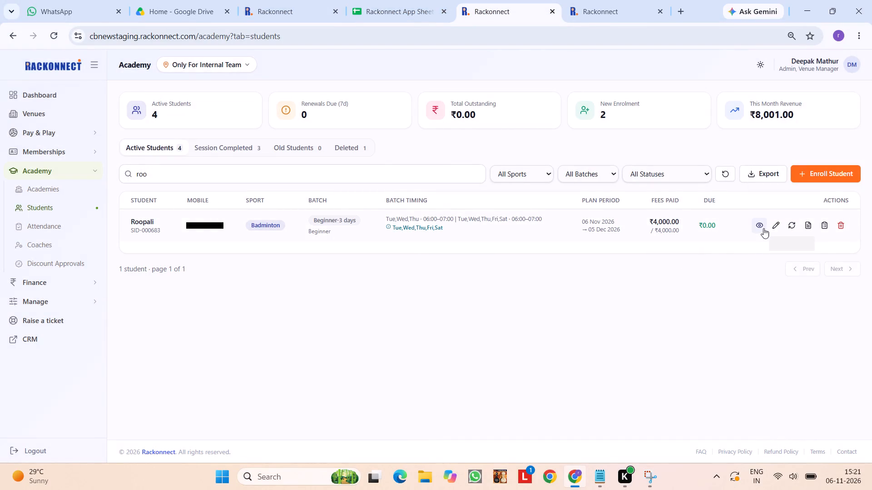
Open the listed student's invoice, capture a screenshot of the whole browser page and open it in Snipping Tool for markup.
left_click(806, 226)
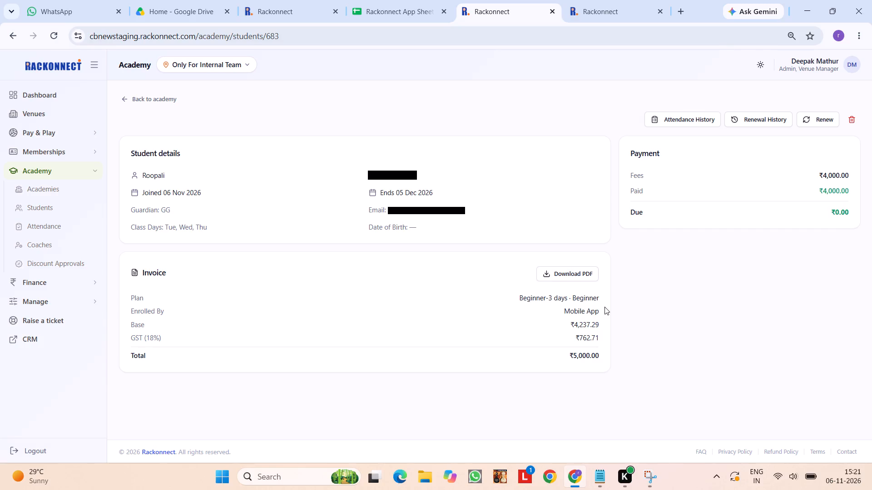
key("shift+super+s")
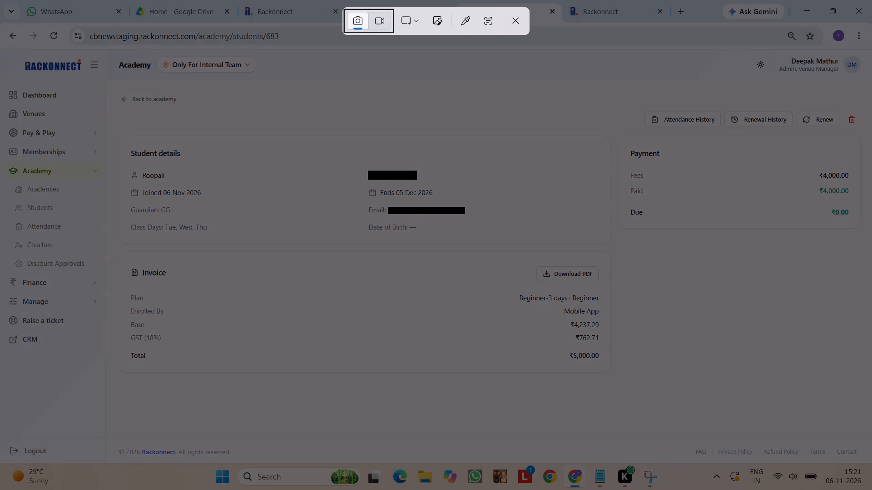
scroll(176, 101, "right", 11)
left_click_drag(0, 18, 140, 81)
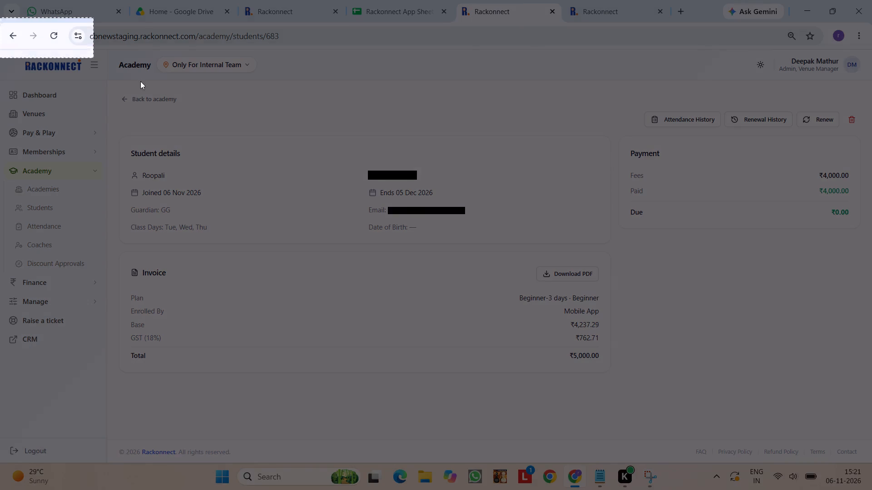
left_click_drag(140, 81, 871, 430)
scroll(654, 177, "right", 2)
scroll(871, 349, "up", 1)
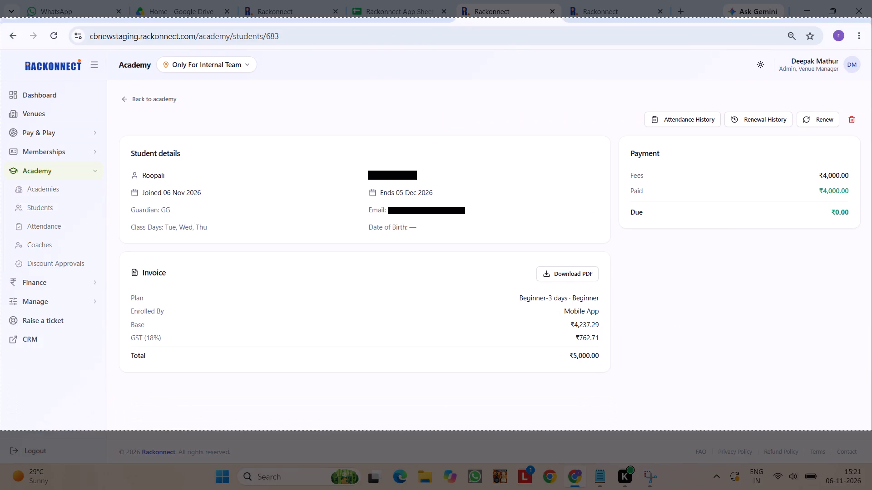
scroll(871, 430, "up", 1)
left_click_drag(871, 430, 871, 467)
scroll(871, 456, "right", 1)
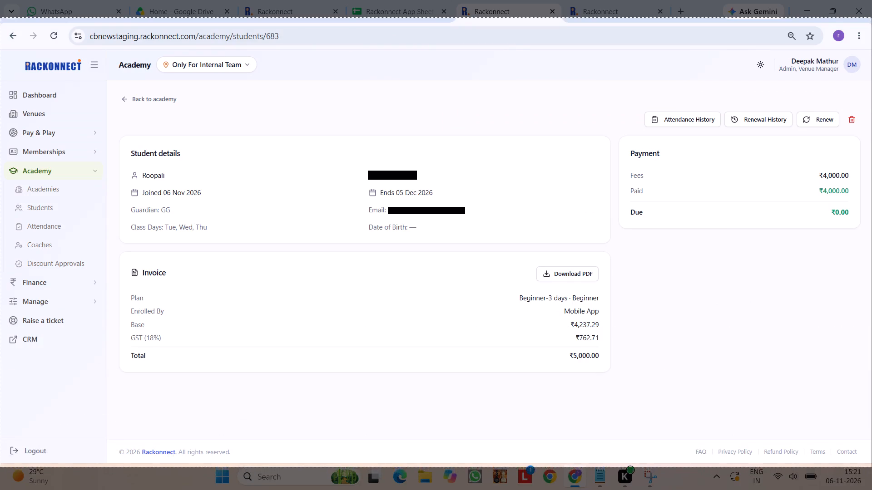
scroll(871, 467, "right", 1)
left_click_drag(871, 467, 871, 465)
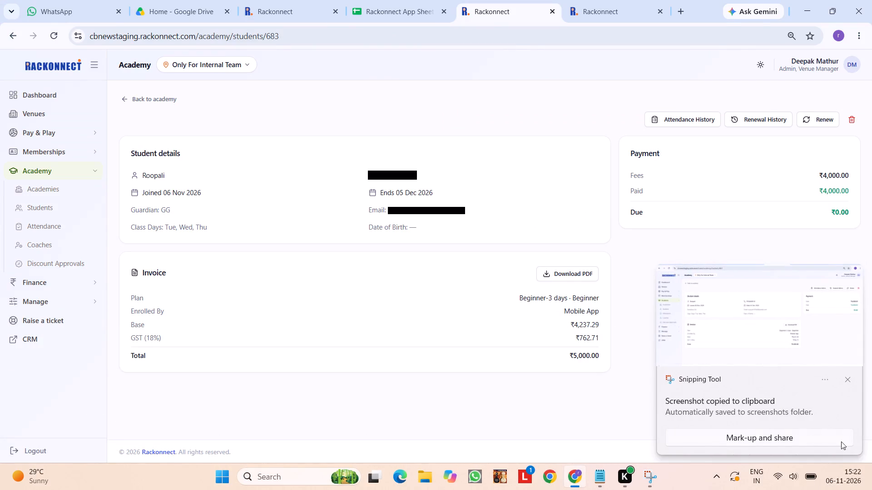
left_click(779, 337)
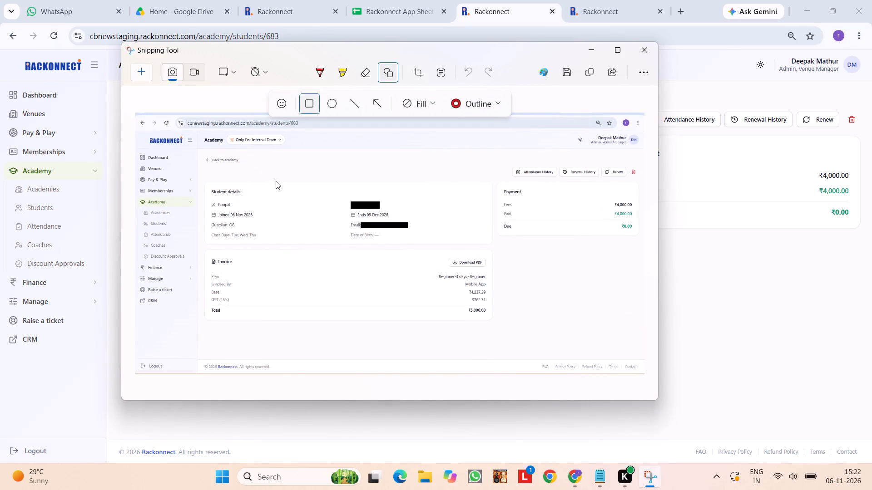
Draw a red rectangle outline around the entire Invoice section in the screenshot, from its heading to the Total row.
left_click_drag(202, 247, 341, 321)
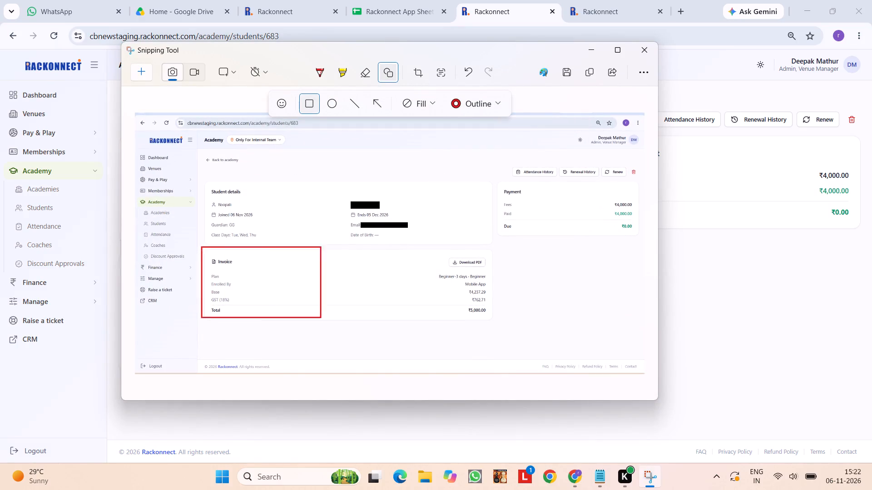
left_click_drag(341, 321, 492, 324)
left_click(564, 309)
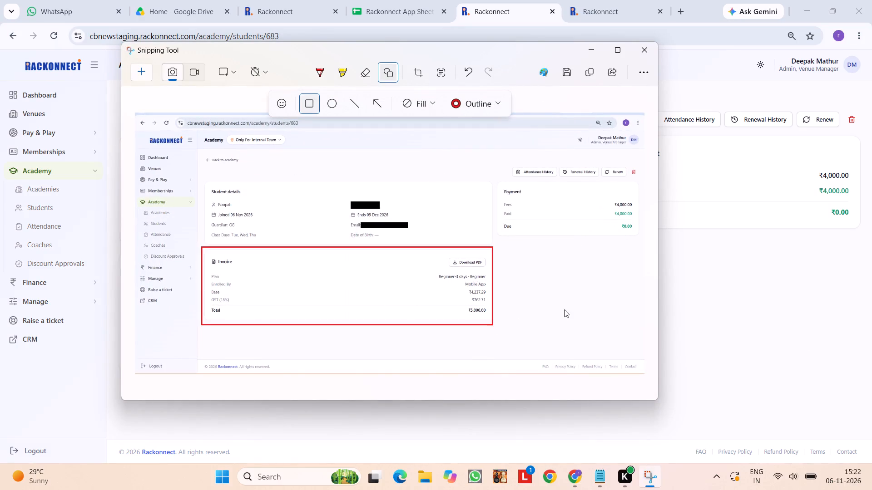
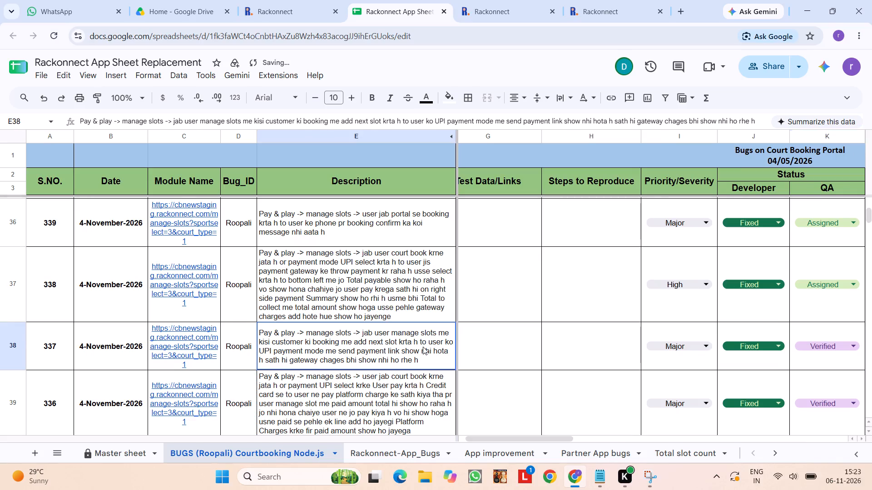
Copy bug 337's description into the Notepad work note, append "-> verified", start a new "." entry below, and return to the bug sheet.
key("ctrl+c")
key("alt+Tab")
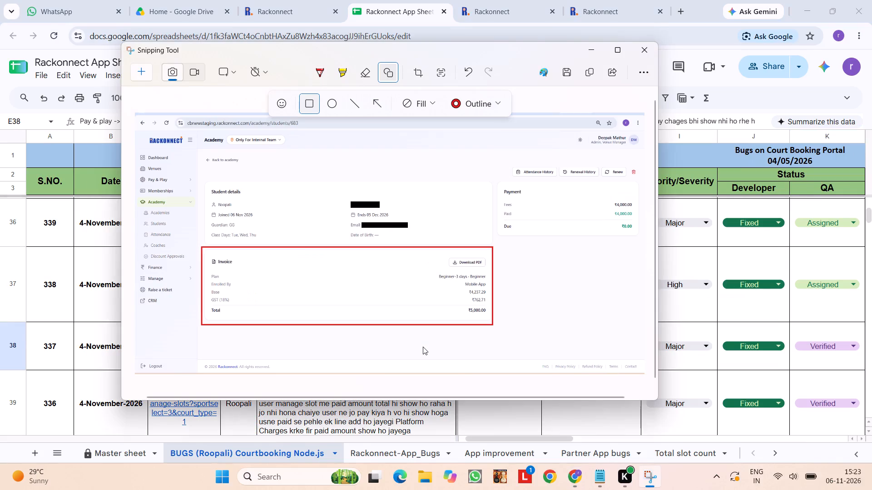
key("alt+Tab")
key("alt+Tab")
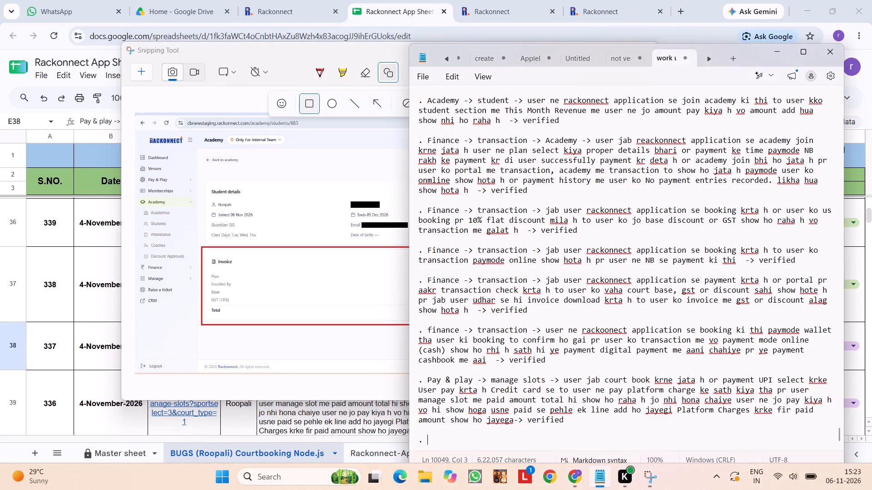
key("ctrl+v")
key("space")
type("-> verified")
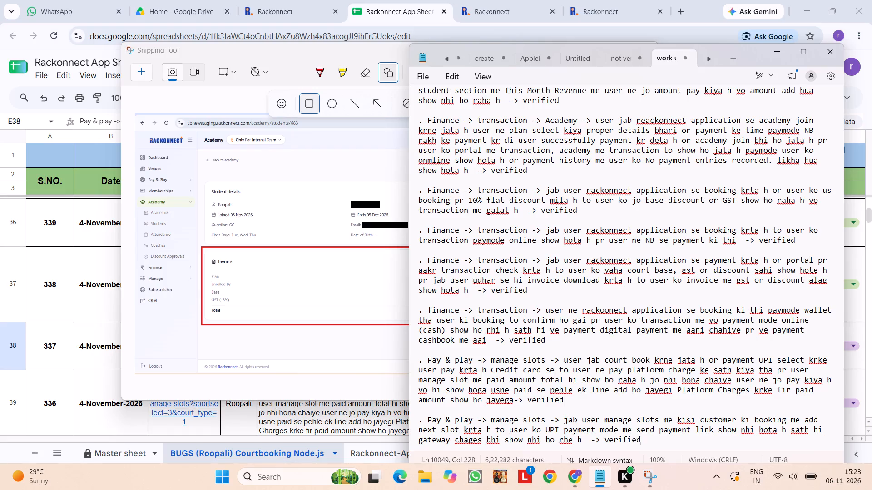
key("Return")
key("Return")
type(".")
key("space")
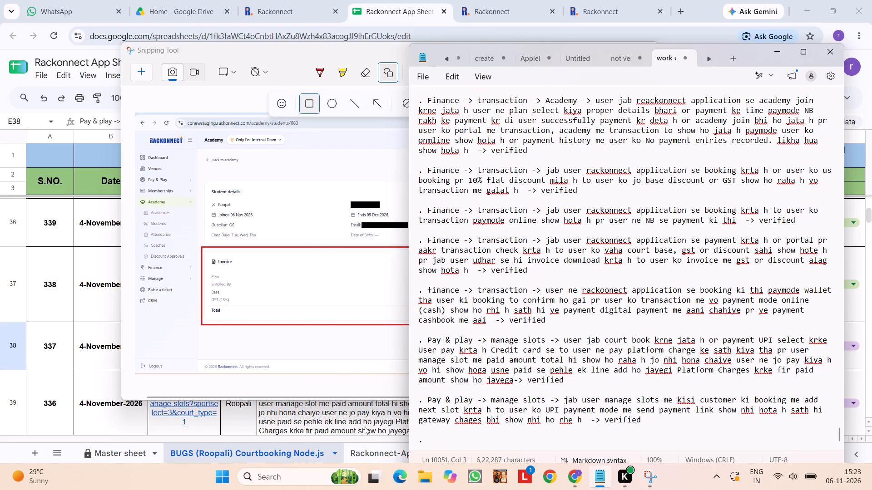
left_click(365, 426)
left_click(547, 366)
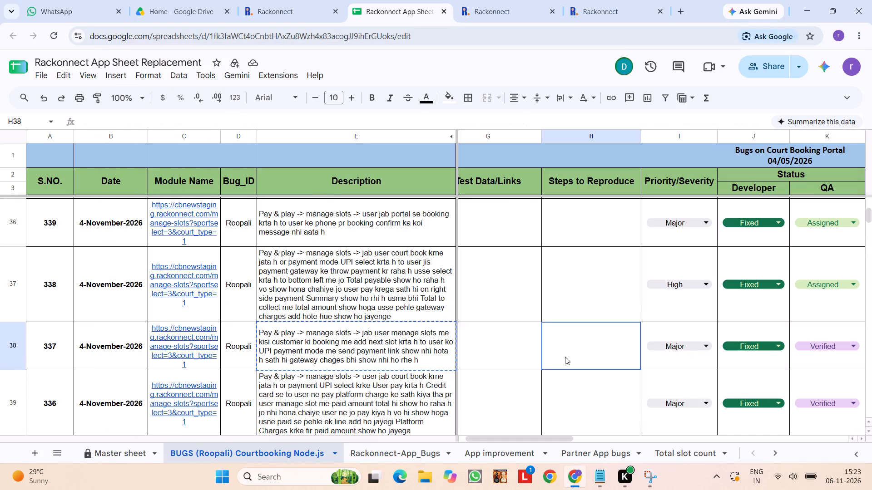
left_click(565, 357)
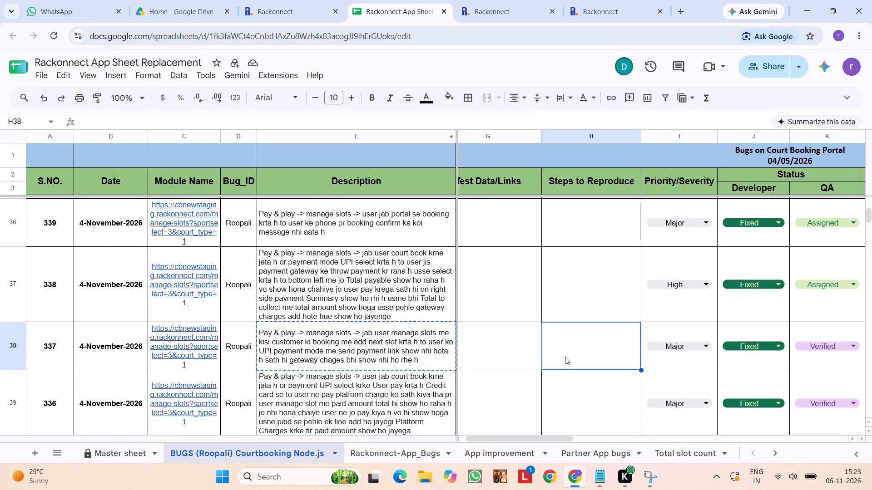
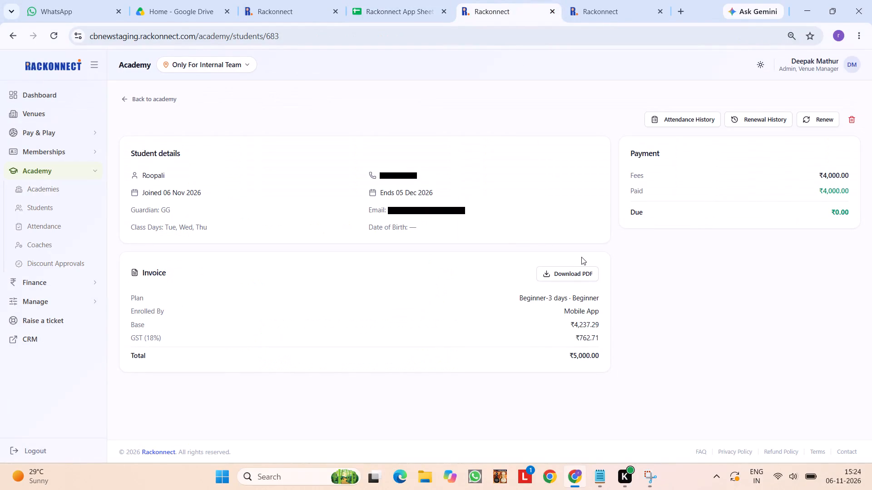
Review the Academy, Membership and Pay & Play transaction lists under Finance in the Rackonnect portal.
left_click(415, 0)
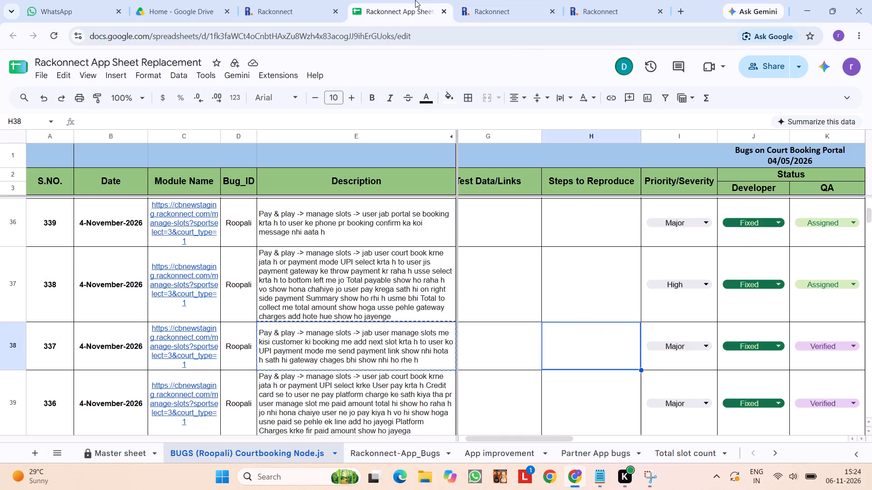
left_click(496, 0)
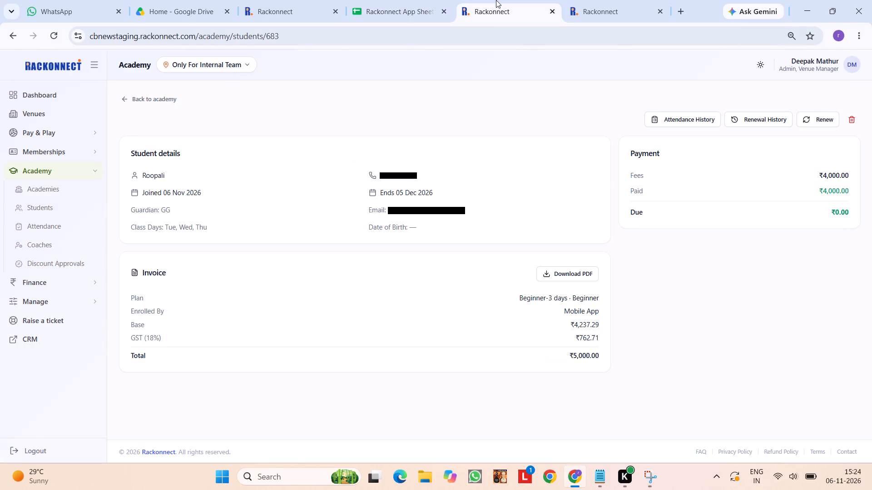
left_click(594, 0)
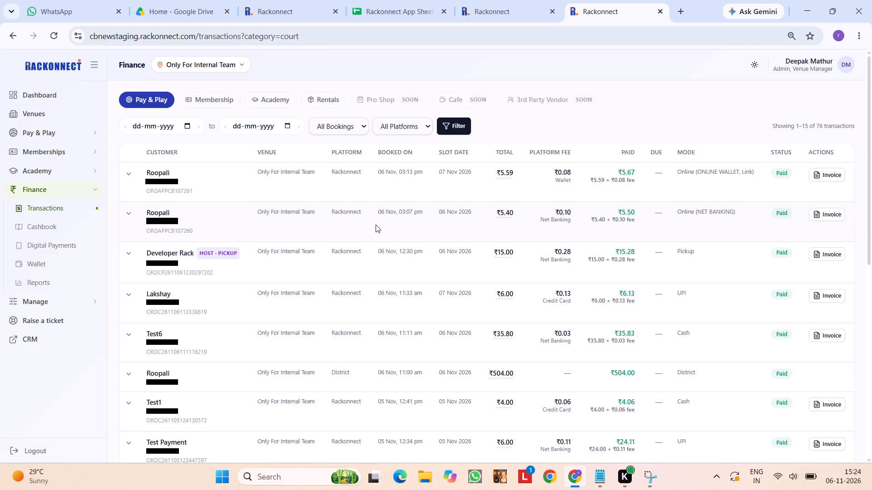
left_click(272, 100)
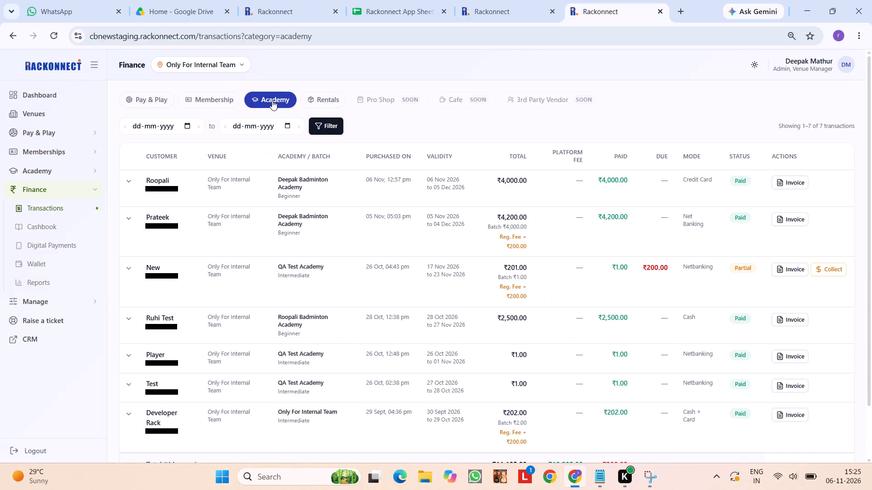
left_click(214, 93)
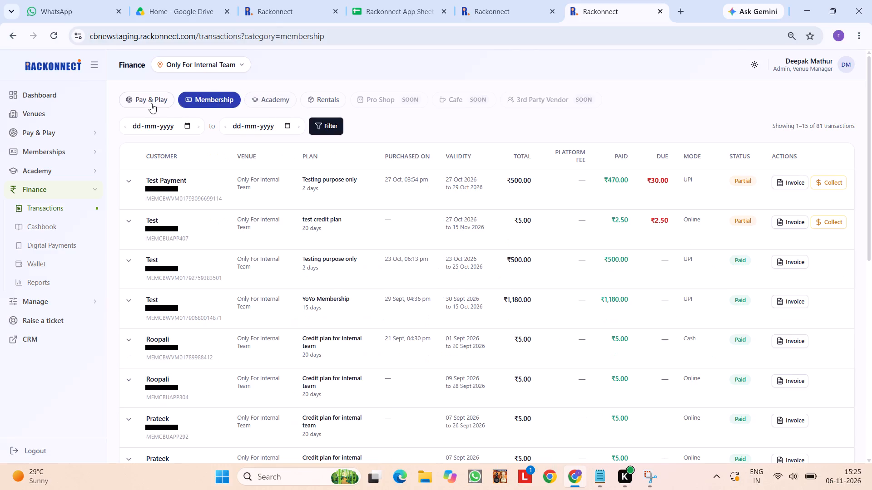
left_click(148, 103)
In the bug sheet, set the QA status of bug 338 to Verified.
left_click(395, 0)
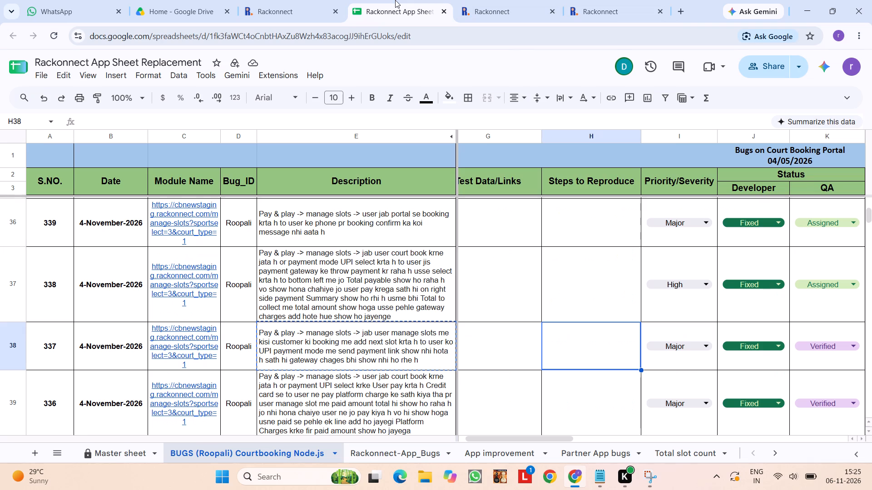
left_click(579, 296)
scroll(579, 296, "up", 1)
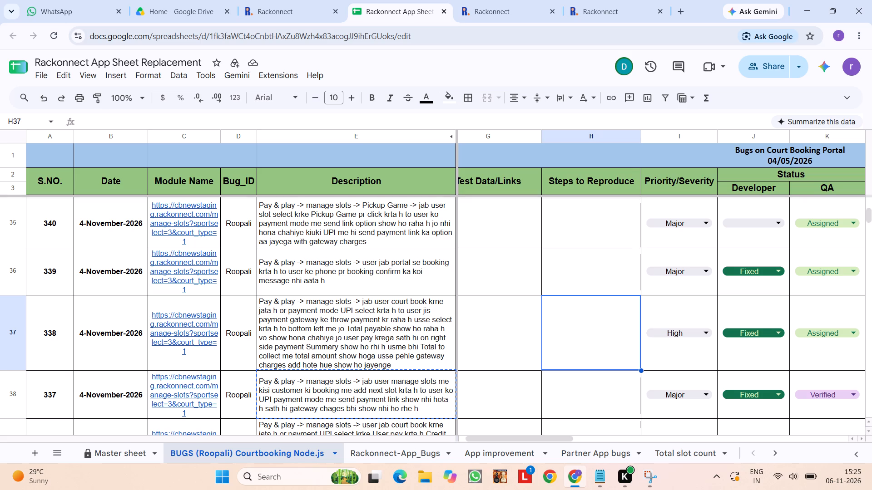
left_click(812, 329)
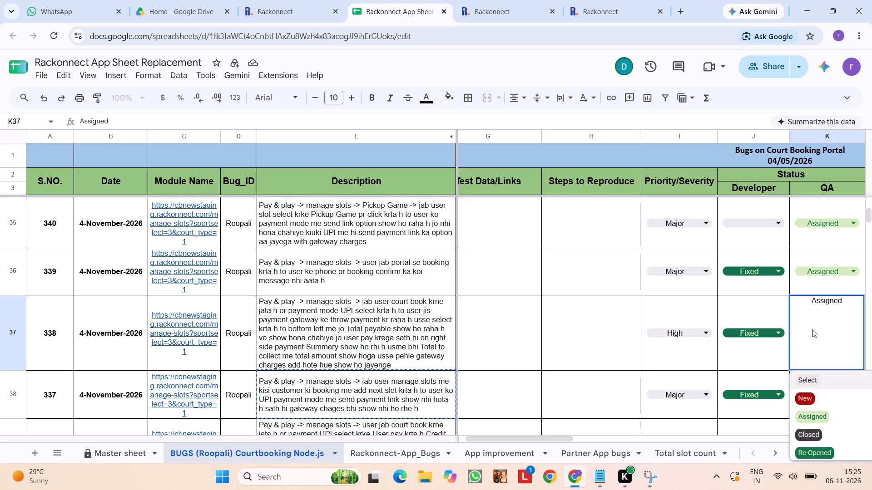
scroll(815, 421, "down", 3)
left_click(815, 415)
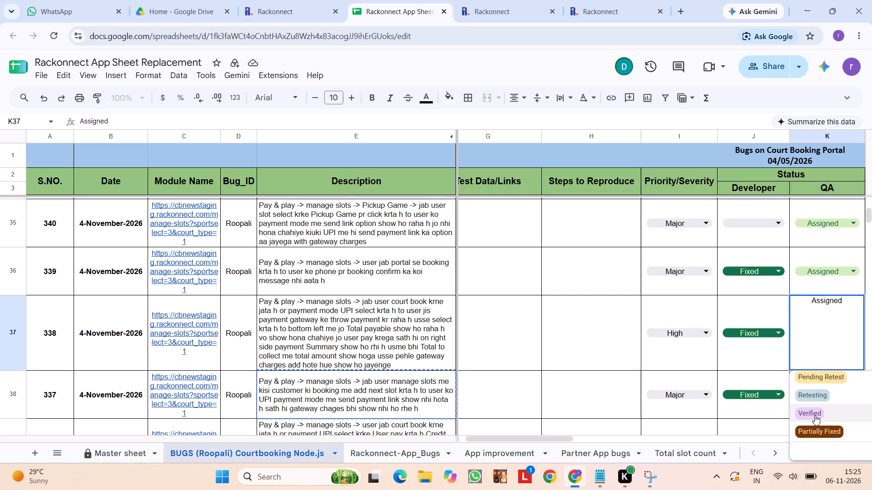
Copy bug 338's description into the Notepad work note, append "-> verified", and start a new "." entry below.
left_click(419, 355)
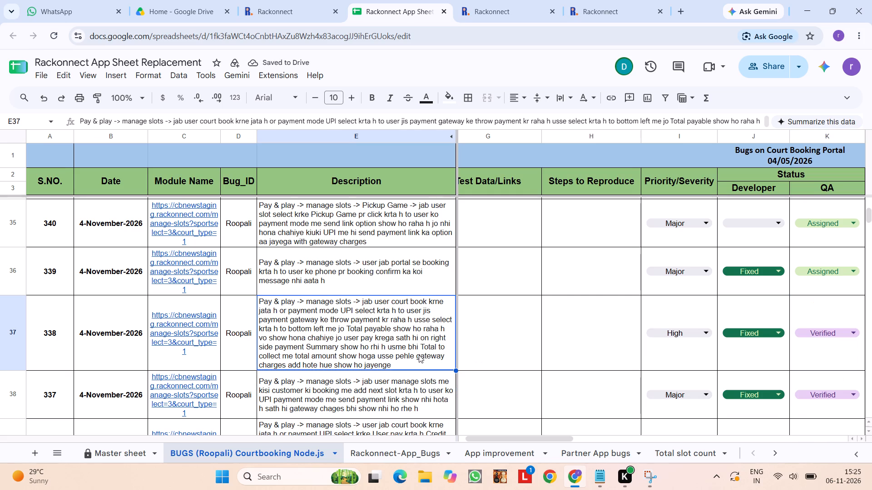
key("ctrl+c")
key("alt+Tab")
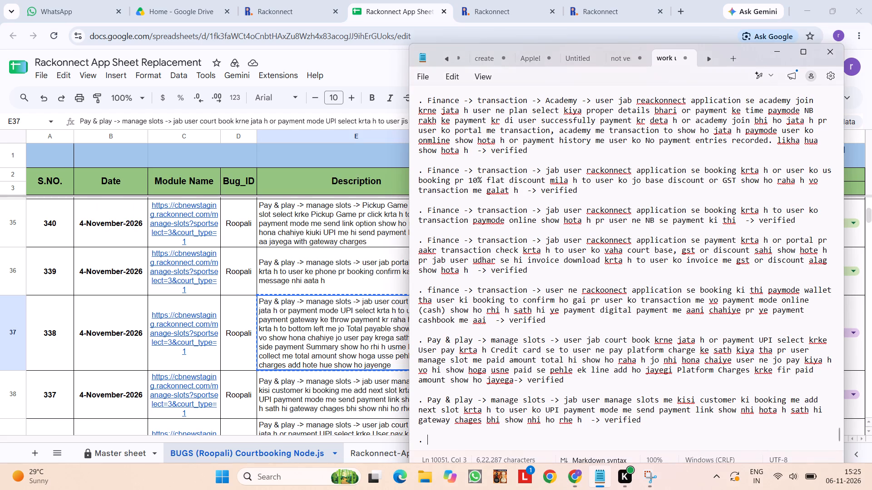
key("ctrl+v")
key("space")
type("-")
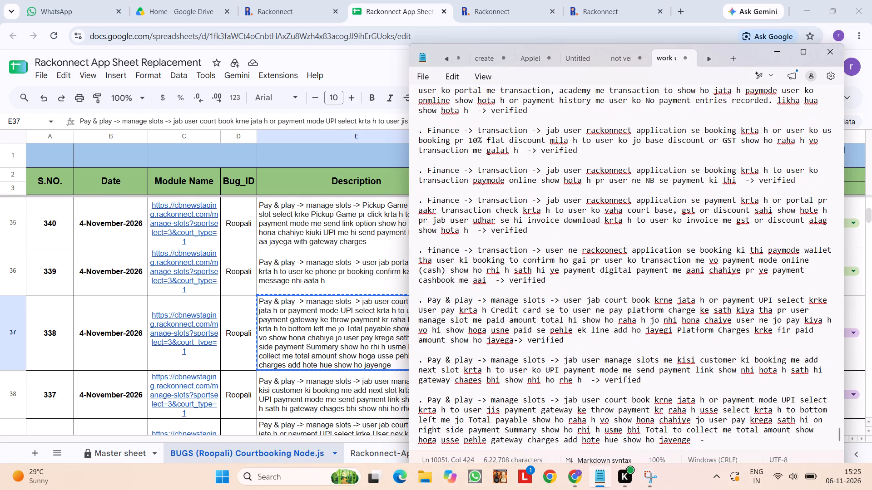
key("Return")
key("shift+greater")
key("BackSpace")
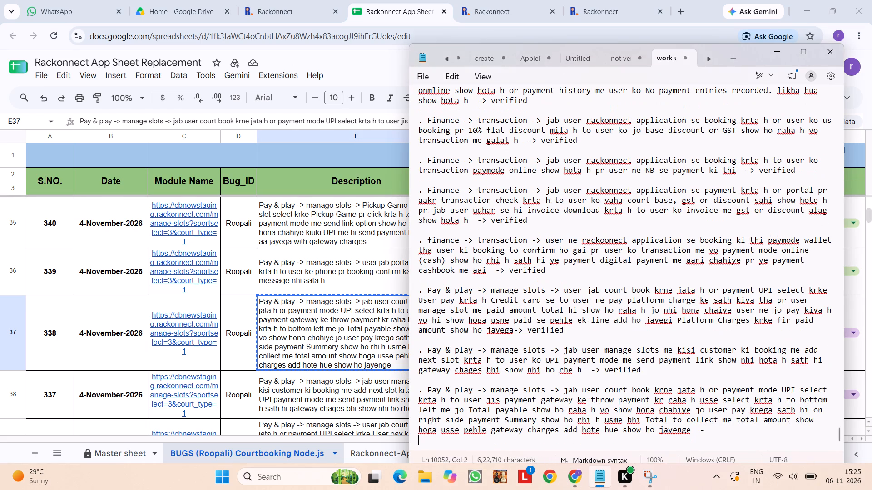
key("BackSpace")
type("> verified")
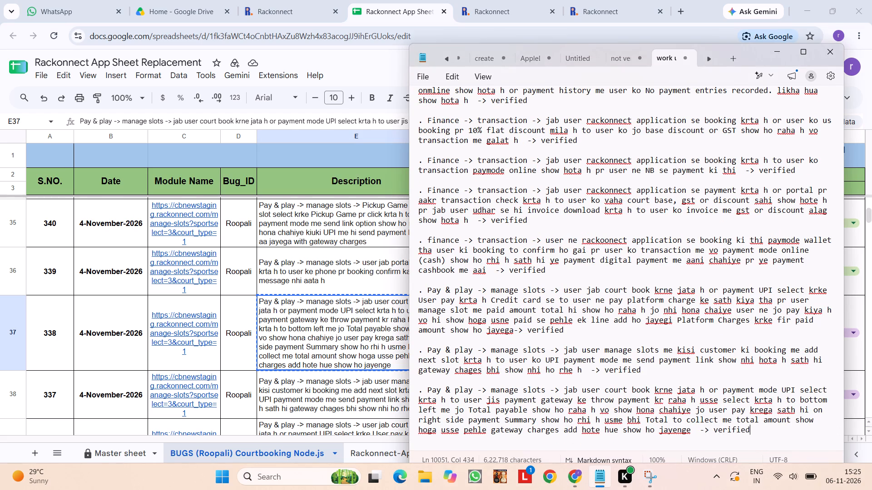
key("Return")
key("Return")
type(".")
key("space")
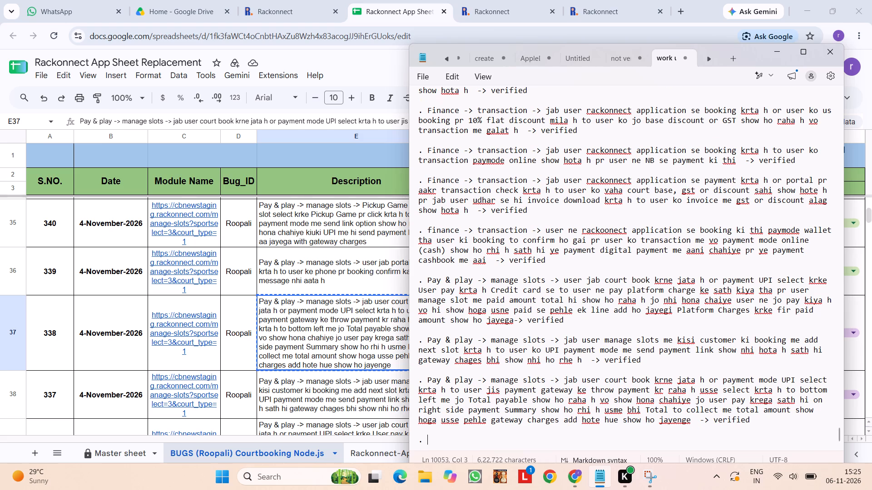
Return to the bug sheet and go to bug 339's row to read its description.
left_click(315, 345)
scroll(542, 347, "up", 1)
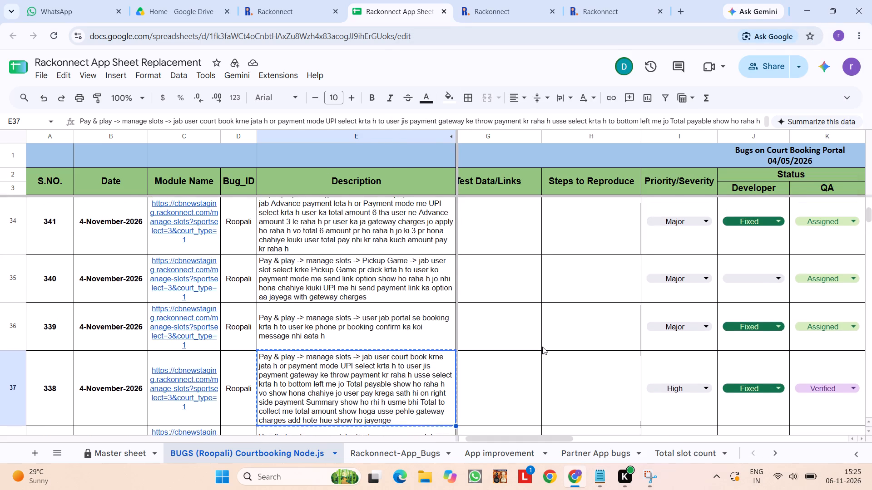
scroll(542, 347, "up", 1)
left_click(555, 348)
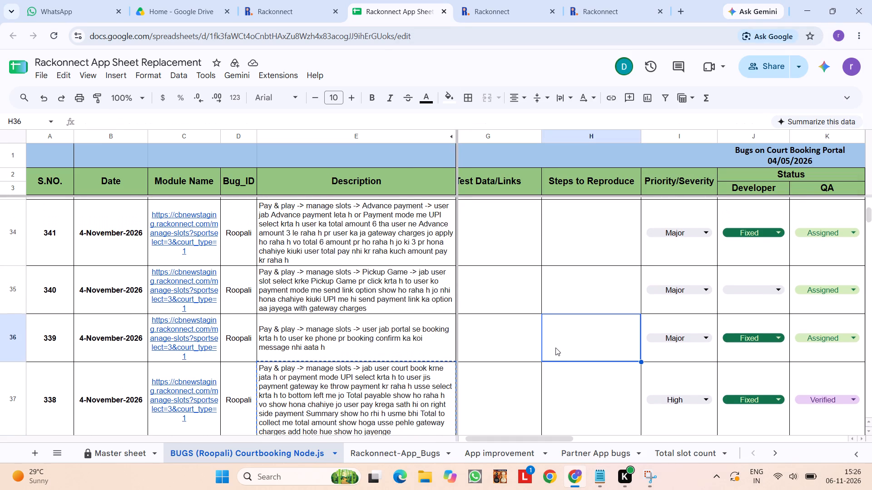
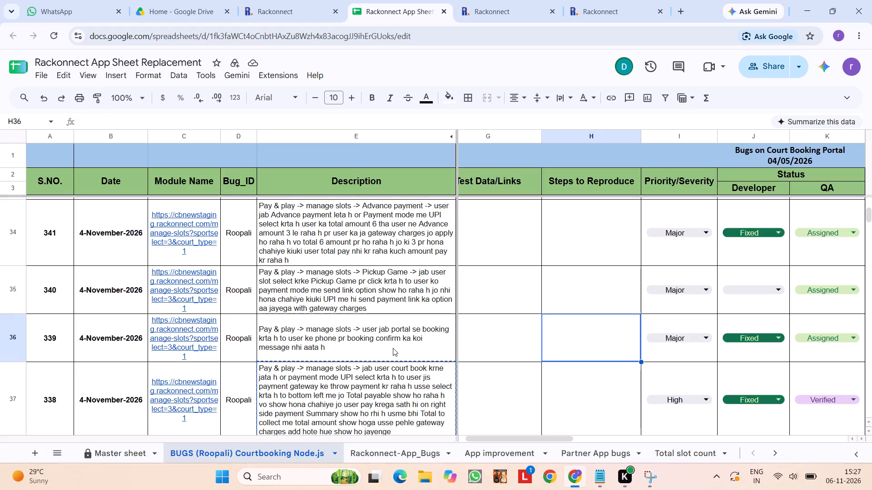
Switch from the bug sheet to the Rackonnect staging portal and open Manage Slots under Pay & Play.
left_click(325, 0)
left_click(389, 0)
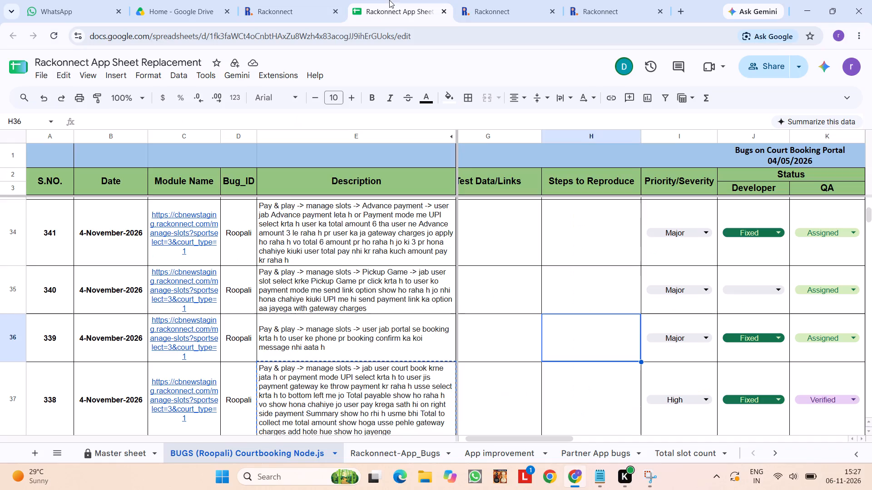
left_click(508, 0)
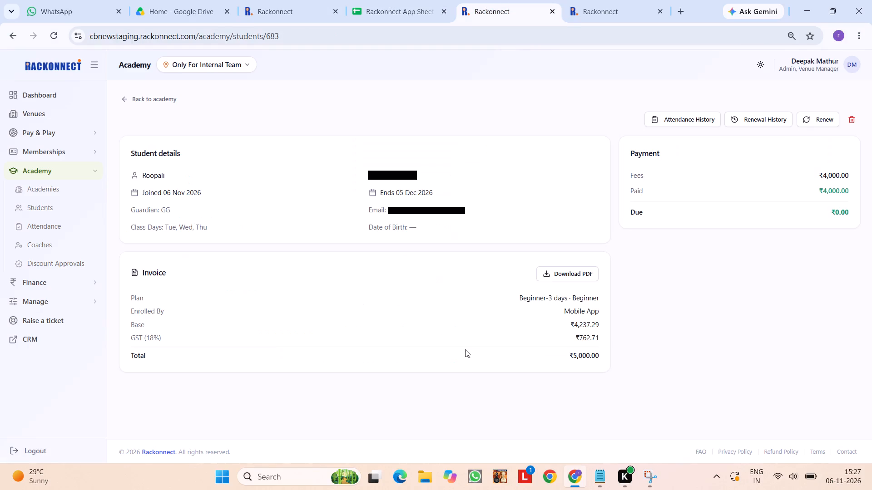
left_click(64, 134)
left_click(64, 149)
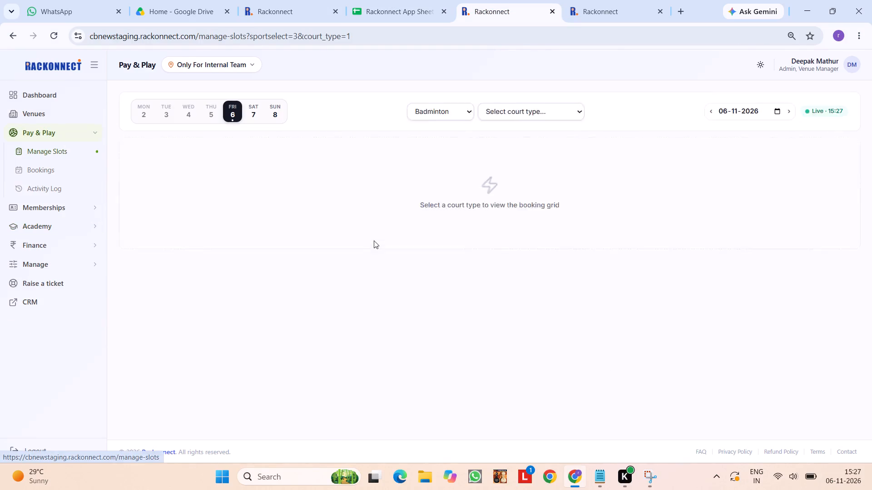
For Saturday 7 November, select court C1's 20:00–20:30 and 20:30–21:00 slots and open the Quick Book form for them.
scroll(400, 258, "down", 5)
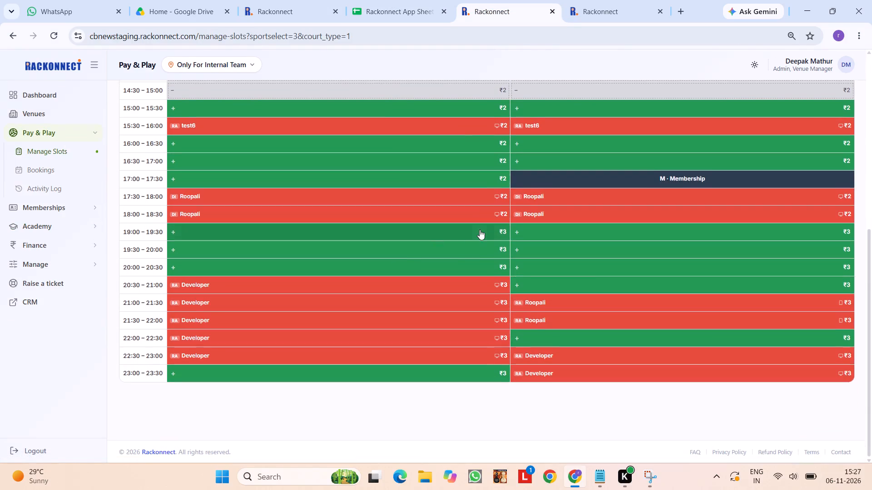
scroll(480, 230, "up", 6)
left_click(248, 110)
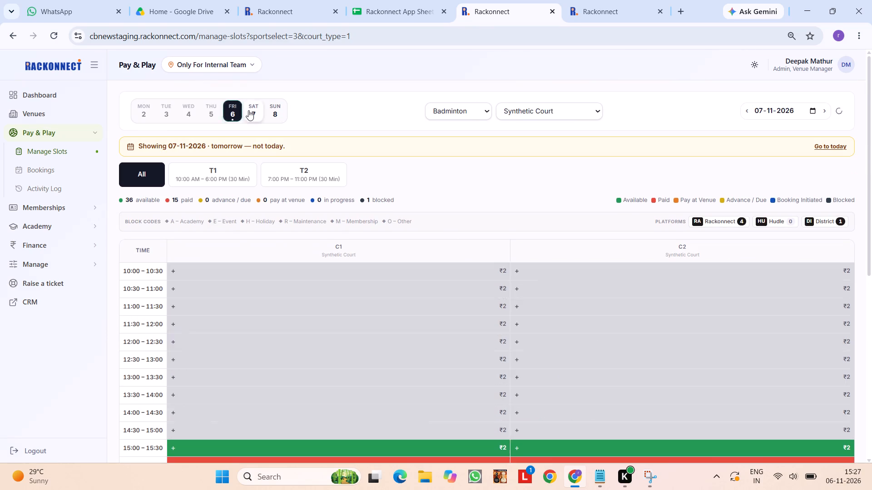
scroll(364, 413, "down", 7)
scroll(483, 319, "up", 1)
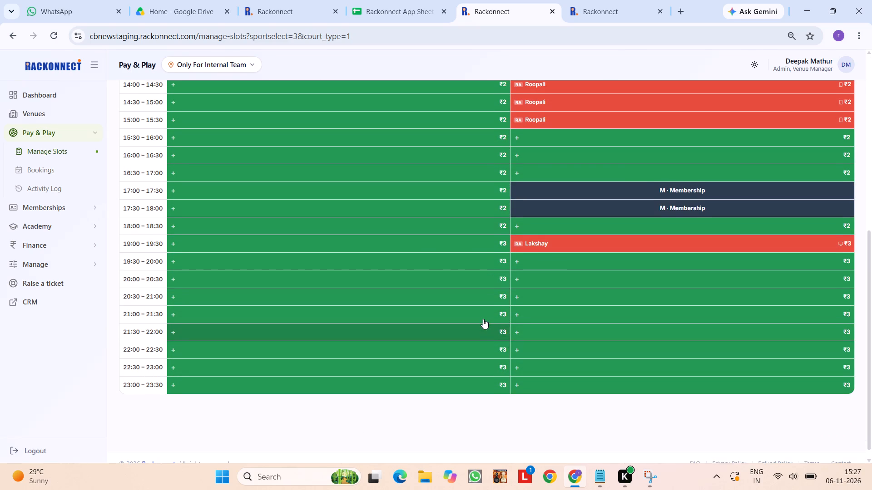
scroll(483, 319, "up", 2)
left_click(317, 391)
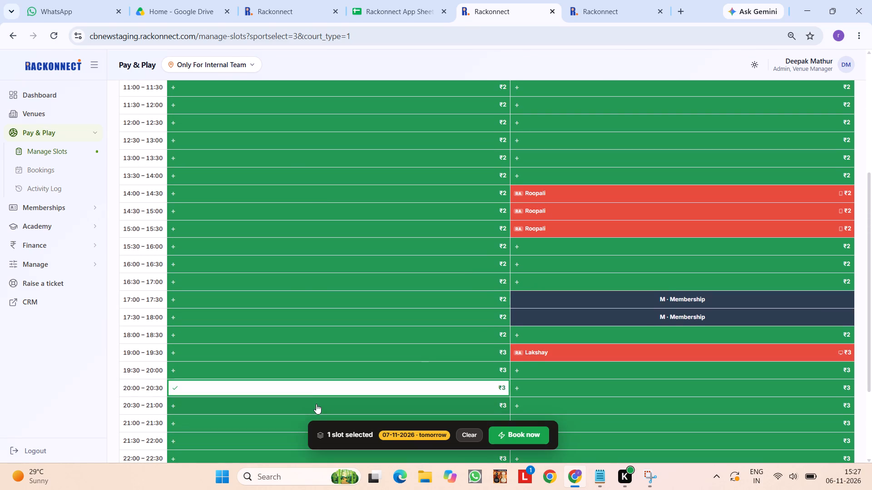
left_click(316, 404)
left_click(509, 439)
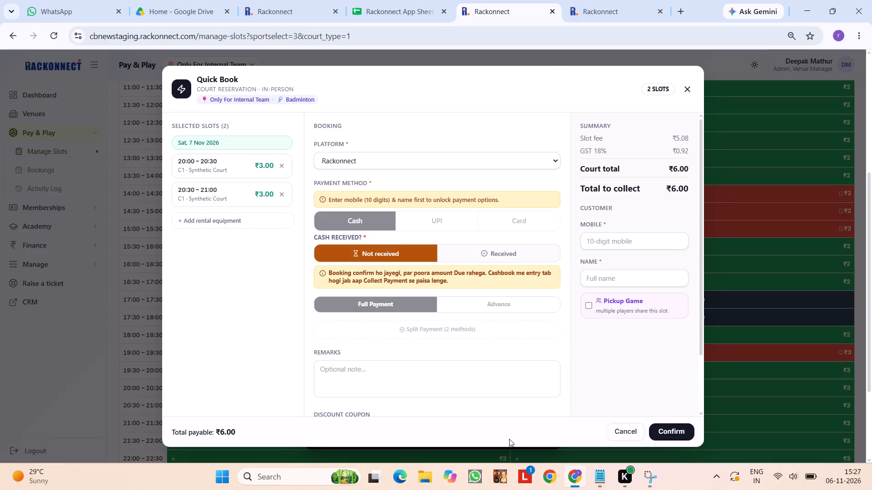
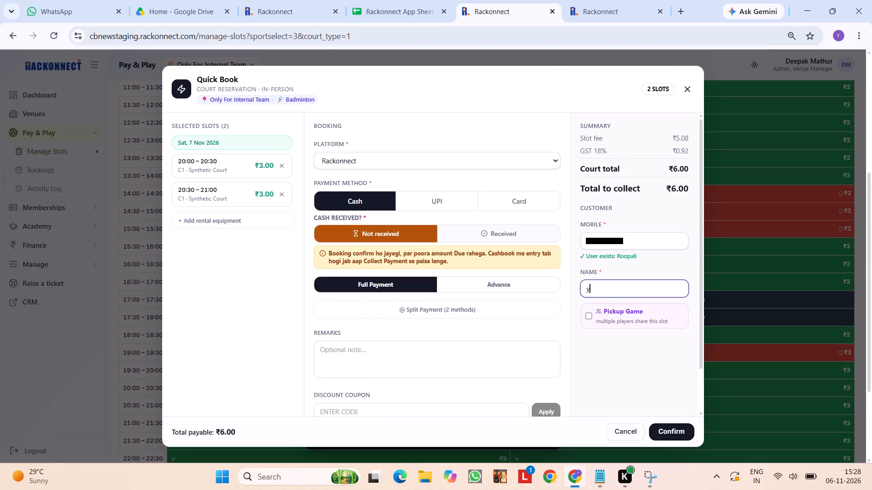
Enter test8 as the customer name in the Quick Book form and mark the cash payment as received.
key("BackSpace")
key("r")
key("BackSpace")
type("test")
key("space")
key("BackSpace")
key("8")
left_click(467, 235)
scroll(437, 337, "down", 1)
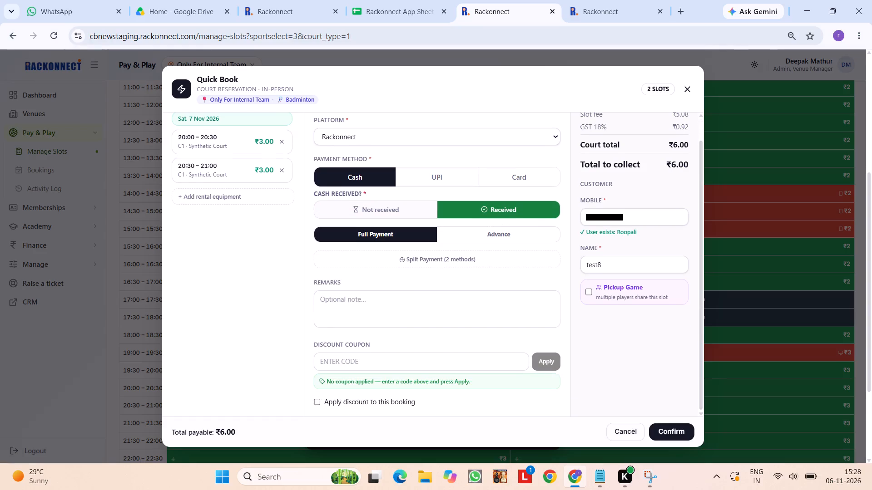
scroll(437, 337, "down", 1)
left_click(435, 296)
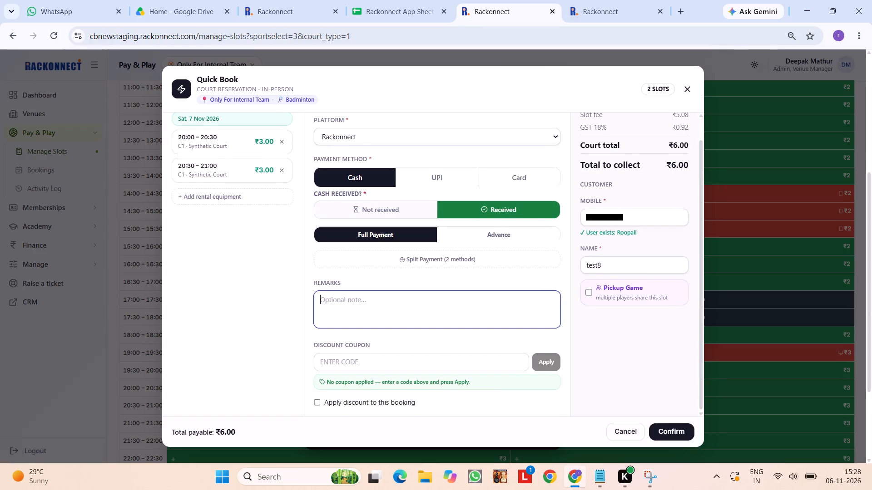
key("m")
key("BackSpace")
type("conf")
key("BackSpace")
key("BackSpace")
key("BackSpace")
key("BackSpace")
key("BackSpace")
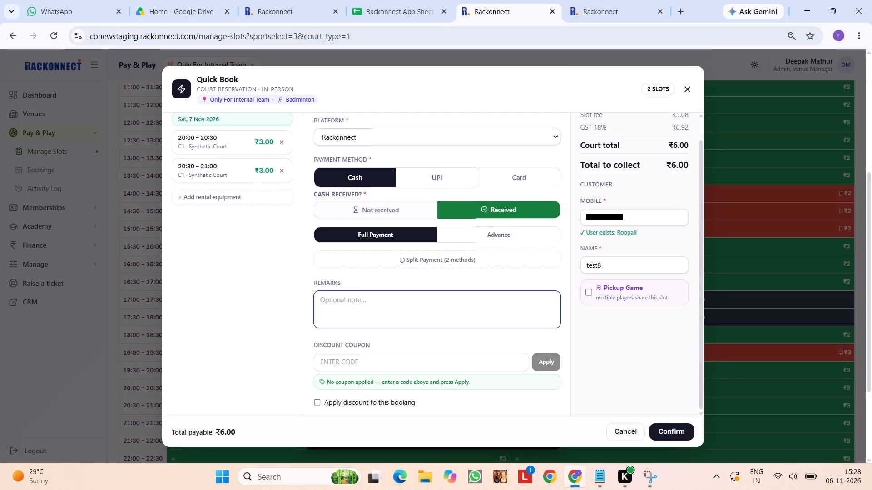
Enter paid as the booking remark, then start confirming the booking and back out of the cash-received confirmation.
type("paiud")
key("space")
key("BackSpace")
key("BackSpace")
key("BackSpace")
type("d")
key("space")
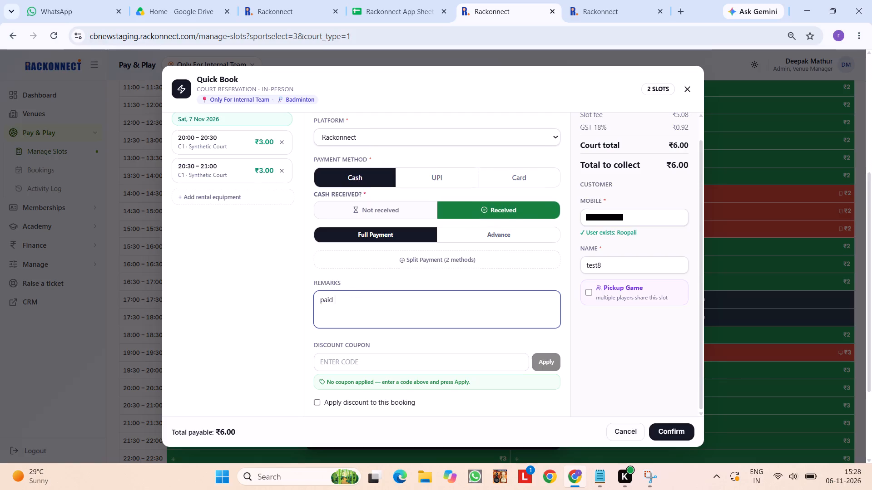
left_click(661, 437)
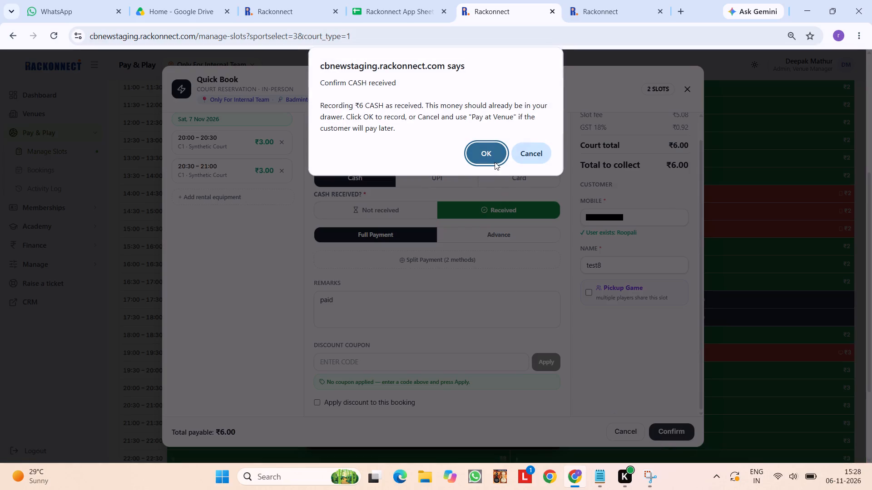
left_click(535, 156)
Apply a discount to this booking with the listed approver and set the court final amount to ₹4.
scroll(434, 361, "down", 1)
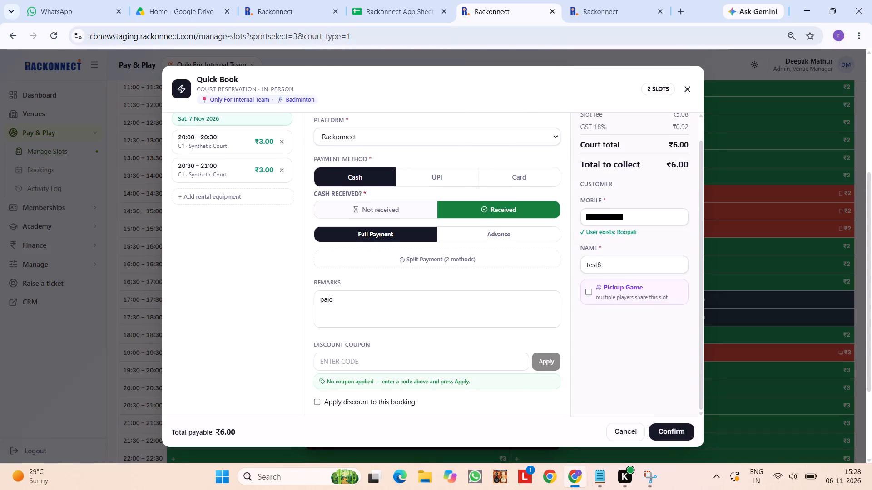
scroll(434, 361, "down", 2)
left_click(315, 403)
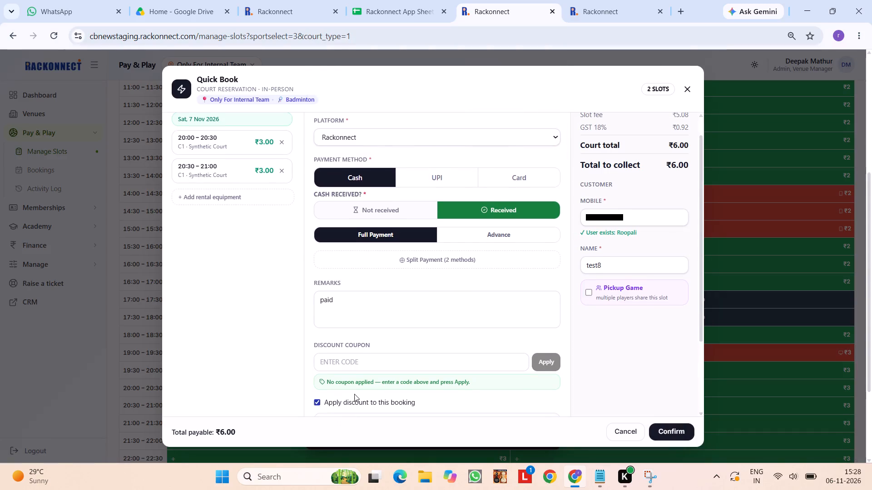
scroll(359, 372, "down", 3)
left_click(365, 335)
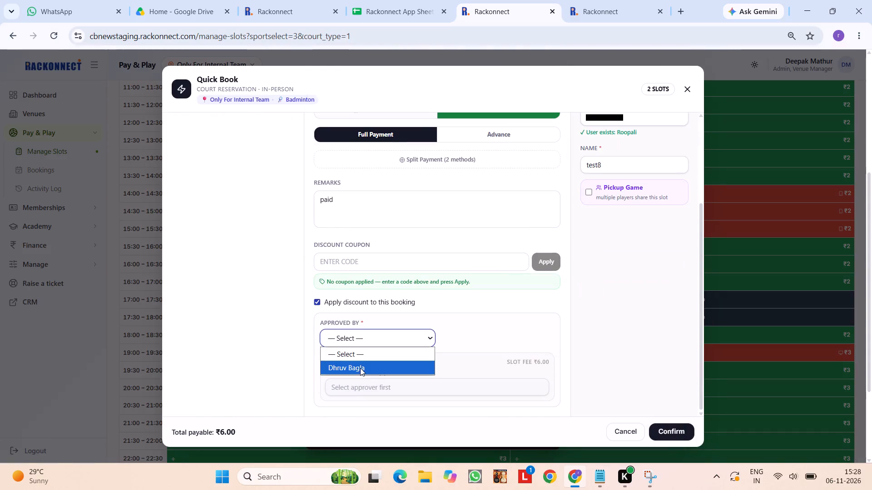
left_click(360, 368)
left_click(368, 392)
key("BackSpace")
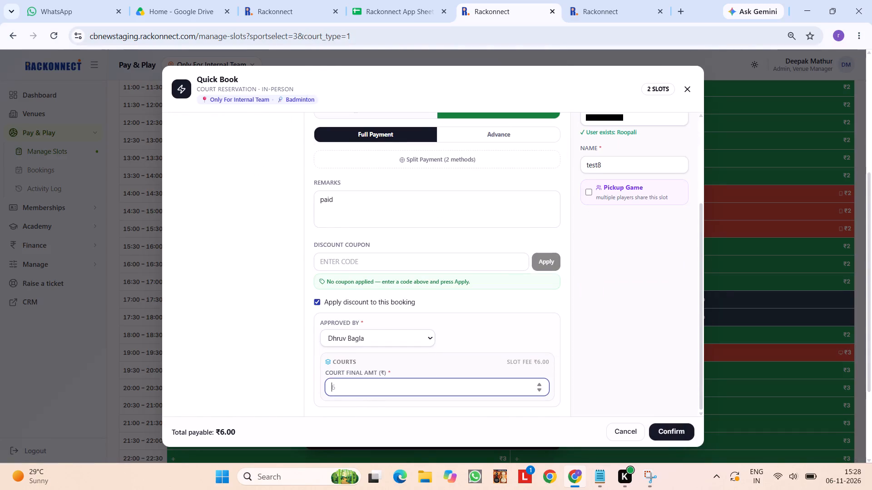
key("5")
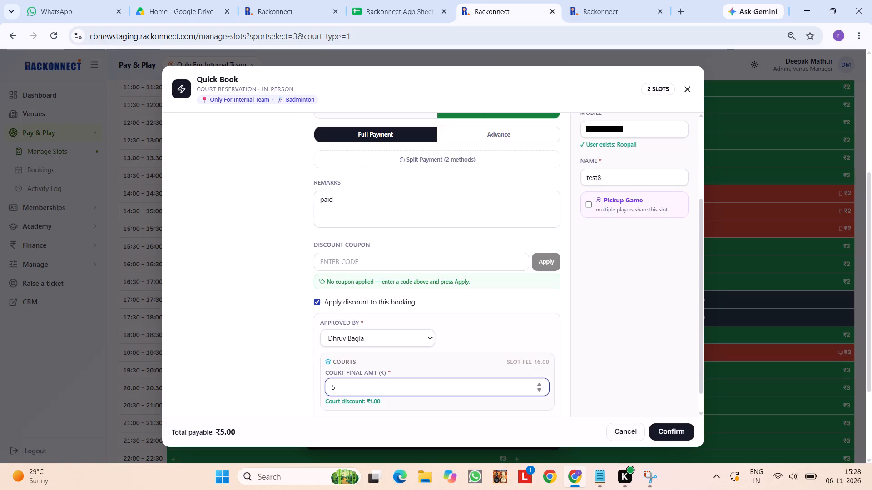
key("BackSpace")
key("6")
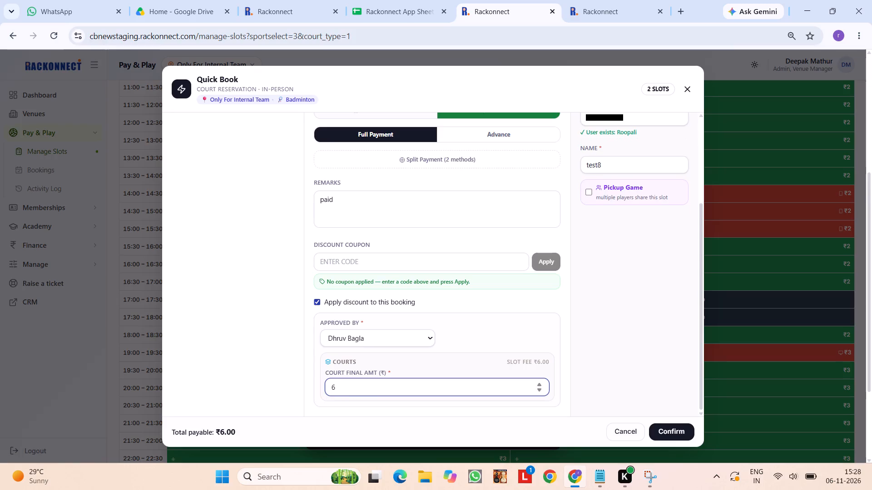
key("BackSpace")
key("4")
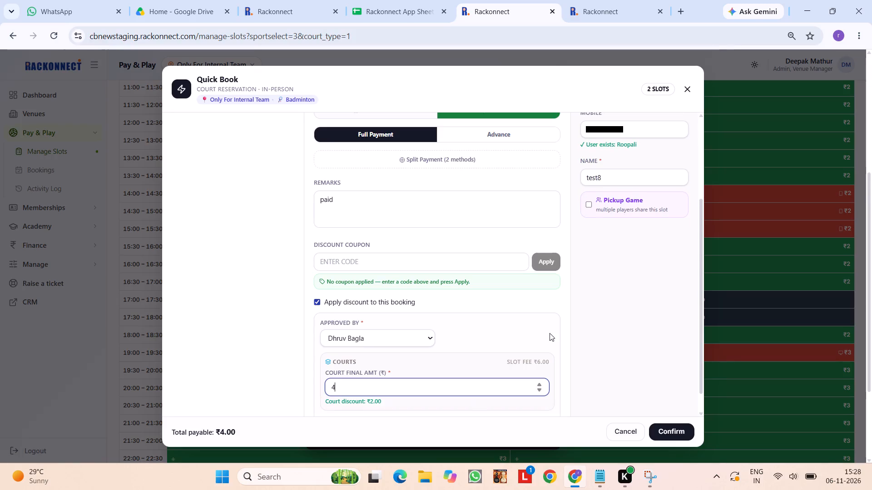
Confirm the test8 booking, record the ₹4 cash as received and dismiss the closing alert.
left_click(664, 430)
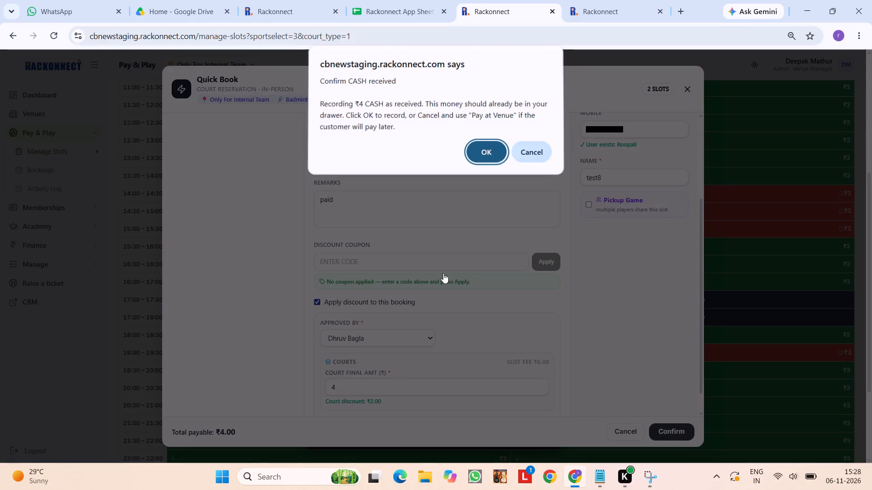
left_click(491, 152)
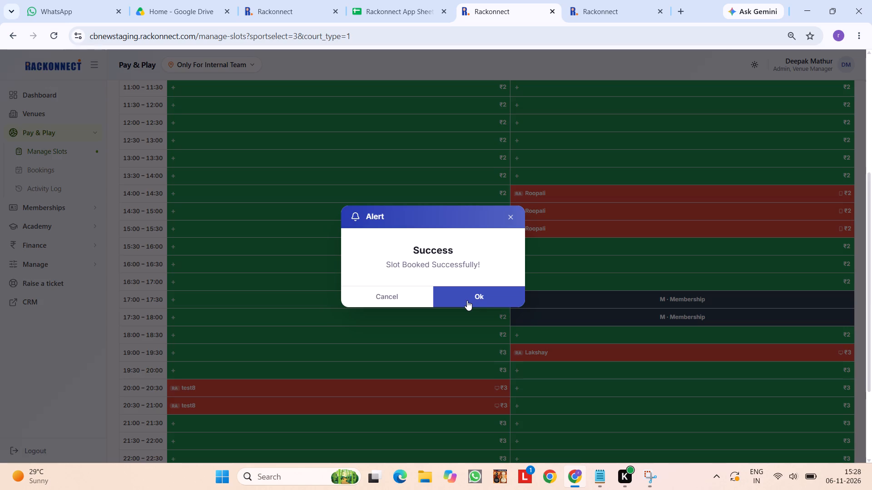
left_click(467, 300)
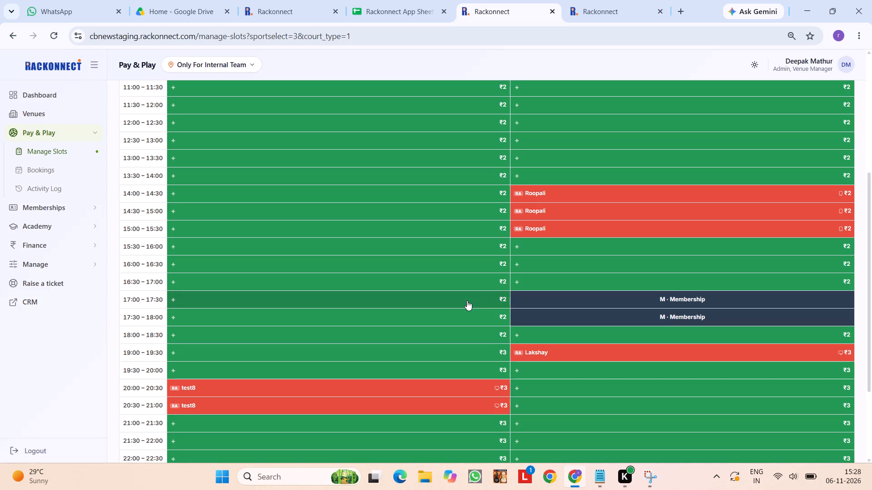
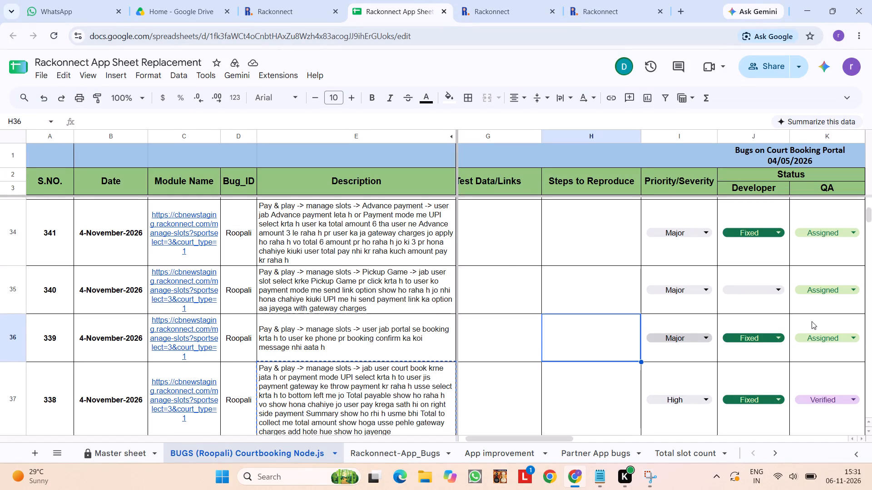
Set the QA status of bug 339 to Verified.
left_click(828, 336)
scroll(830, 399, "down", 3)
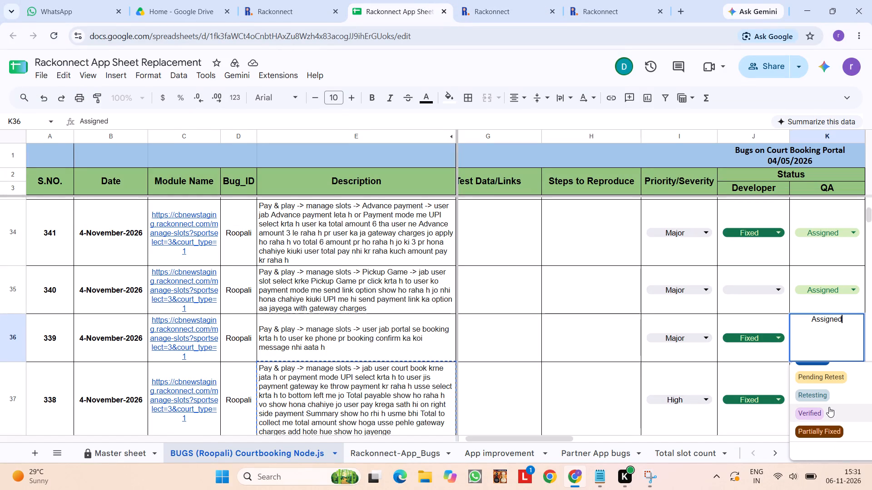
left_click(829, 407)
Copy bug 339's description into the Notepad work note, append "-> verified", and start a new dotted entry below it.
left_click(391, 342)
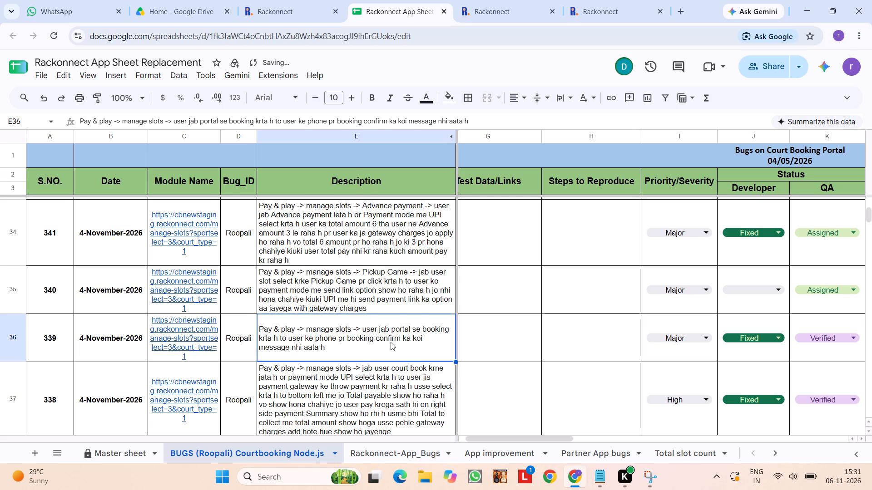
key("ctrl+c")
key("alt+Tab")
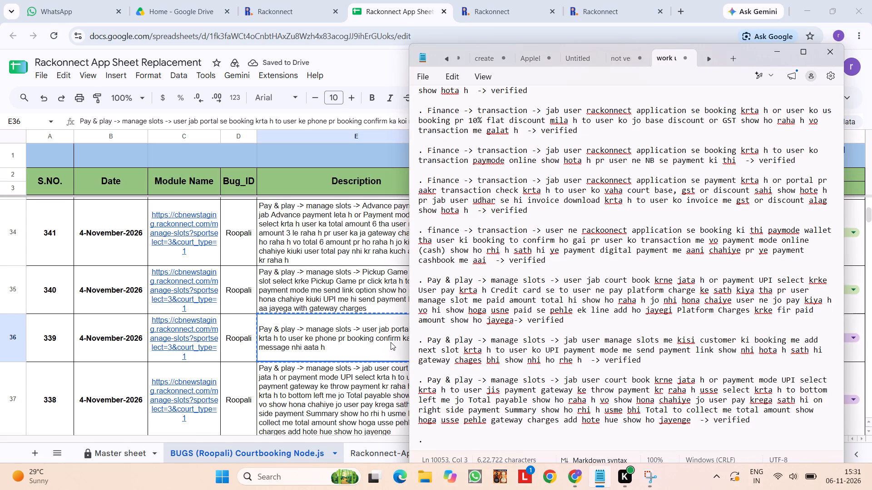
key("ctrl+v")
key("space")
type("-> verified")
key("Return")
key("Return")
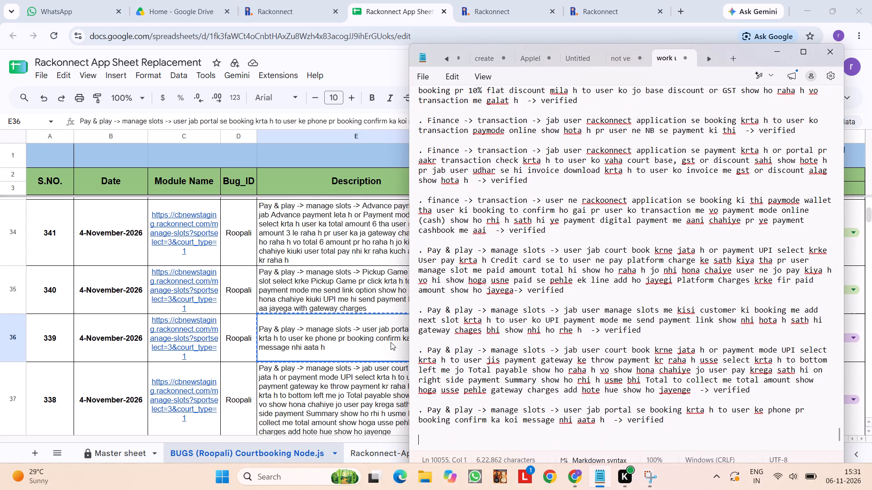
type(".")
key("space")
Back in the bug sheet, review the entries from bug 340 up to 344 to find the next fixed bug to retest.
left_click(378, 295)
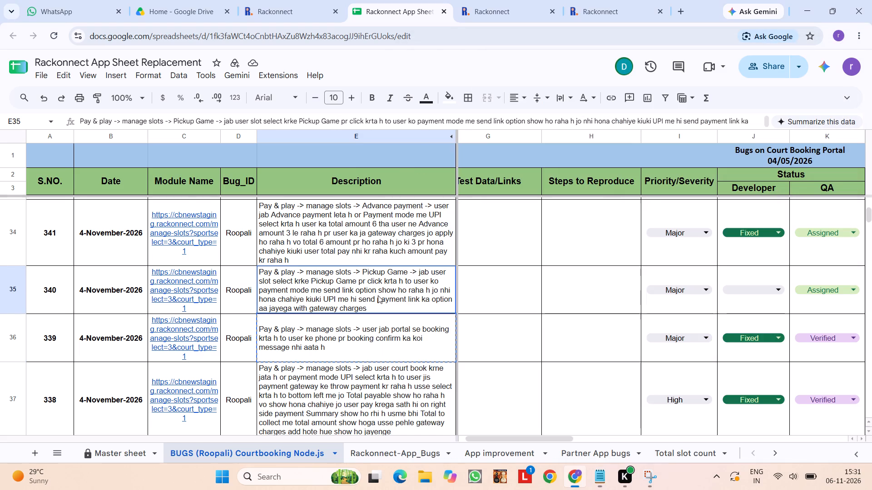
scroll(513, 298, "up", 1)
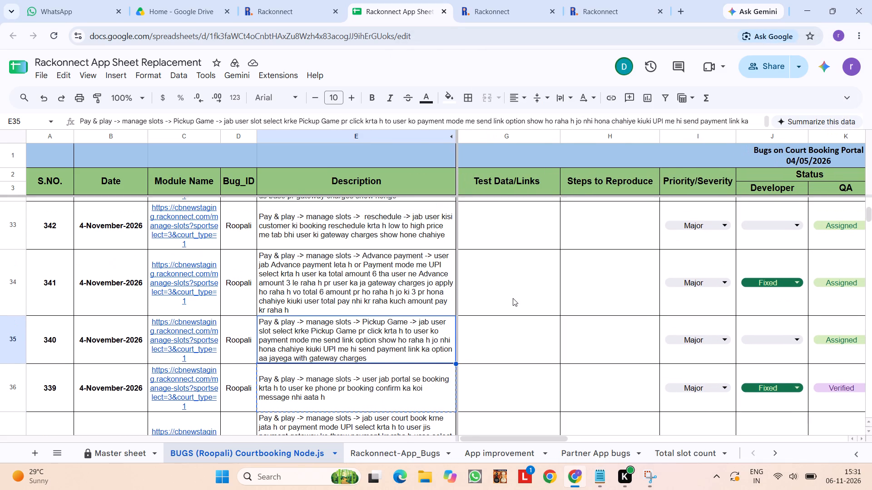
left_click(578, 289)
scroll(578, 289, "up", 2)
scroll(578, 289, "right", 1)
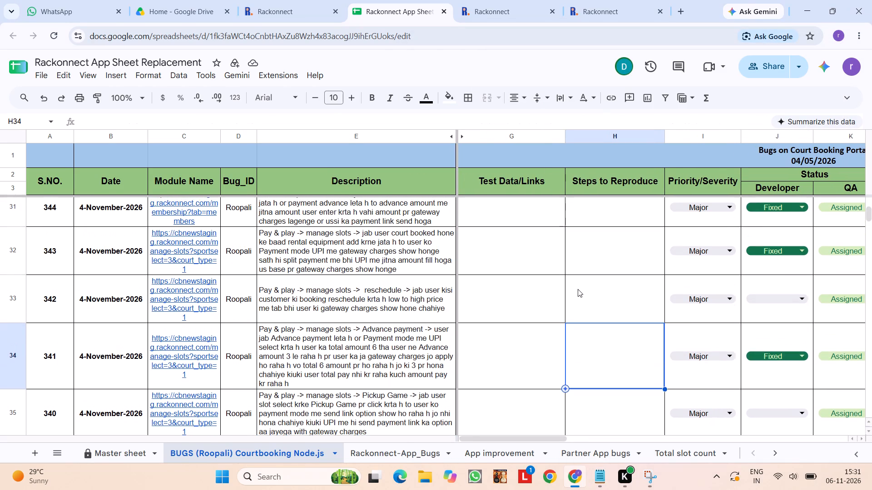
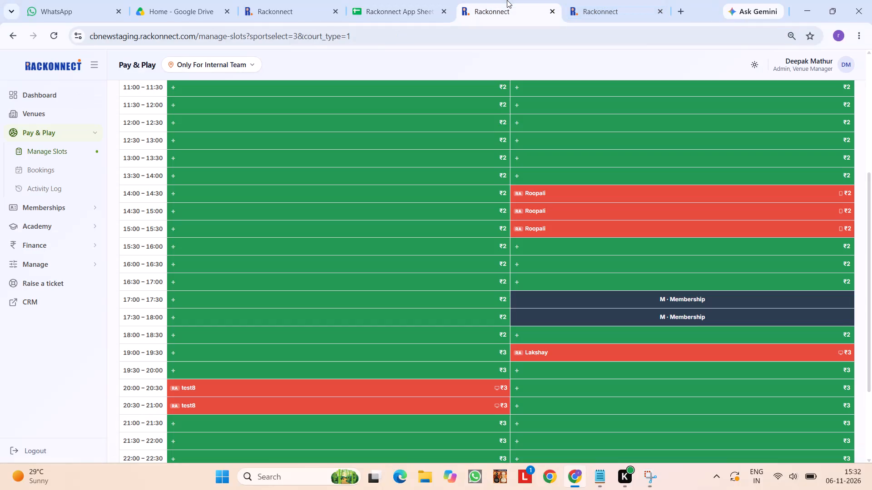
Select the 17:00–17:30 and 17:30–18:00 slots on court C1, view their Quick Book form, and close it without booking.
left_click(365, 319)
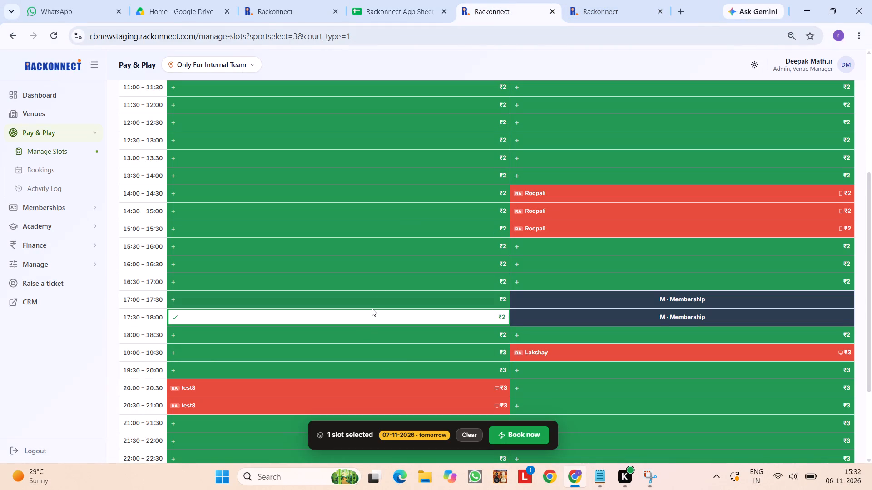
left_click(372, 308)
left_click(386, 292)
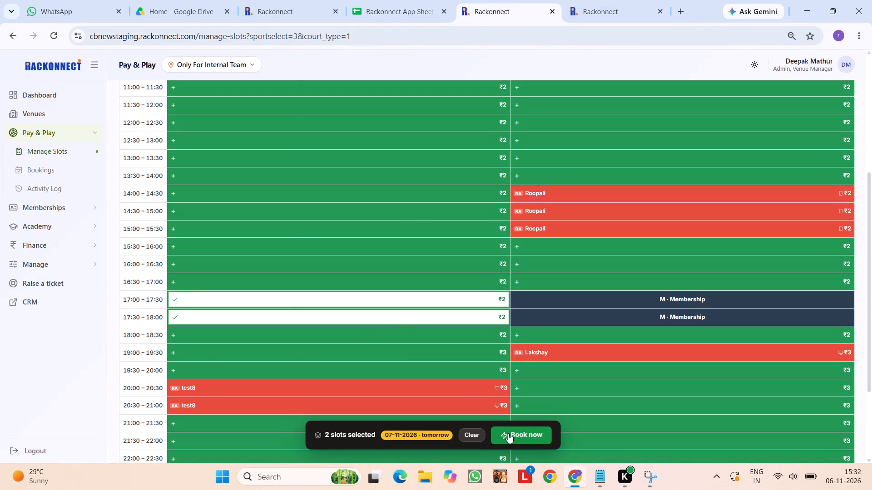
left_click(508, 433)
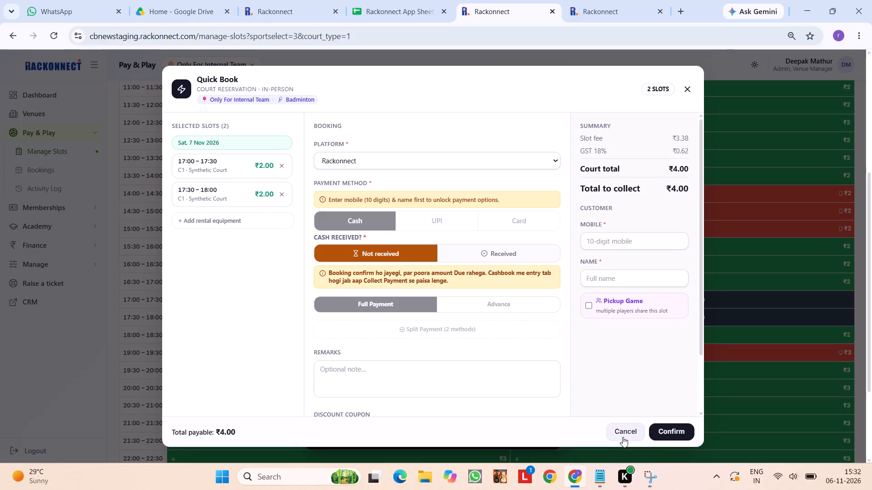
left_click(626, 423)
Add the 16:30–17:00 slot on court C1 to the current slot selection.
left_click(395, 278)
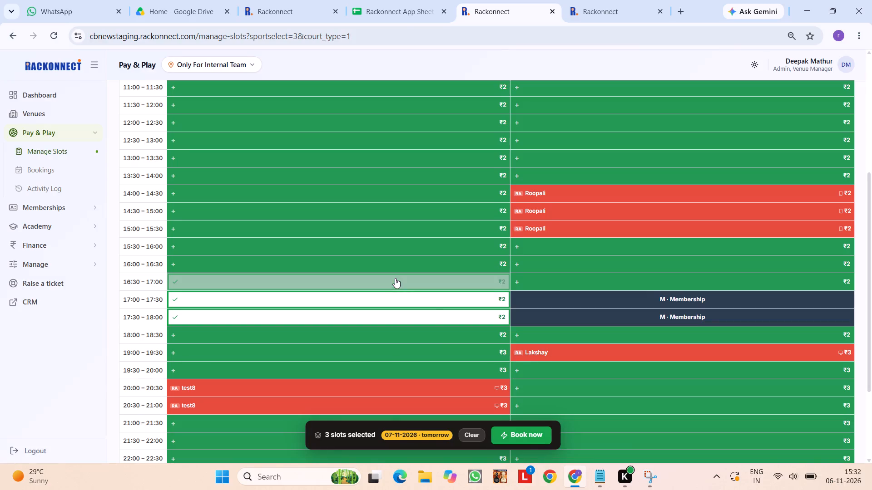
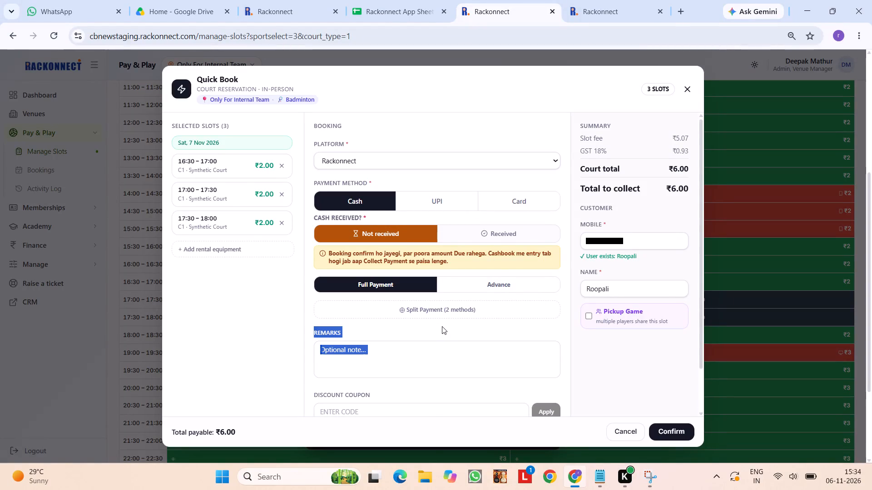
Set the three-slot Quick Book booking to an advance payment by UPI.
triple_click(442, 326)
left_click(442, 326)
left_click(442, 326)
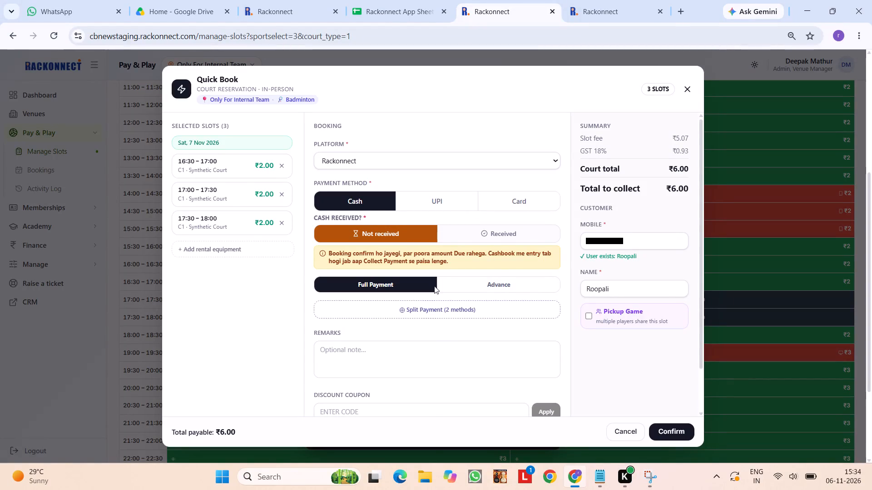
left_click(475, 289)
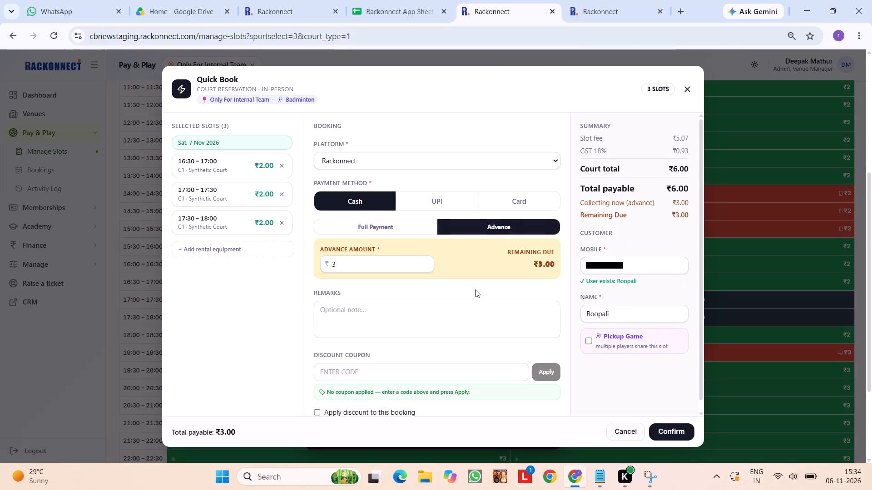
left_click(425, 203)
scroll(407, 289, "down", 3)
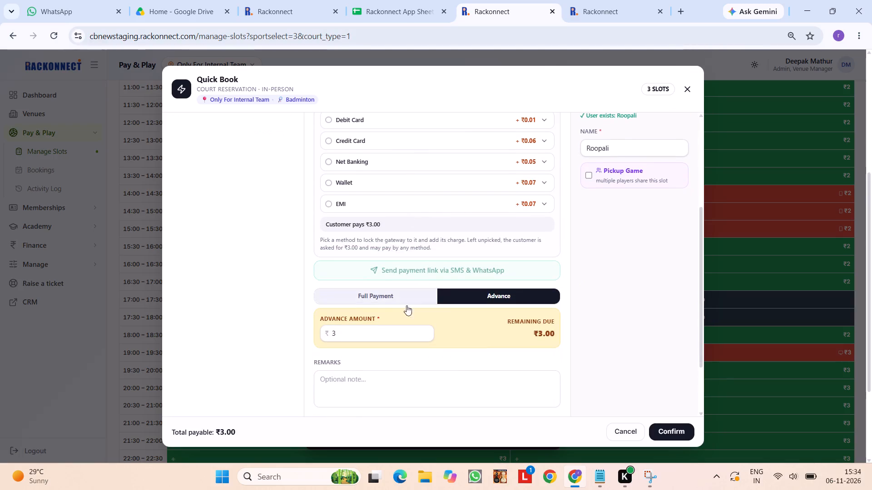
Enter 44 as the advance amount and examine the payable amount and gateway charges per payment method.
left_click(385, 340)
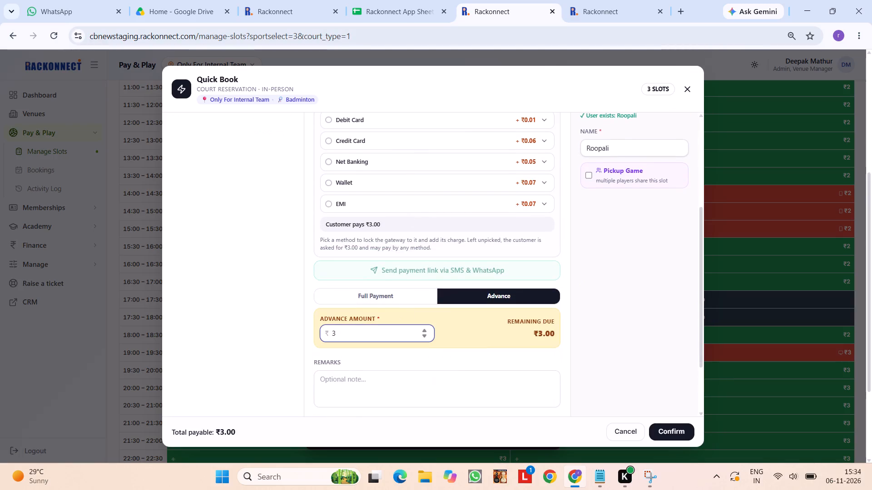
key("BackSpace")
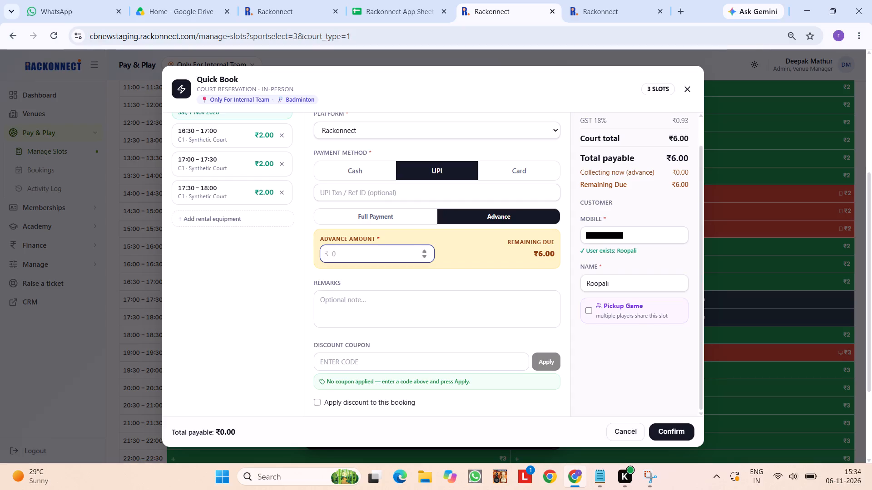
type("44")
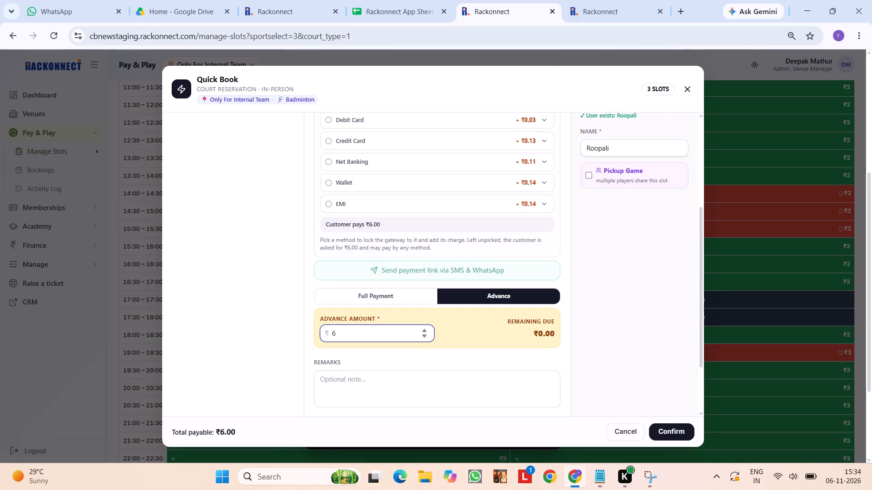
type("44")
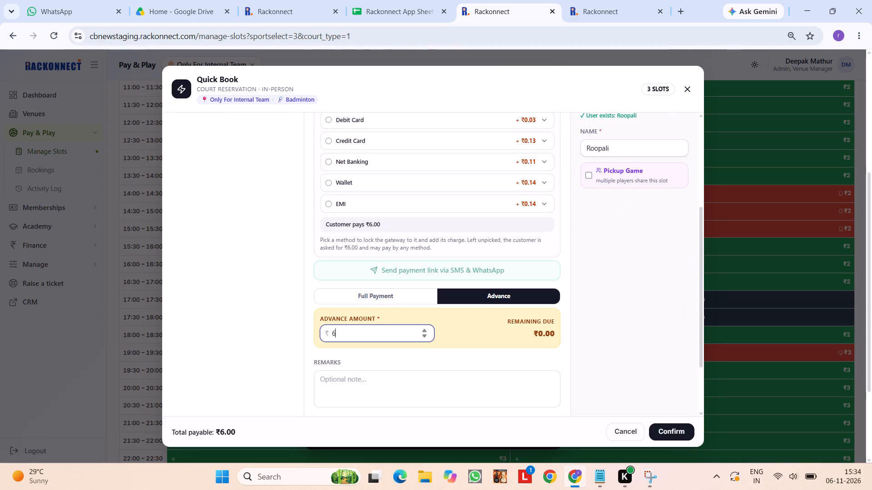
scroll(385, 340, "up", 1)
scroll(471, 342, "up", 1)
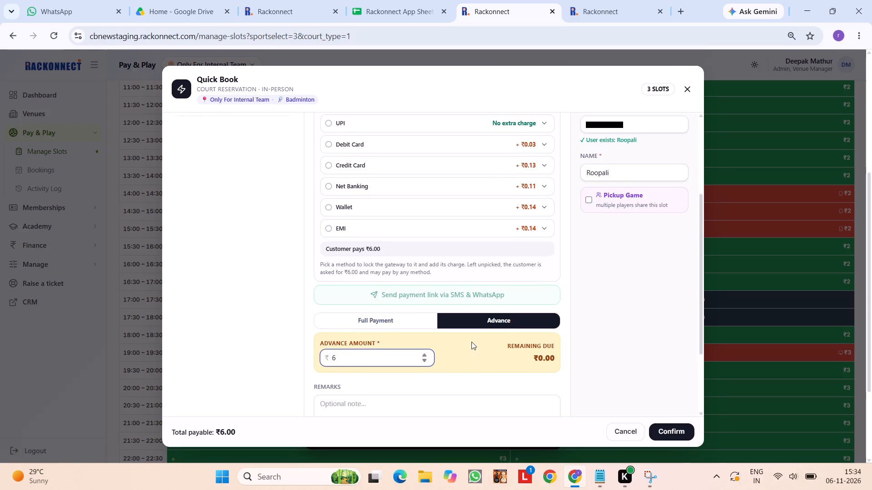
scroll(471, 342, "up", 1)
scroll(400, 364, "up", 1)
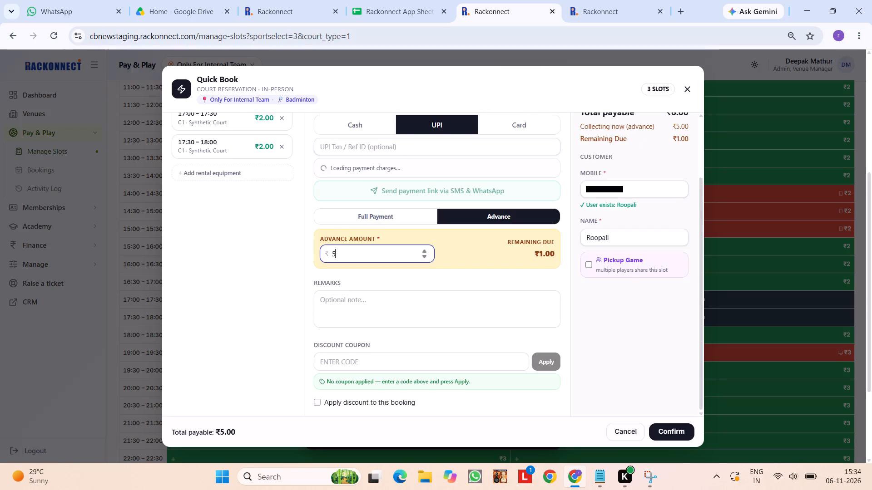
Try advance amounts of ₹3, ₹2 and ₹4 and compare the UPI gateway charges for each.
scroll(400, 364, "up", 1)
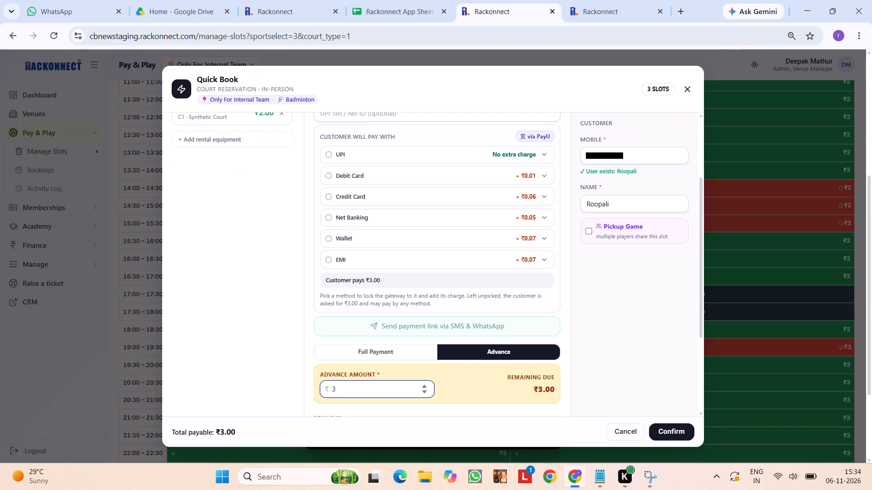
scroll(396, 390, "down", 1)
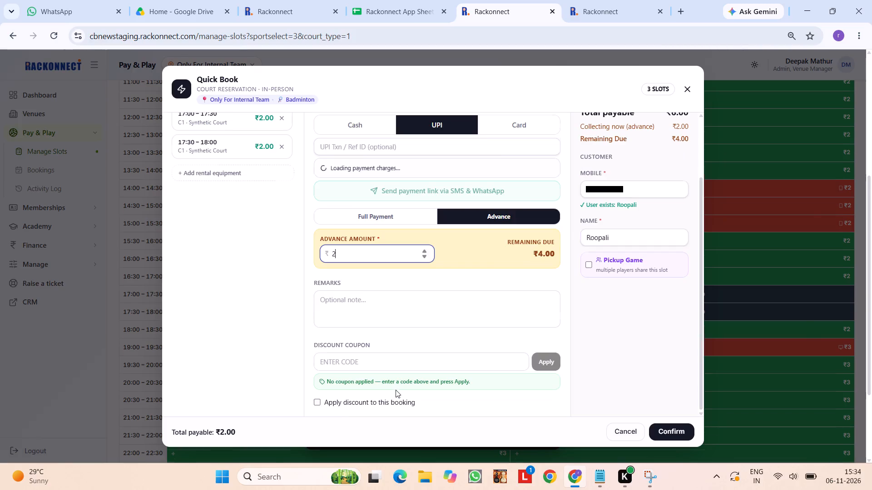
scroll(396, 390, "down", 1)
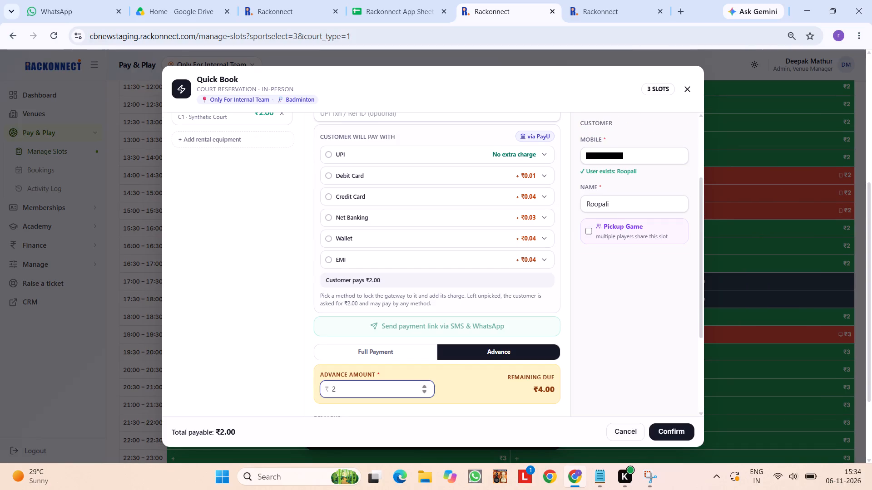
scroll(396, 390, "up", 3)
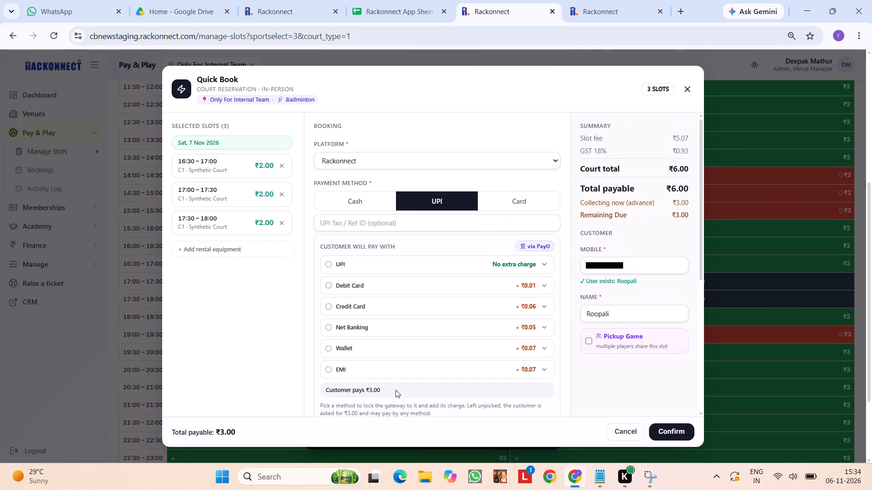
scroll(396, 390, "down", 4)
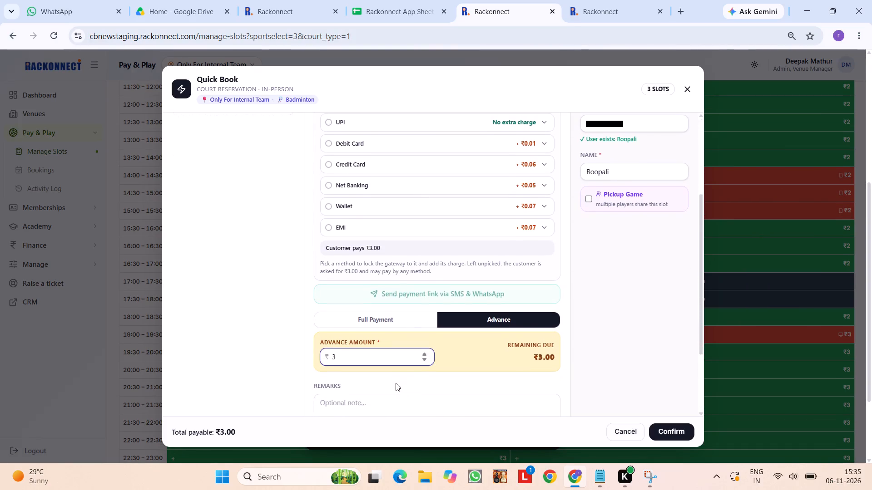
scroll(397, 363, "up", 1)
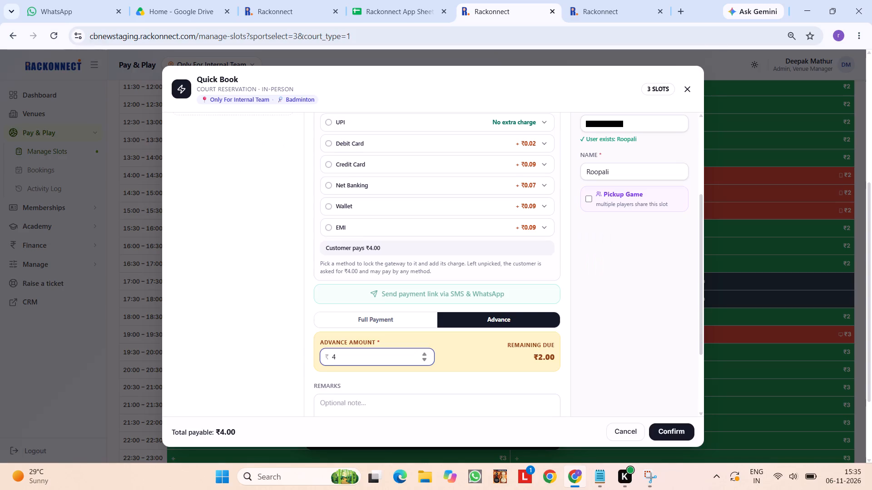
Set the advance amount to ₹5 and check the gateway charges against the payment summary.
key("BackSpace")
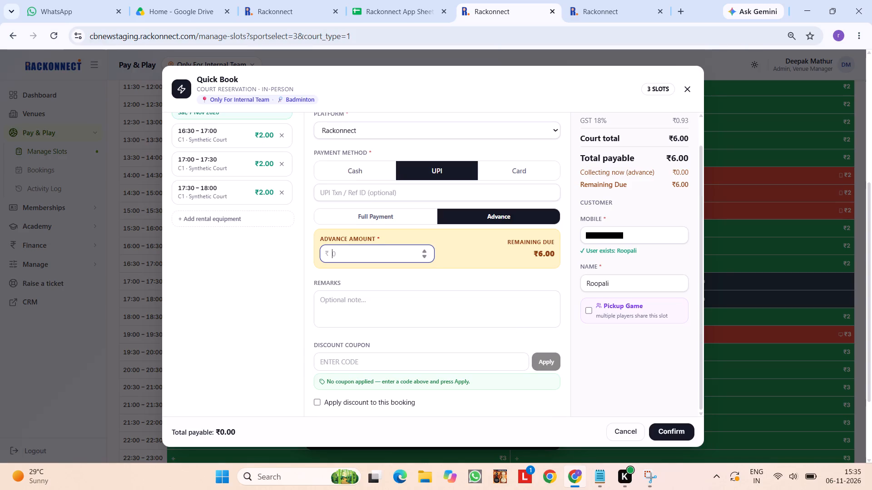
key("5")
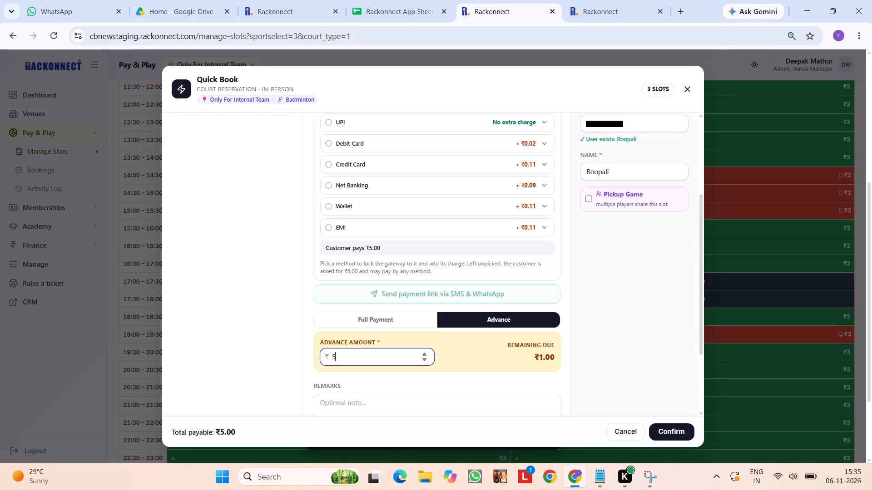
scroll(594, 306, "up", 4)
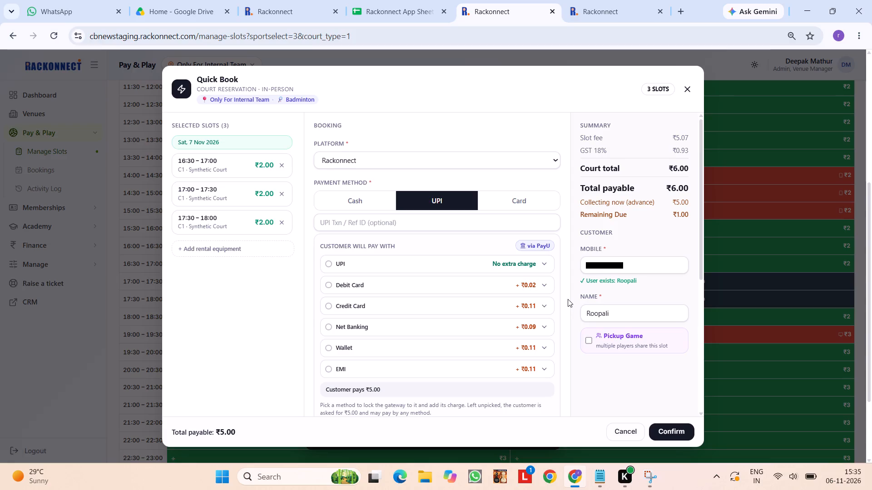
scroll(568, 299, "down", 1)
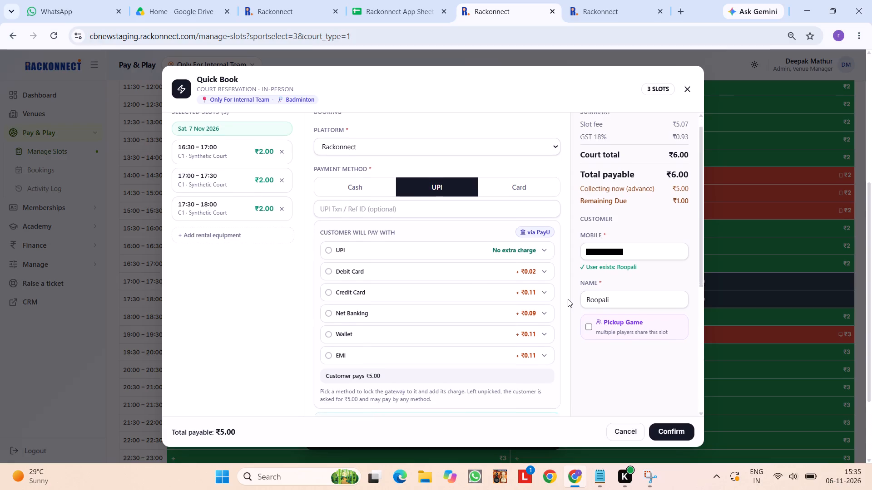
scroll(568, 299, "down", 4)
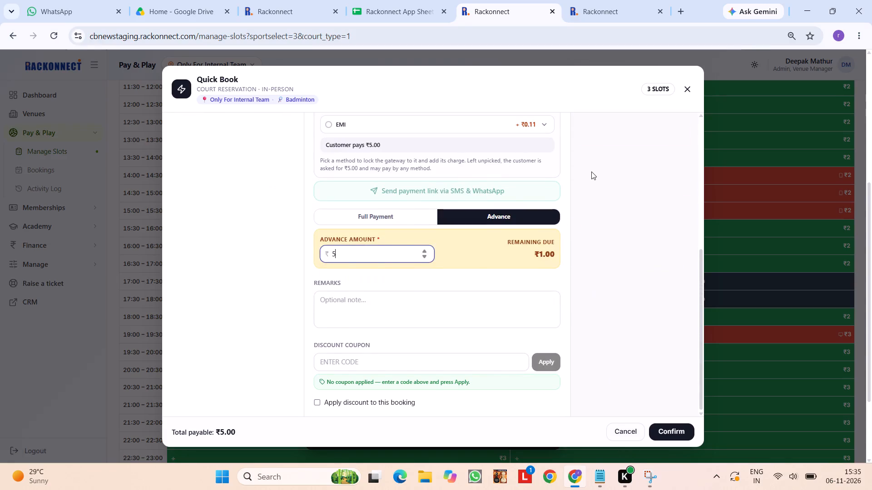
Set the QA status of bug 341 to Verified in the bug sheet.
left_click(374, 0)
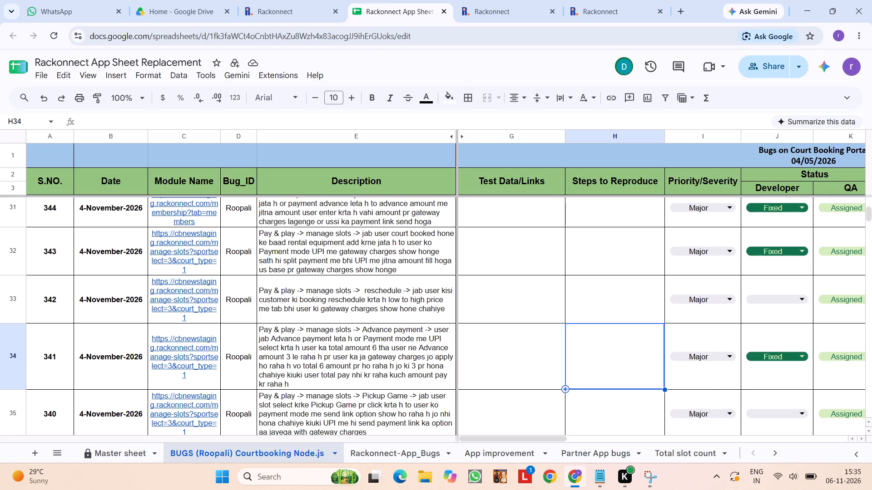
left_click(839, 361)
scroll(827, 455, "down", 1)
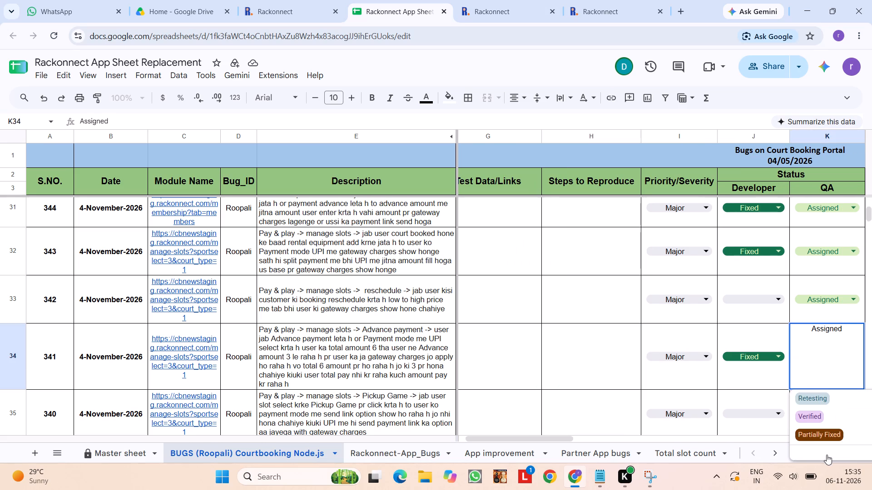
scroll(827, 455, "down", 1)
left_click(826, 413)
Copy bug 341's description into the Notepad work note, append "-> verified", and start a new "." entry below it.
left_click(397, 354)
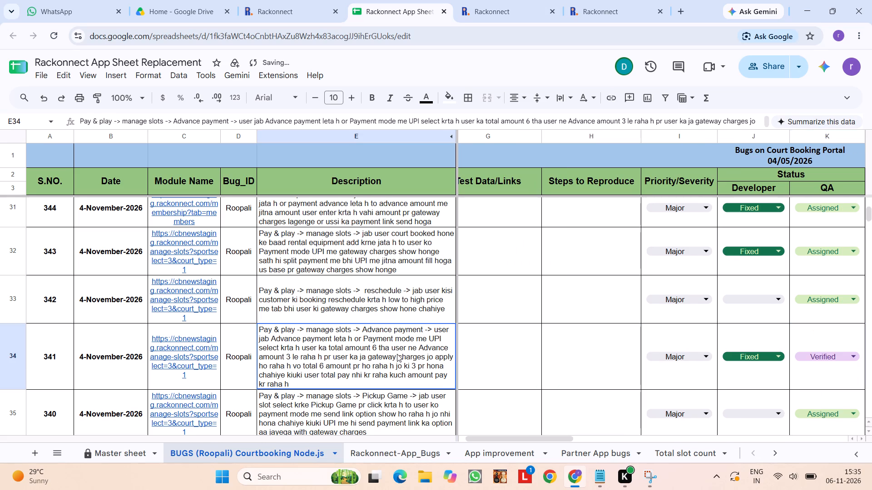
key("ctrl+c")
key("ctrl+c")
key("alt+Tab")
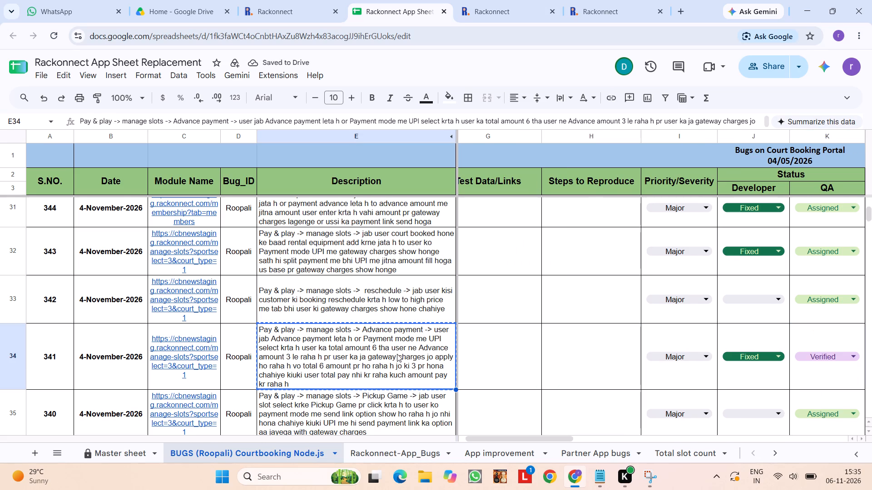
key("ctrl+v")
key("space")
type("-> verified")
key("Return")
key("Return")
key("BackSpace")
key("BackSpace")
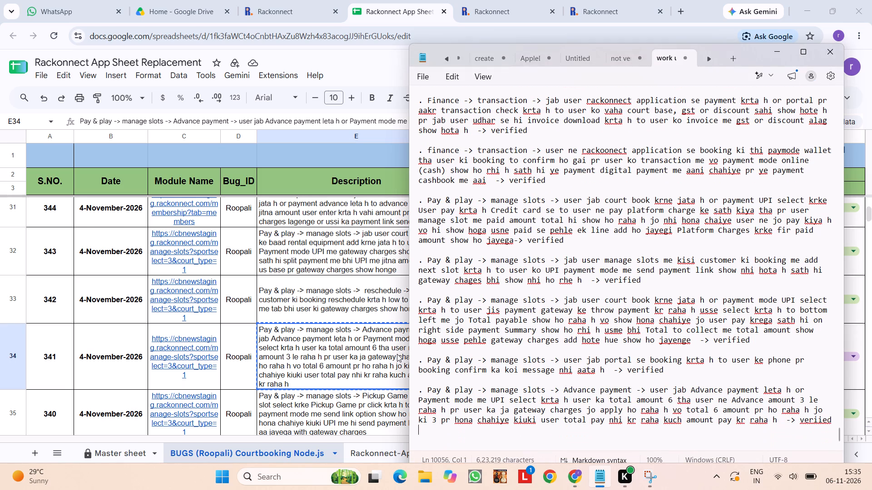
key("BackSpace")
key("BackSpace")
key("BackSpace")
type("fied")
key("space")
key("Return")
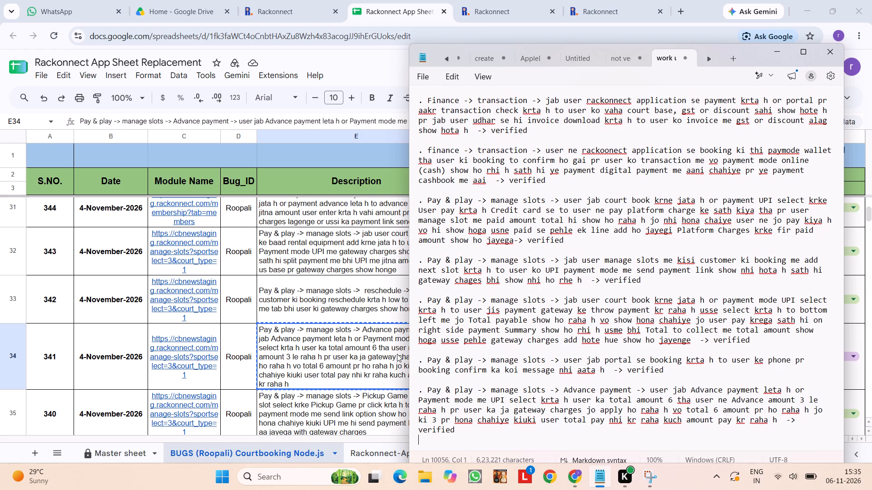
key("Return")
type(".")
key("space")
Close the slot page's Quick Book form without booking and deselect the 16:30–18:00 slots on court C1.
left_click(330, 294)
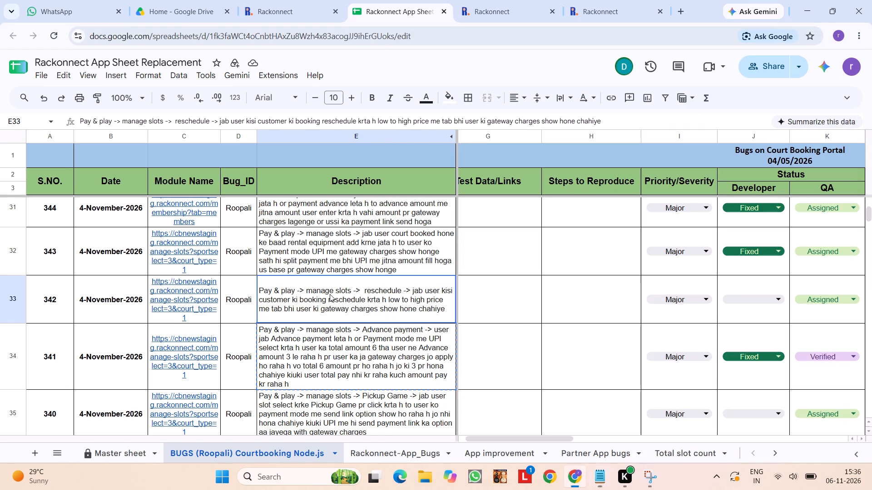
scroll(518, 321, "up", 2)
left_click(590, 324)
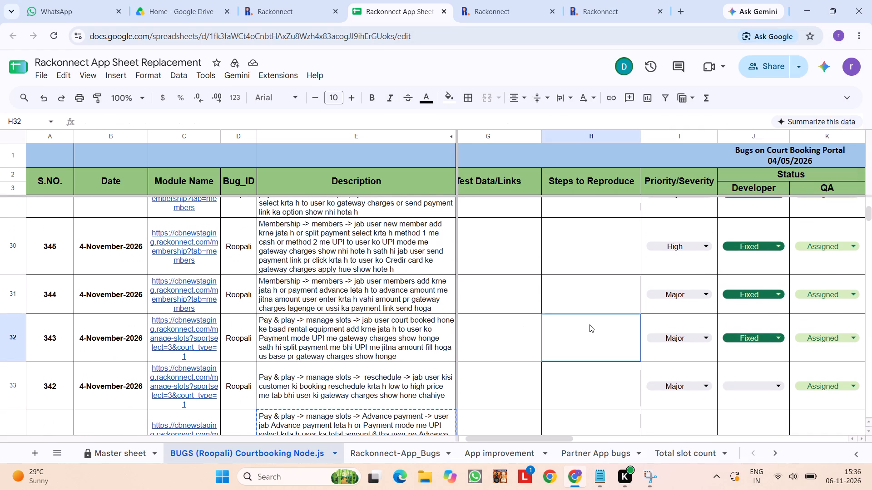
left_click(506, 0)
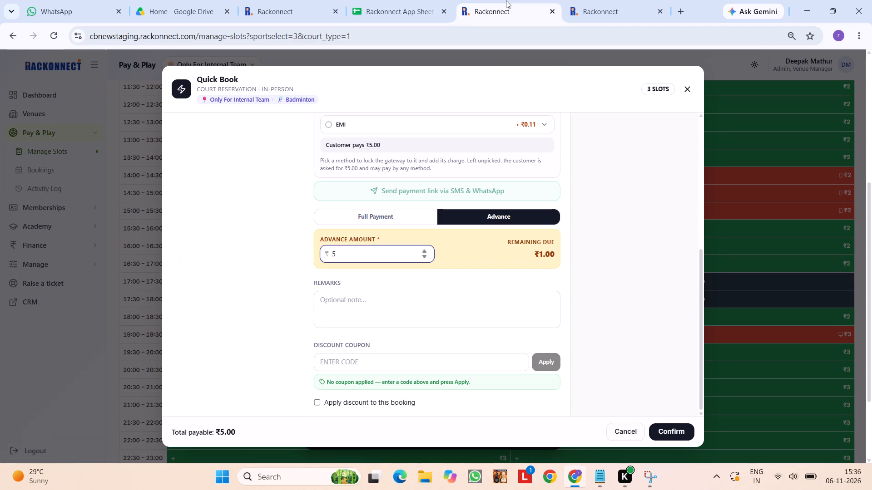
left_click(692, 89)
left_click(357, 274)
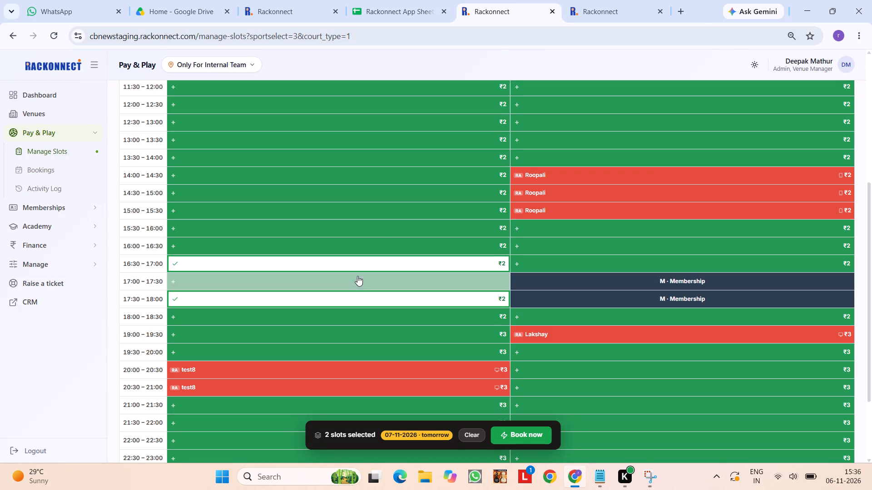
left_click(355, 283)
left_click(355, 283)
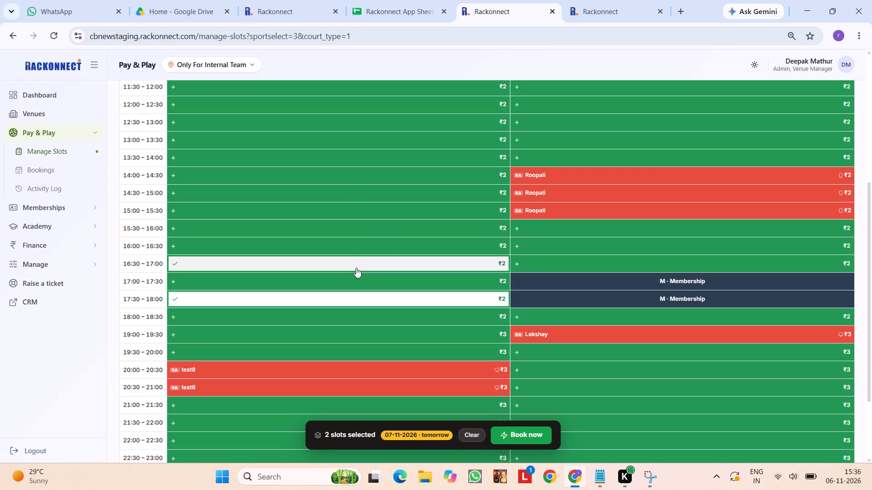
left_click(356, 268)
left_click(355, 306)
scroll(355, 306, "up", 7)
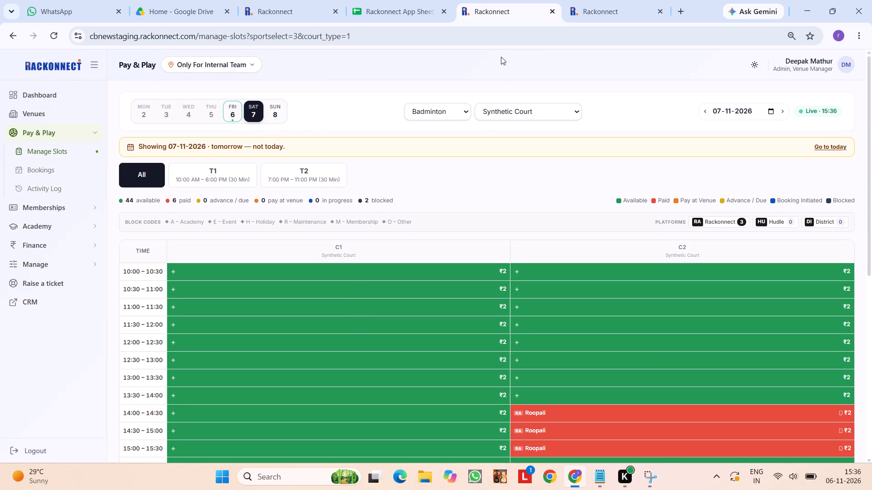
View the badminton slot grids for Wooden Court and Wooden + Synthetic Court, and return to Synthetic Court.
left_click(488, 111)
left_click(503, 150)
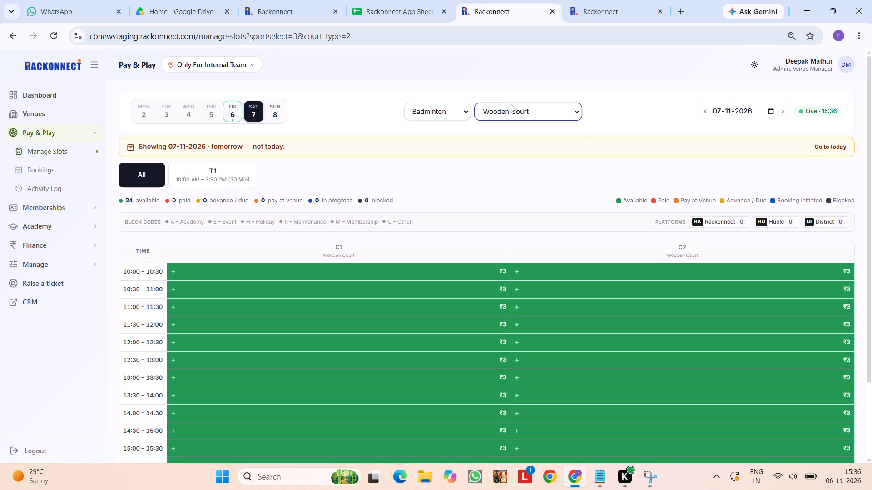
left_click(512, 116)
left_click(519, 165)
left_click(516, 117)
left_click(517, 131)
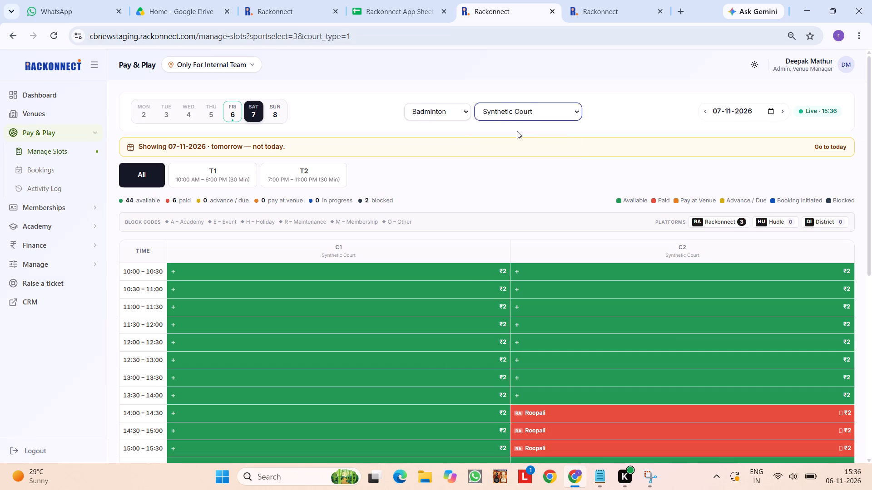
View the Football 5v5 and Pickleball Outdoor Court slot grids for 07-11-2026, and return to the Badminton grid.
left_click(525, 103)
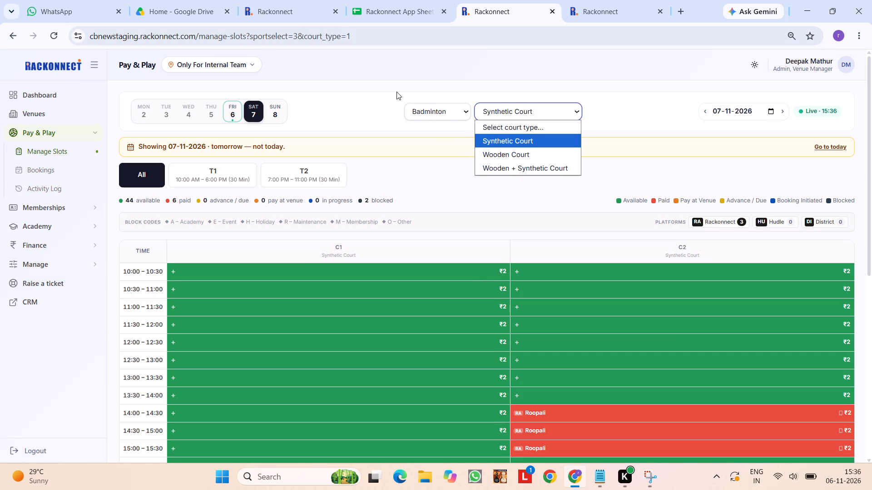
left_click(445, 115)
left_click(451, 158)
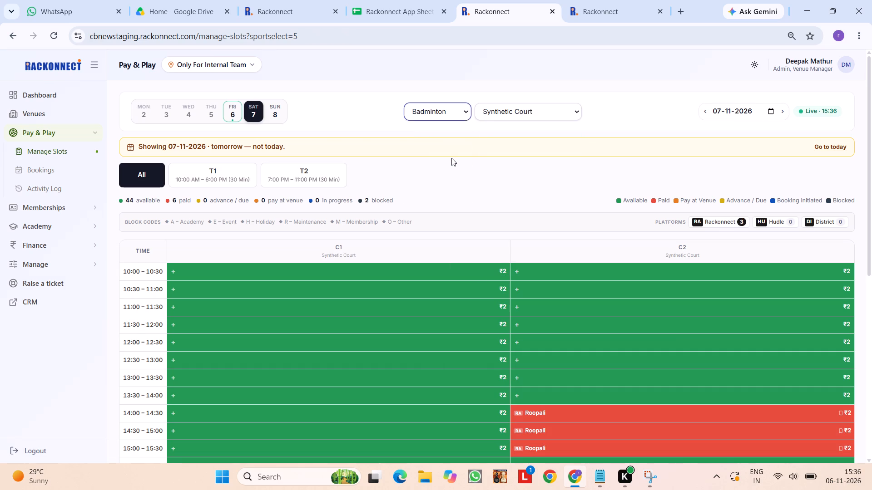
left_click(454, 114)
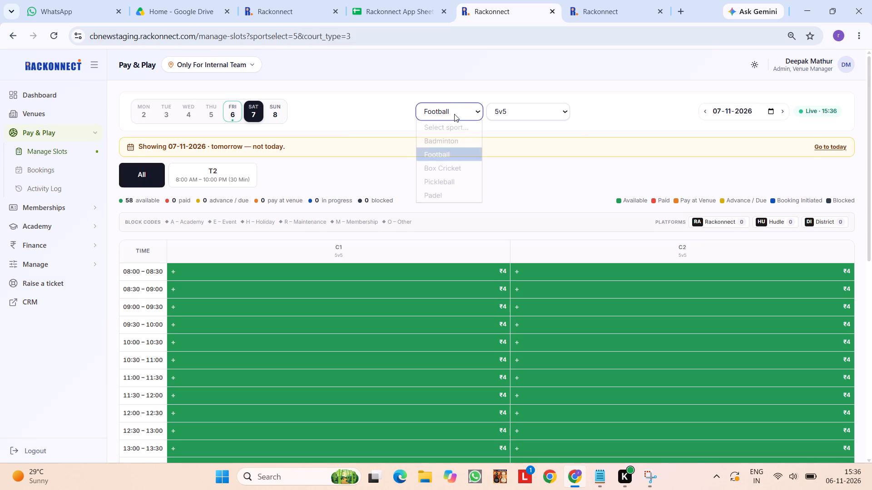
left_click(460, 179)
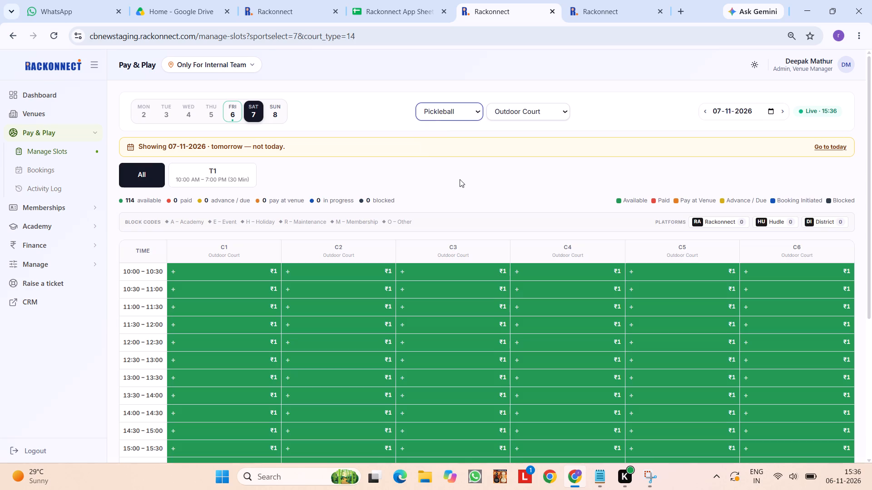
left_click(464, 117)
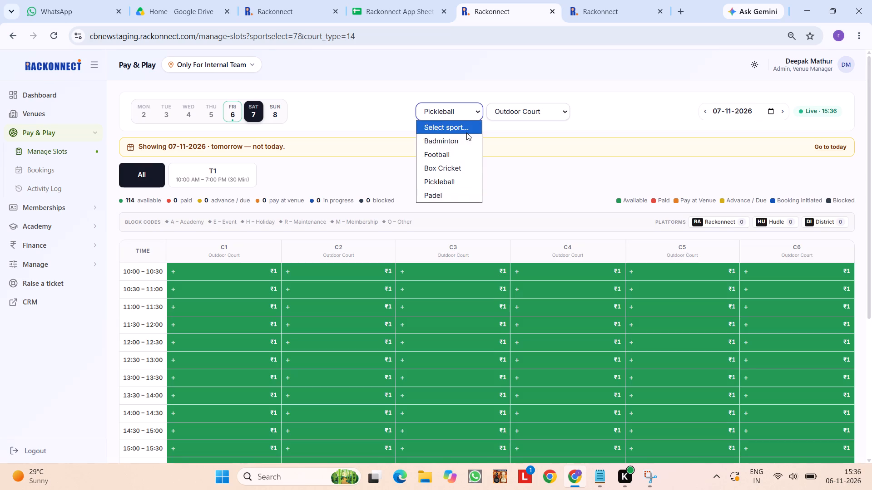
left_click(466, 141)
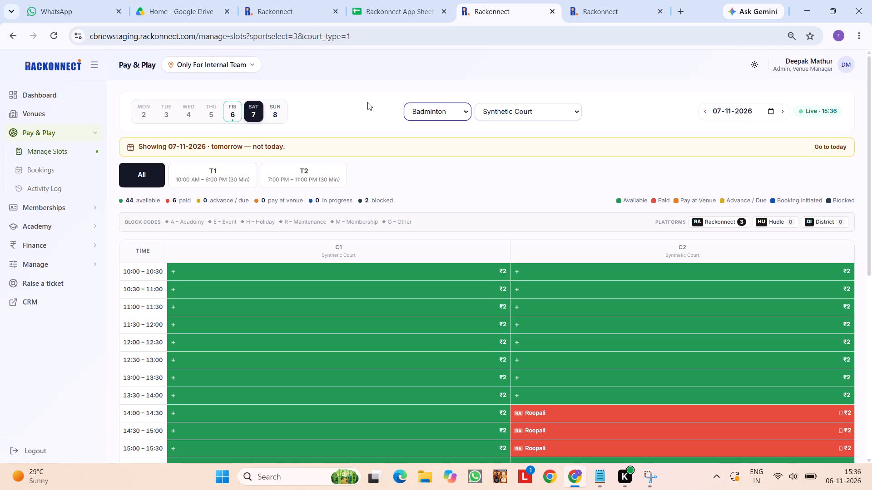
Switch the badminton Synthetic Court slot grid to today's date.
left_click(829, 148)
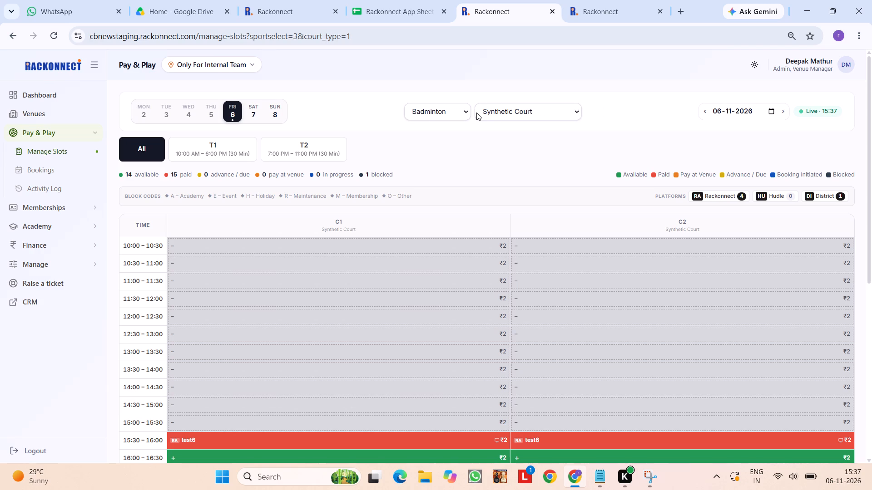
Check the pending bugs in the bug sheet and return to the slot grid.
left_click(372, 0)
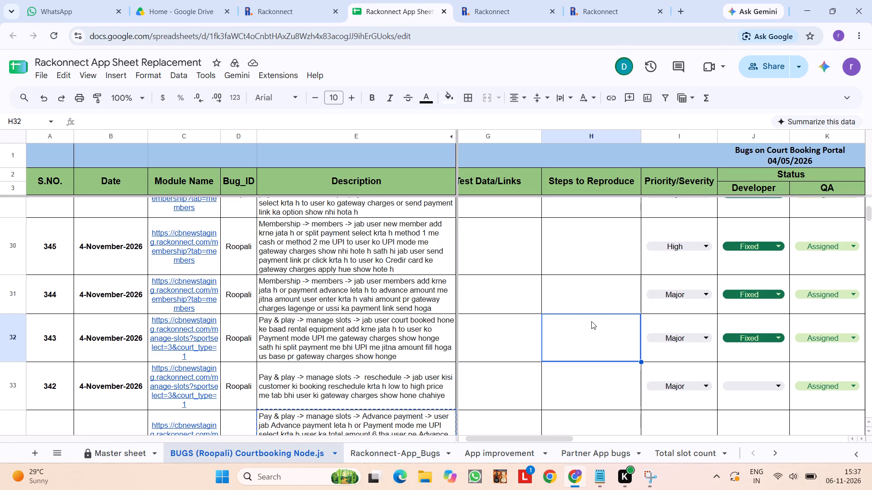
left_click(532, 0)
left_click(413, 0)
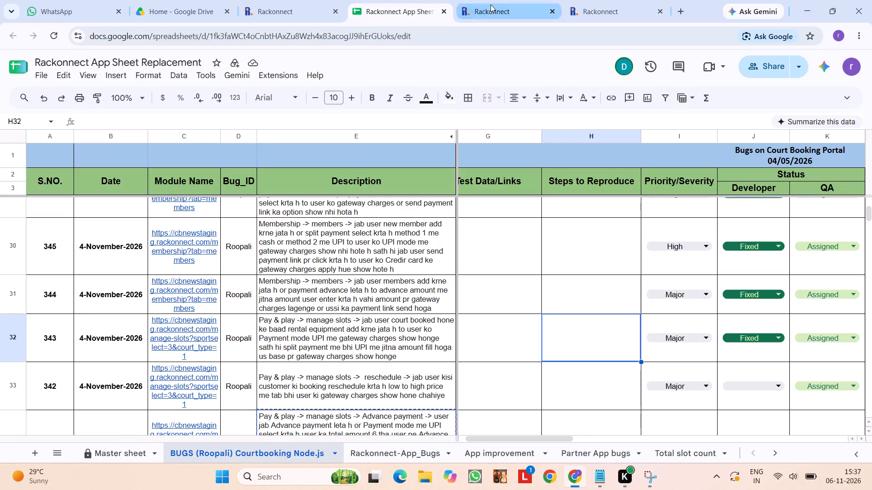
left_click(490, 5)
Open the Developer booking at 20:30–21:00 on court C1 and review its booked slots, pickup players and payment history.
scroll(419, 276, "down", 7)
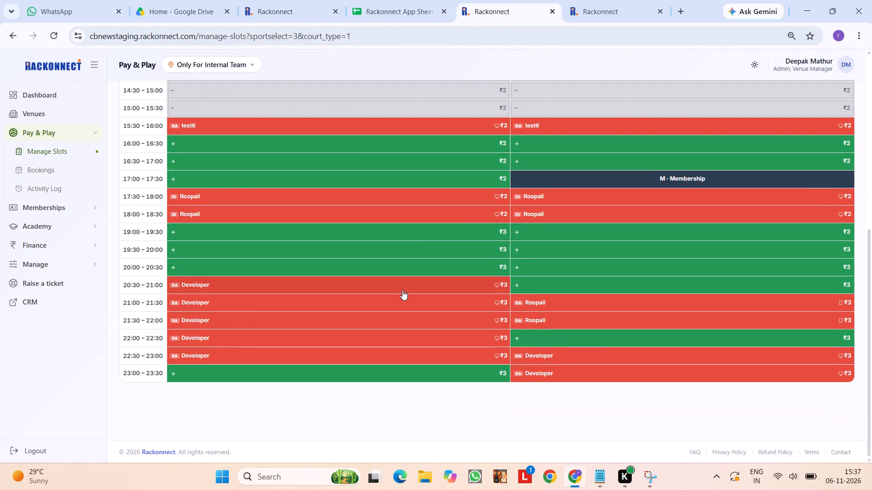
left_click(402, 290)
scroll(464, 289, "down", 3)
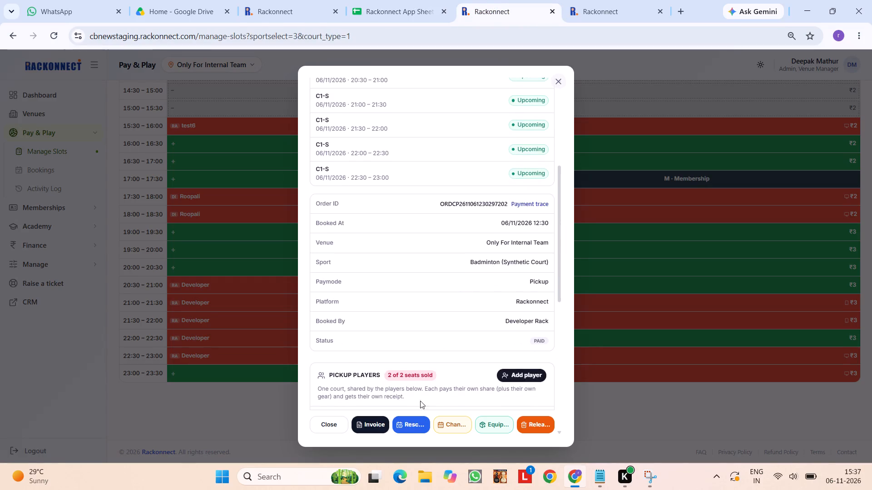
scroll(472, 394, "down", 2)
scroll(472, 394, "up", 1)
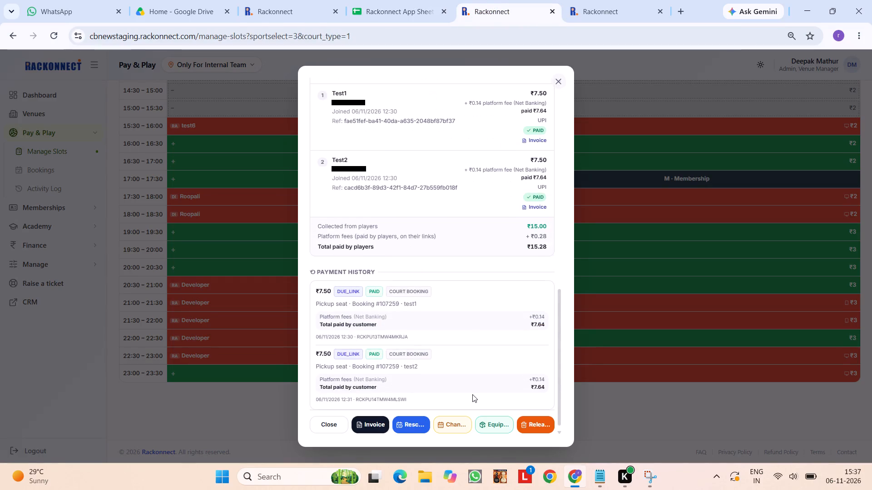
scroll(472, 394, "up", 1)
scroll(500, 389, "down", 1)
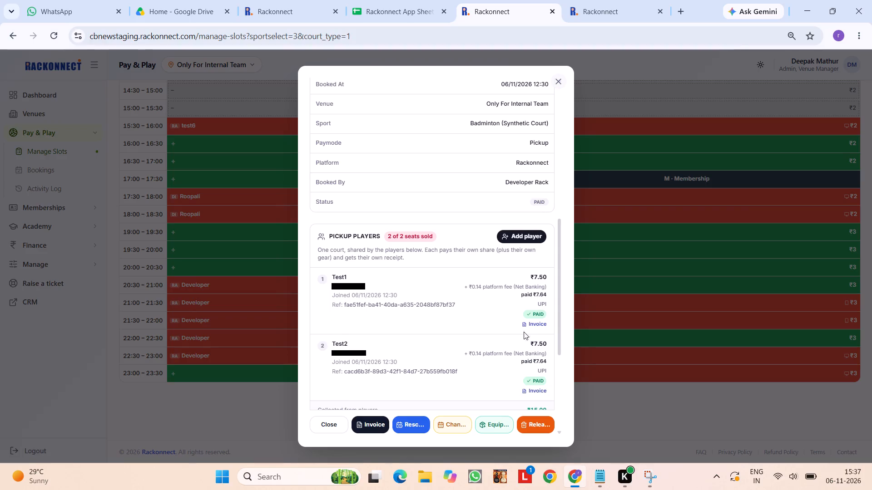
Open pickup player Test1's invoice from the booking details and close its page.
left_click(537, 319)
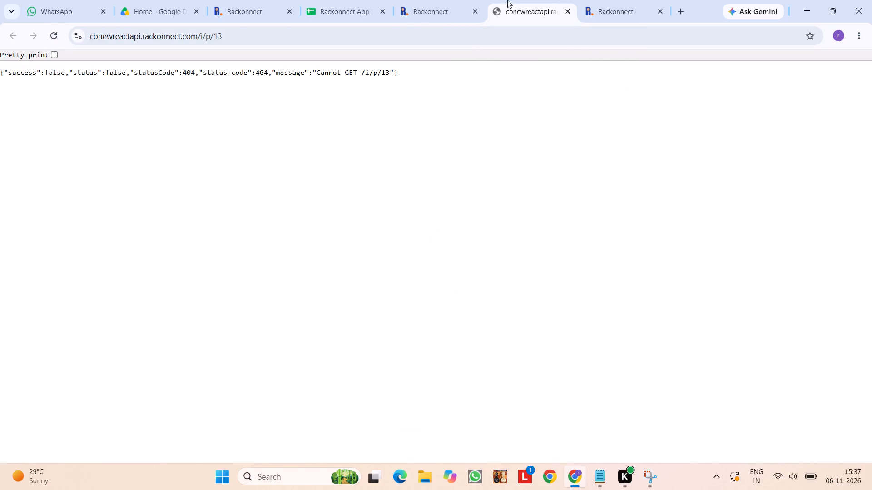
left_click(566, 9)
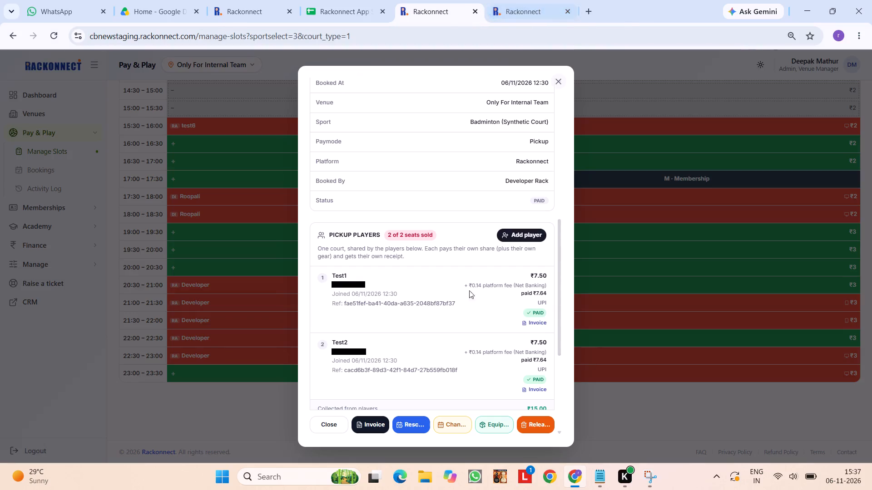
Examine the booking's total, platform fees, pickup players' shares and payment history against one another.
scroll(468, 305, "down", 3)
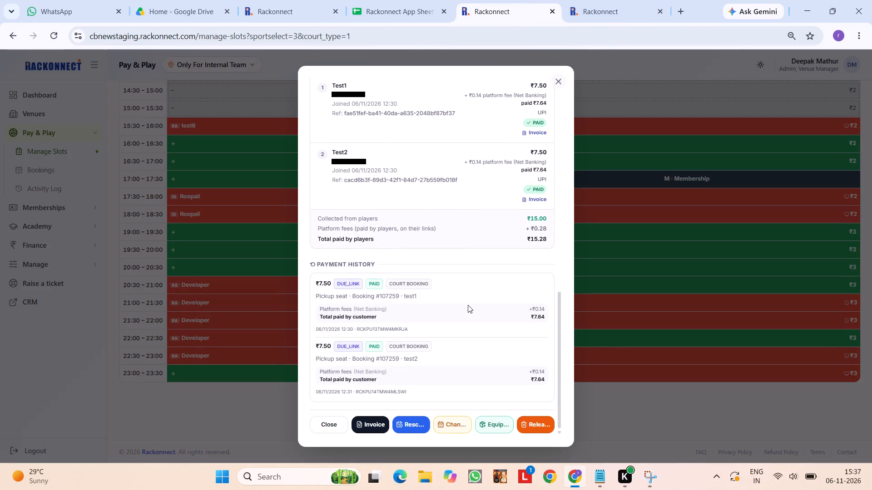
scroll(468, 305, "down", 1)
scroll(468, 305, "up", 2)
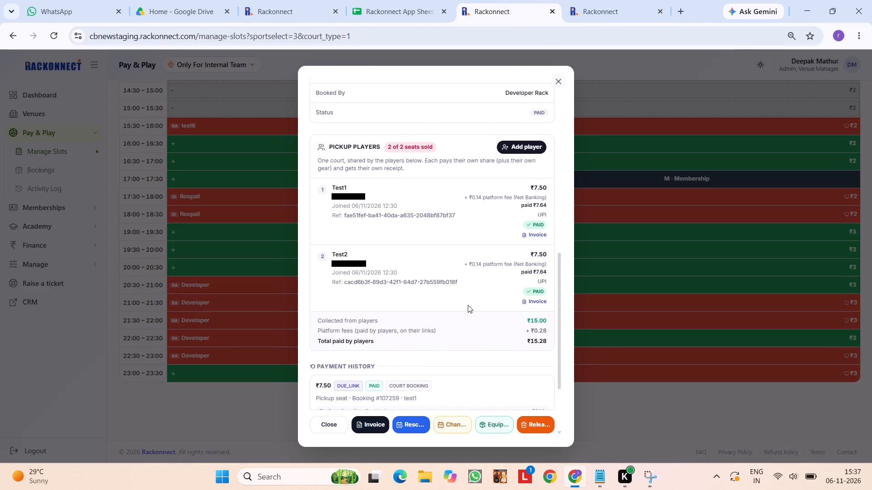
scroll(468, 305, "down", 3)
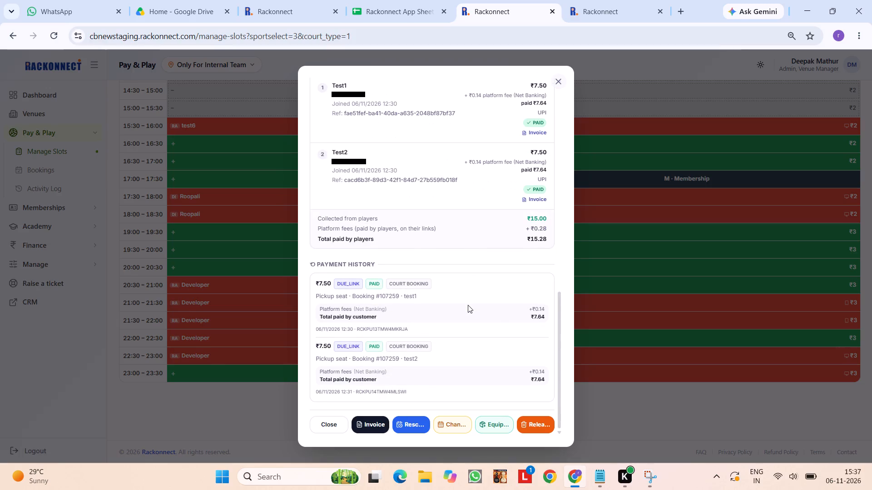
scroll(468, 305, "up", 8)
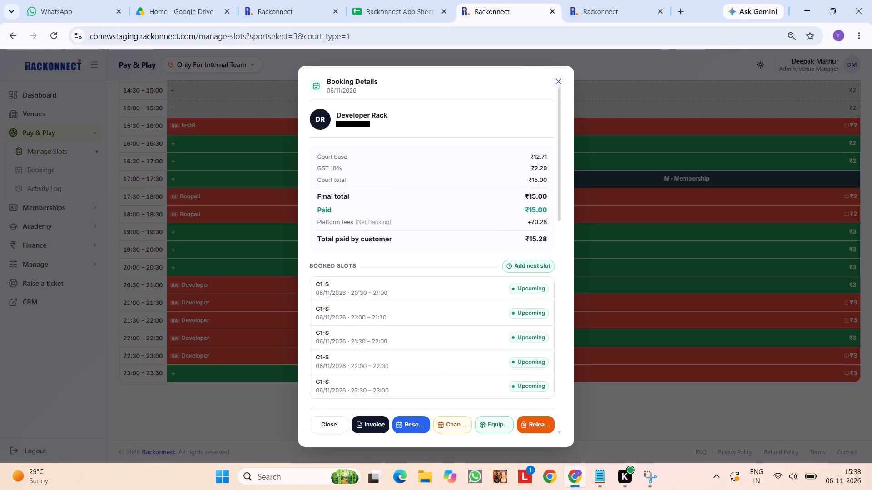
scroll(468, 305, "up", 1)
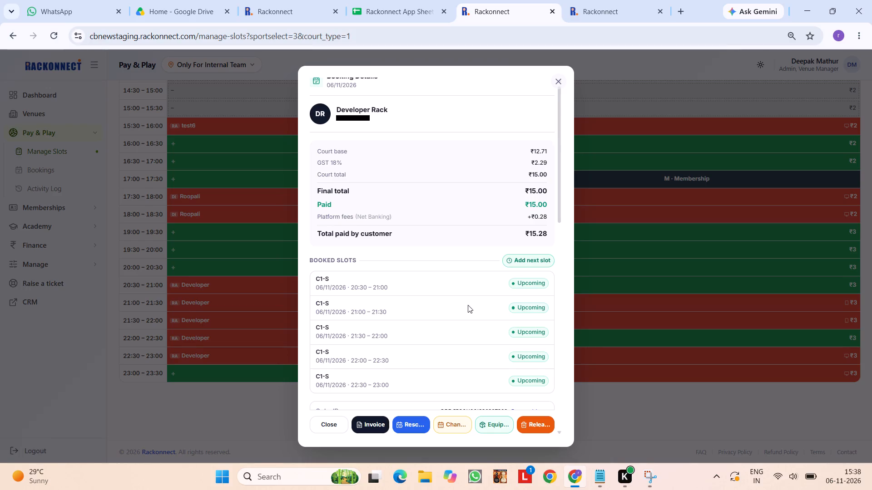
scroll(468, 305, "up", 3)
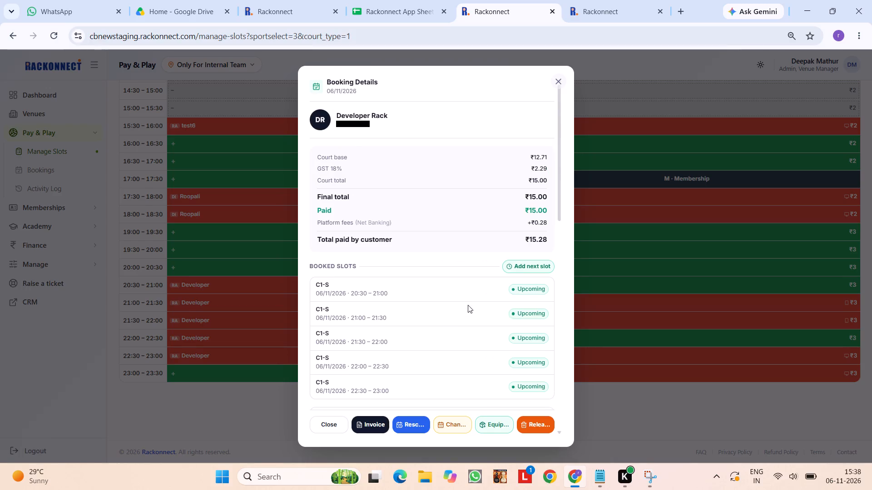
scroll(468, 305, "up", 4)
scroll(468, 305, "down", 6)
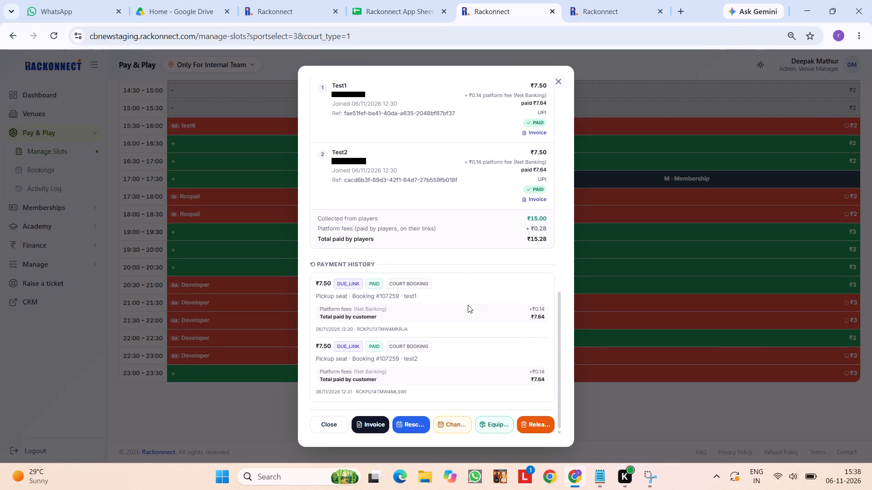
scroll(468, 305, "up", 2)
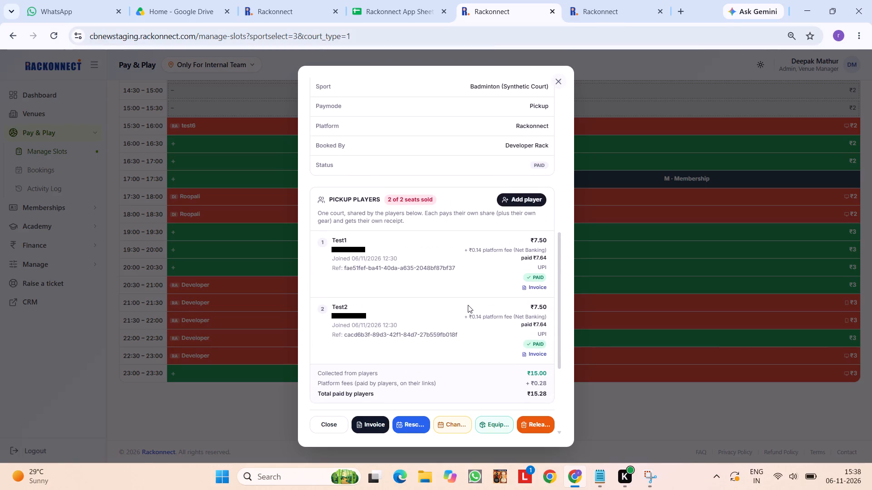
scroll(468, 305, "up", 9)
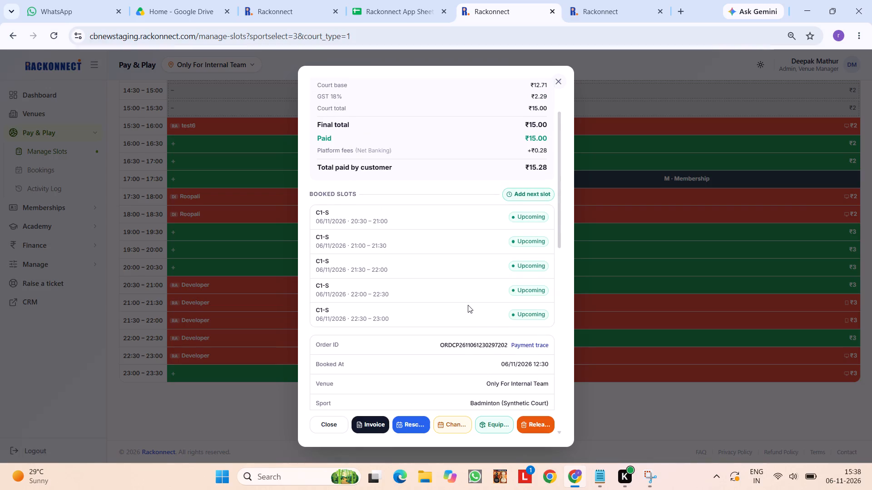
Open the payment trace for the booking's order, review its transaction logs, and close it.
left_click(526, 345)
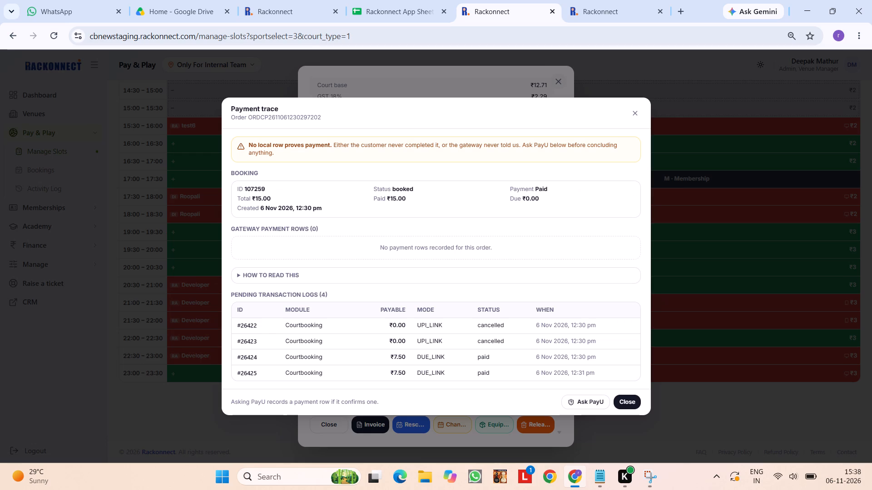
scroll(499, 339, "down", 2)
left_click(487, 438)
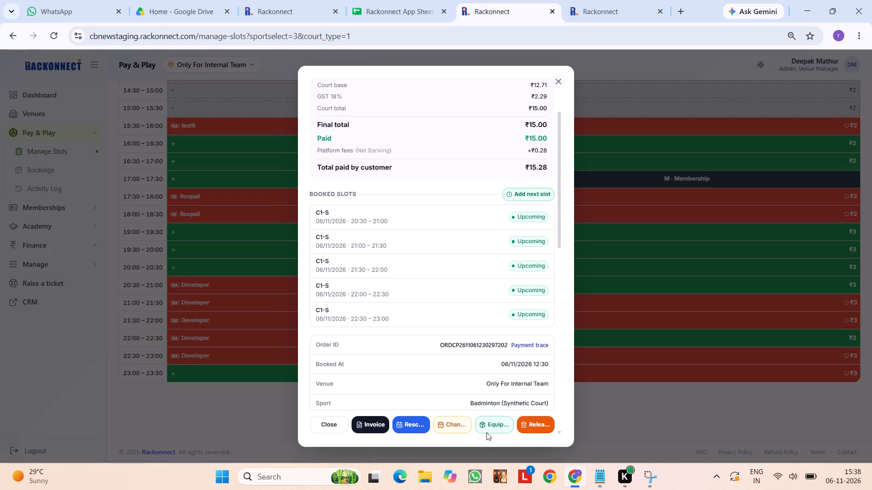
Review the pickup players' payments once more and close the Developer booking's details.
scroll(487, 386, "down", 6)
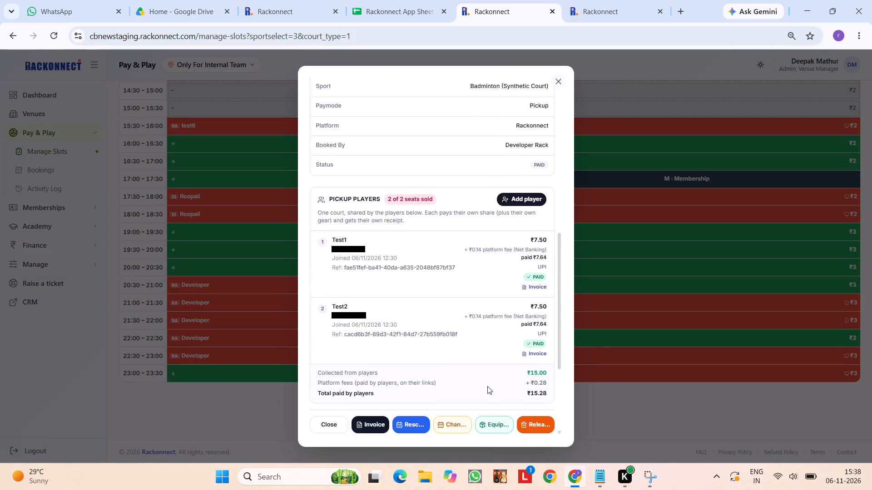
scroll(487, 386, "down", 1)
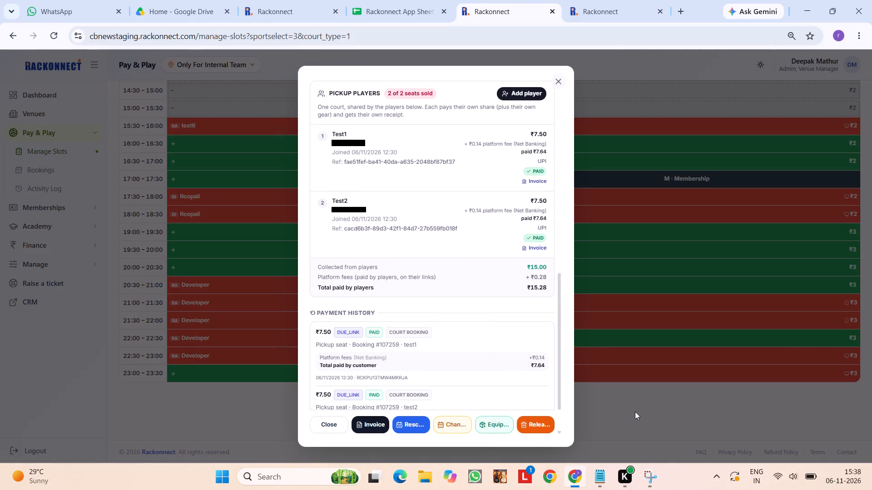
left_click(635, 412)
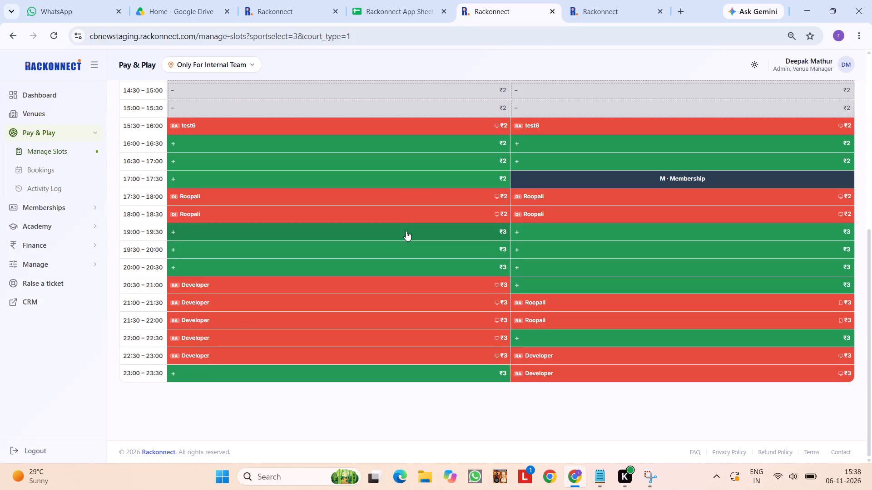
View the details of the District booking at 18:00–18:30 on court C1 and close them.
left_click(411, 213)
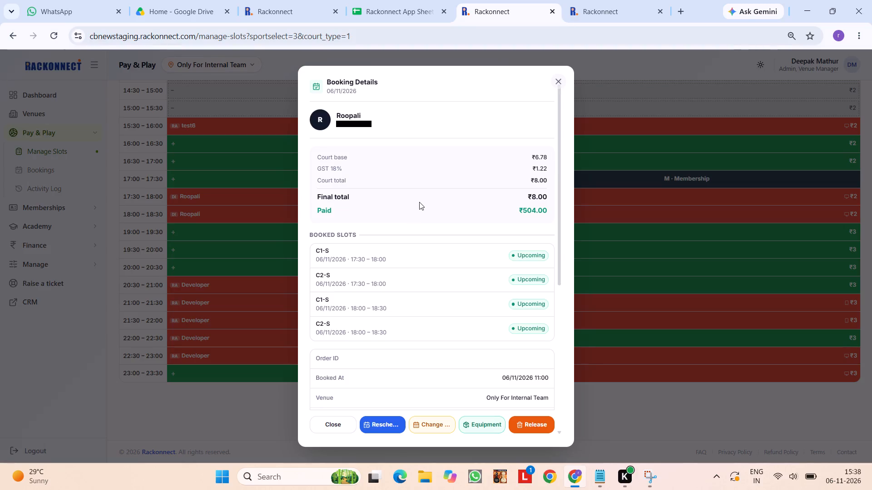
scroll(419, 202, "down", 3)
left_click(213, 329)
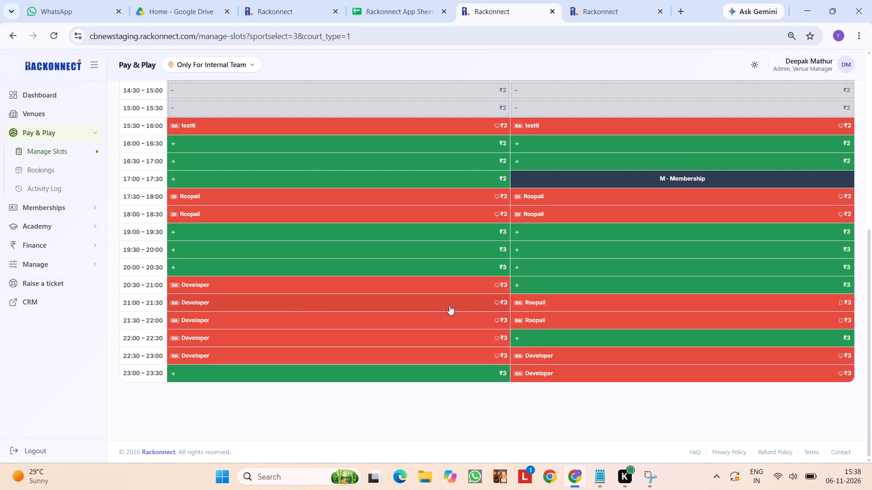
Open the Developer booking at 22:30–23:00 on court C2 and review its pickup players' payments.
left_click(543, 358)
scroll(379, 278, "down", 1)
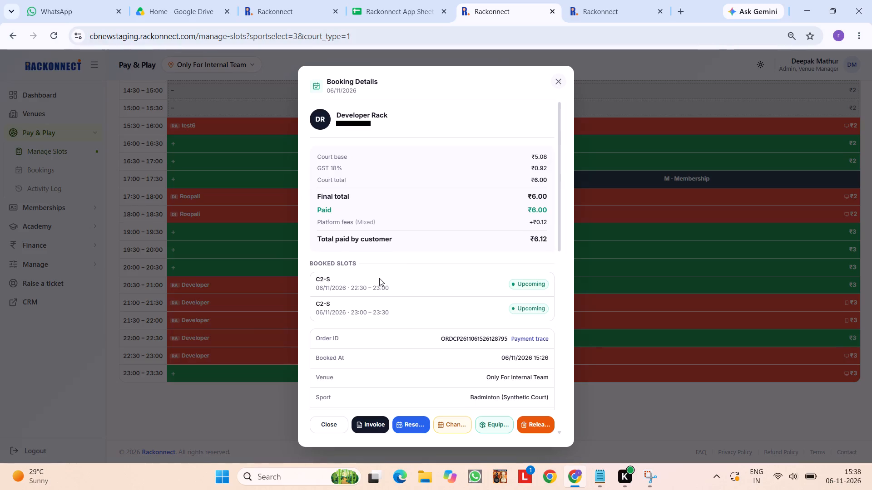
scroll(379, 278, "down", 4)
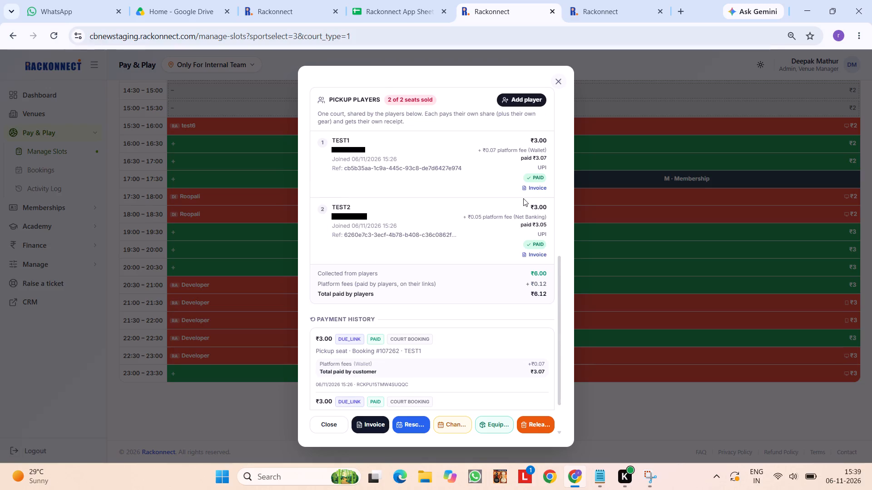
View the payment trace for this booking's order and close it.
scroll(523, 198, "up", 3)
left_click(536, 179)
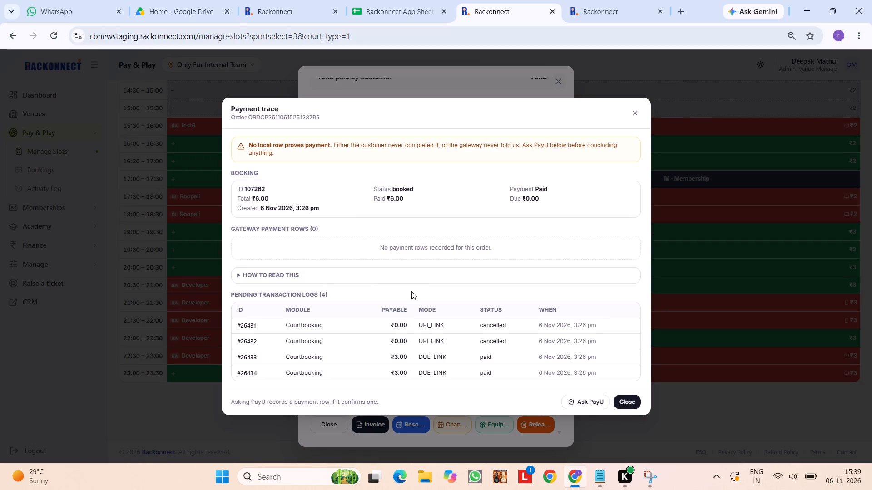
left_click(402, 436)
Compare the pickup players' shares and payment history with the order's payment trace, closing the trace when done.
scroll(433, 388, "down", 1)
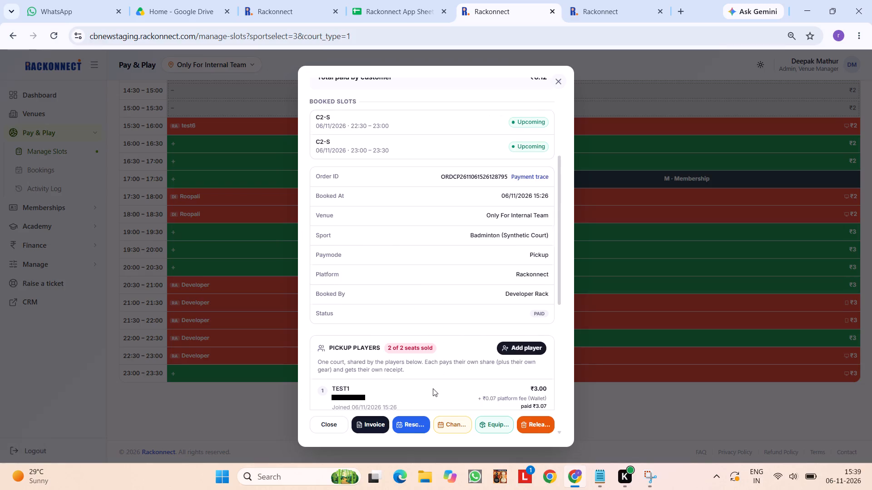
scroll(433, 388, "down", 4)
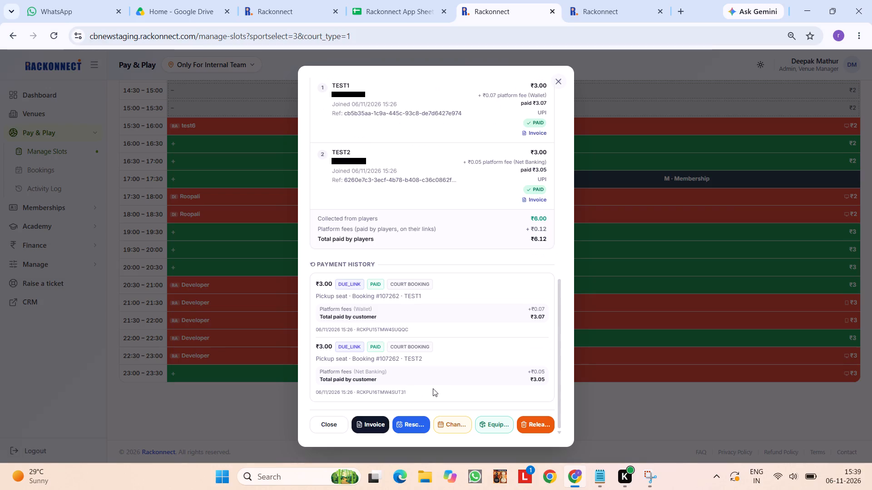
scroll(433, 388, "up", 2)
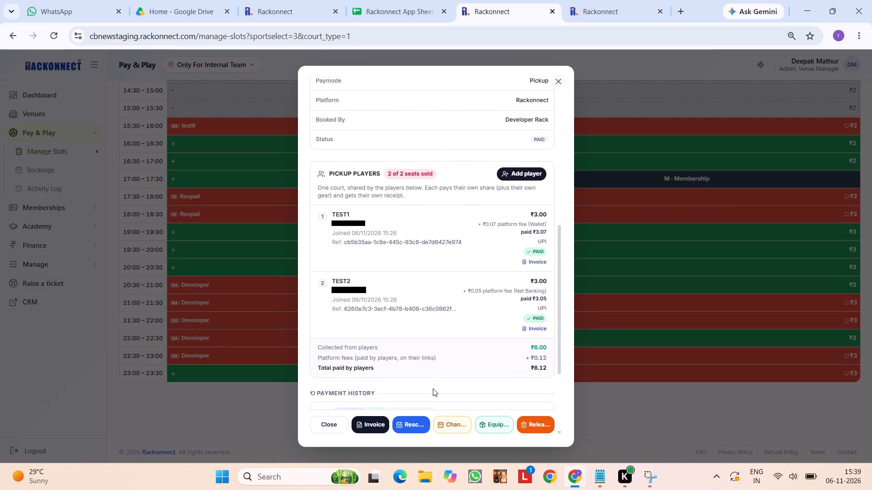
scroll(433, 388, "up", 2)
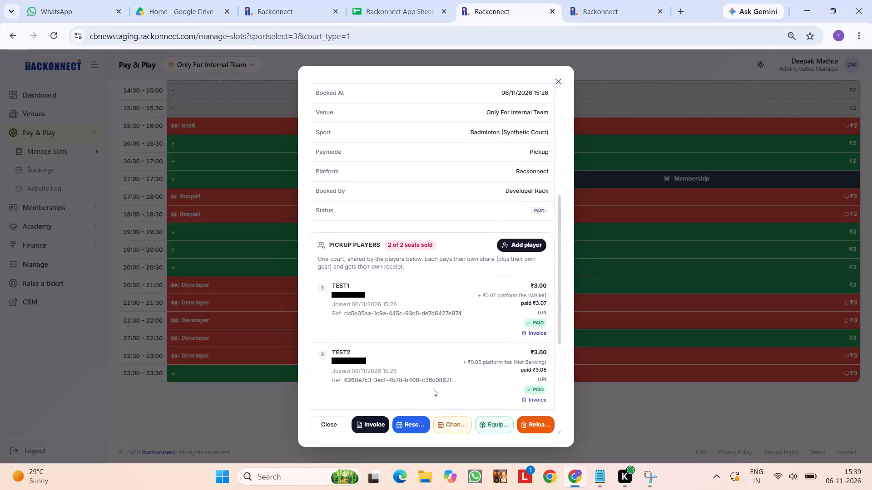
scroll(540, 192, "up", 2)
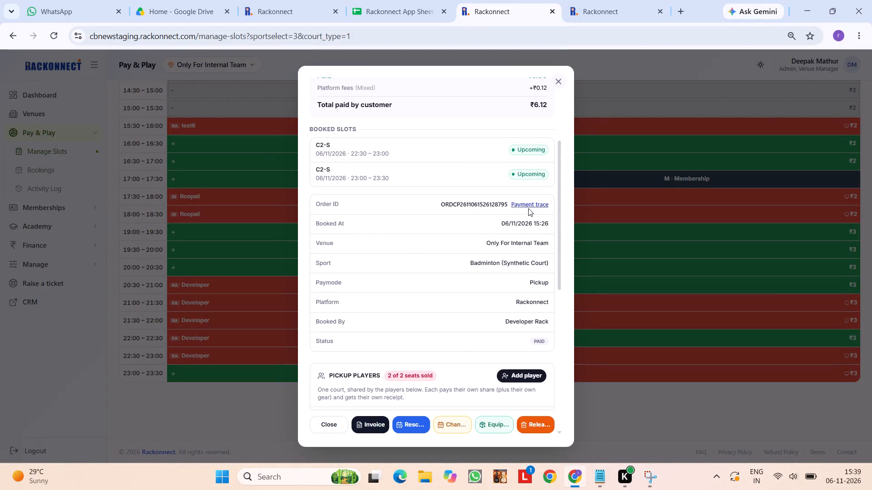
left_click(528, 208)
left_click(528, 205)
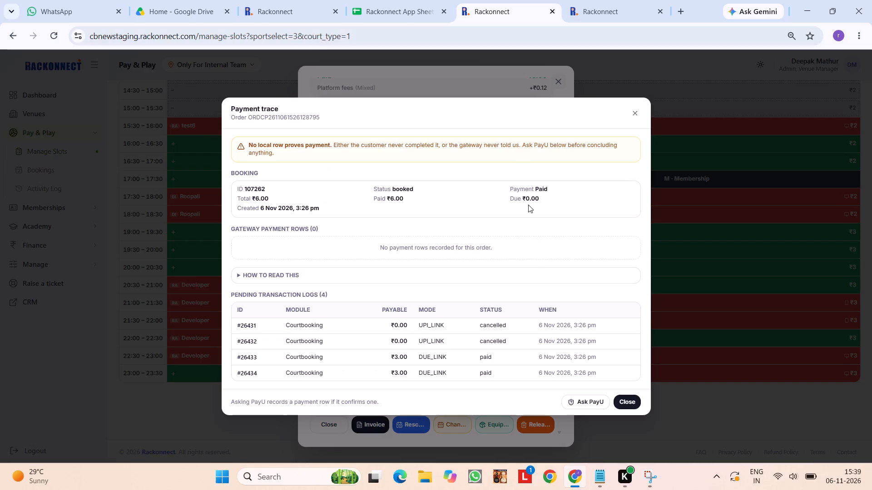
scroll(528, 205, "down", 2)
scroll(482, 286, "down", 1)
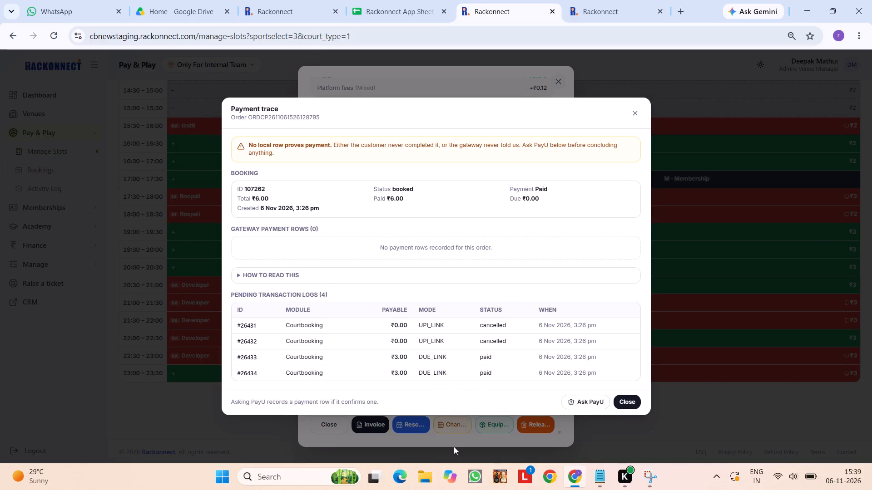
left_click(454, 446)
Examine the pickup players' platform fees, payment modes and collected totals against the payment history again.
scroll(462, 322, "down", 5)
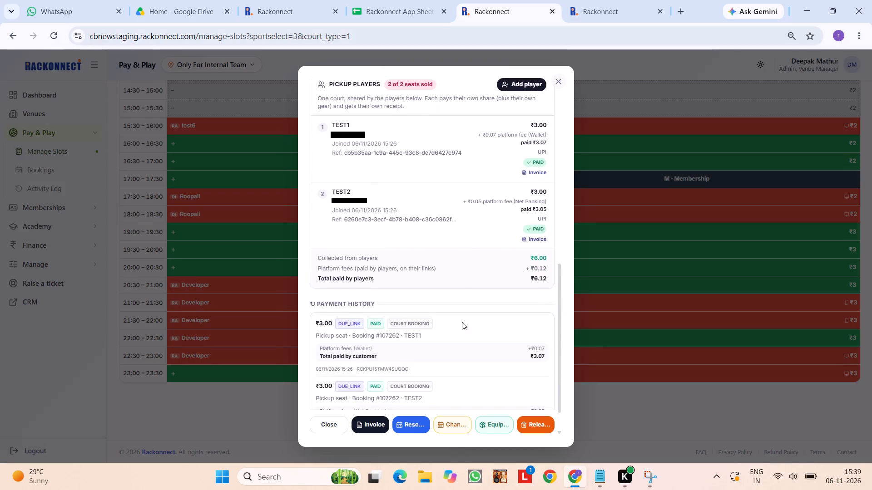
scroll(462, 322, "down", 4)
scroll(462, 322, "up", 2)
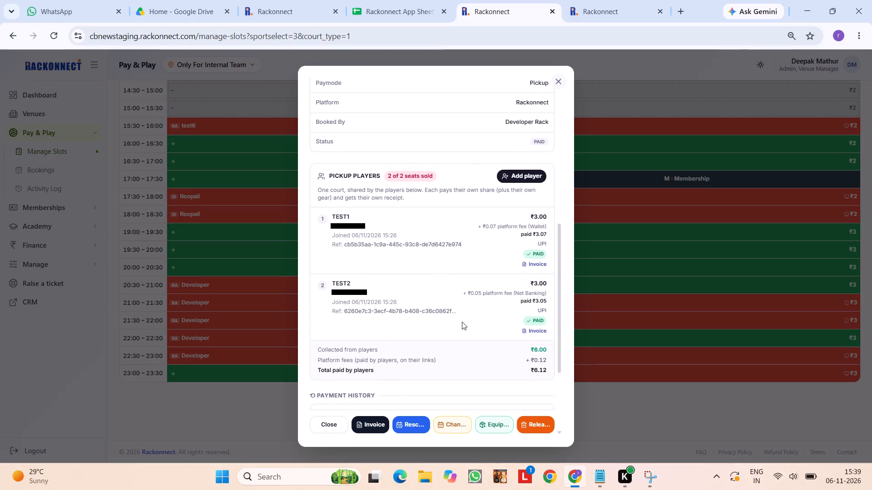
scroll(462, 322, "up", 1)
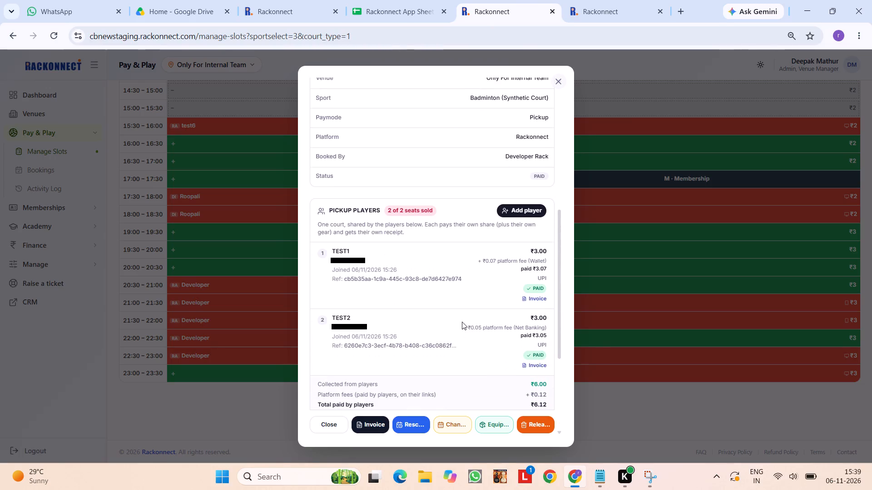
scroll(462, 322, "up", 4)
scroll(462, 322, "down", 4)
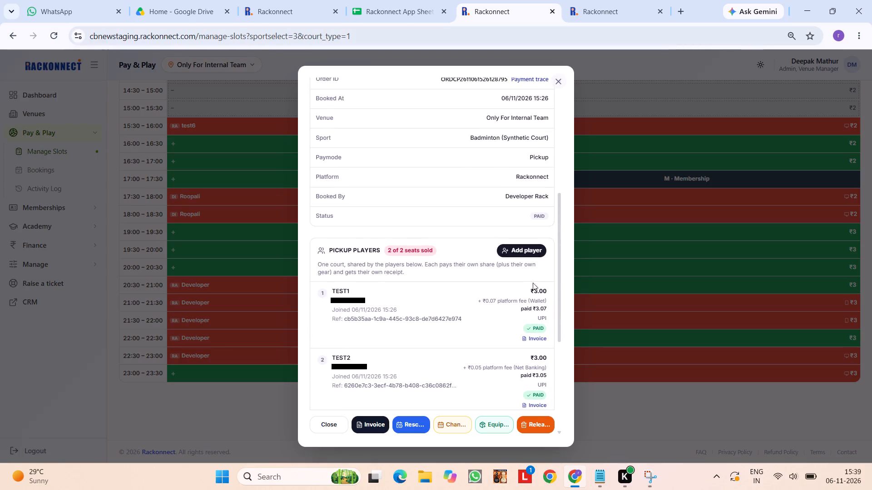
Read the explanation of how to read the order's payment trace, and close the trace and the booking details.
scroll(533, 259, "up", 2)
left_click(534, 242)
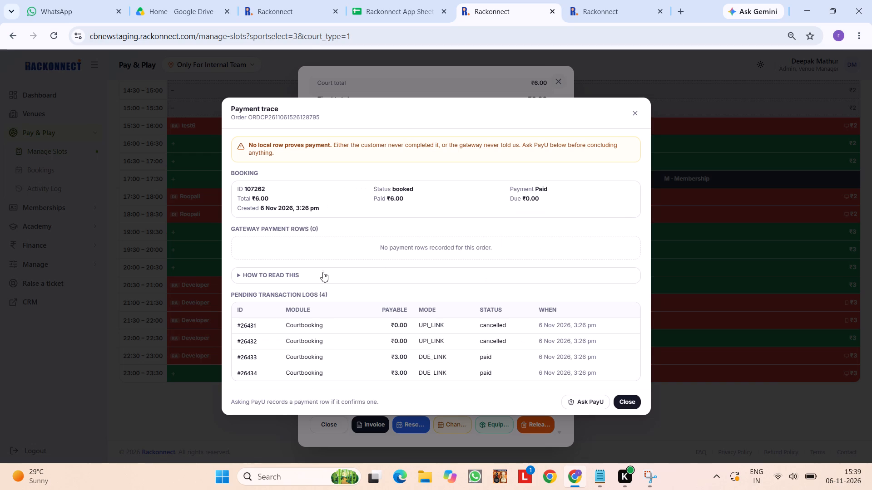
left_click(282, 278)
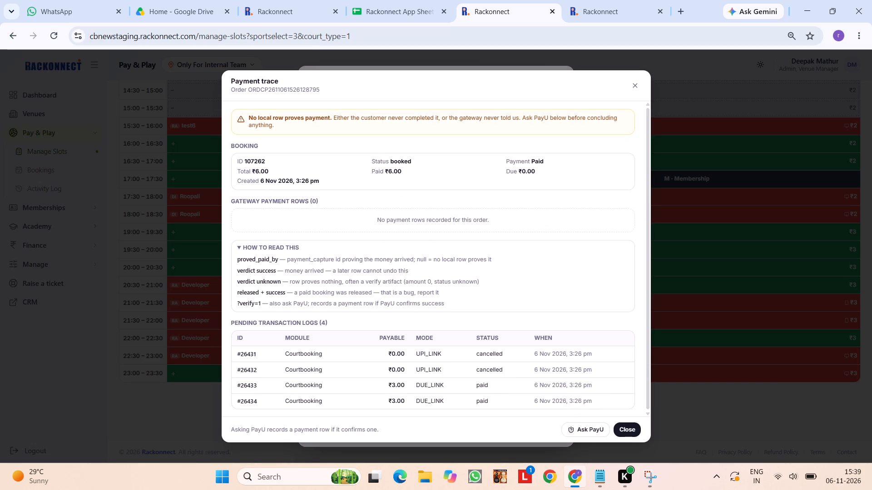
left_click(760, 279)
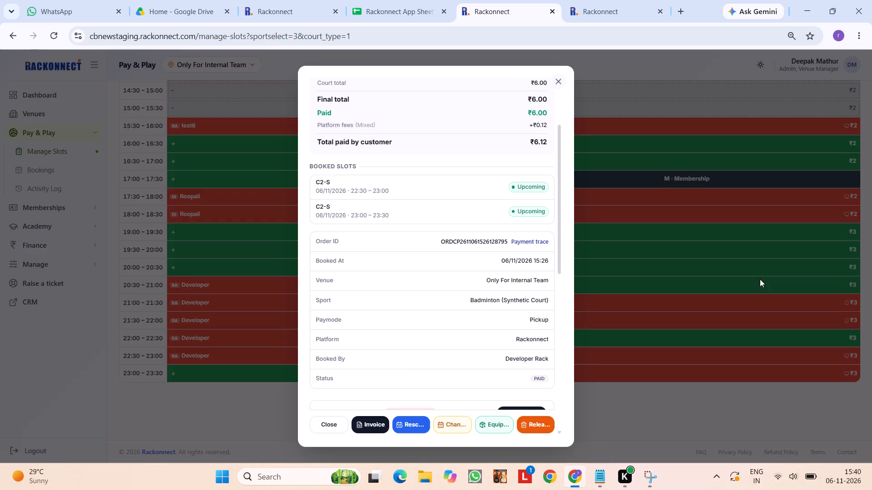
left_click(760, 279)
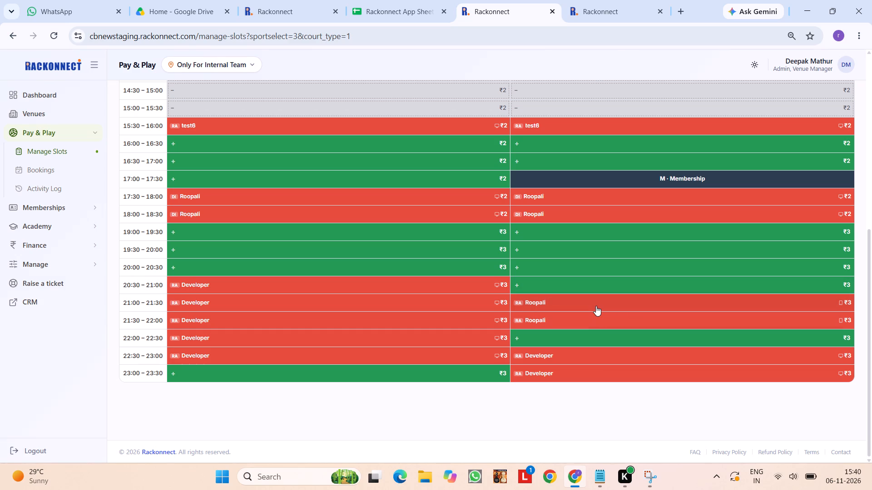
Return to the Courtbooking bug list in the Rackonnect App Sheet Replacement spreadsheet.
left_click(430, 0)
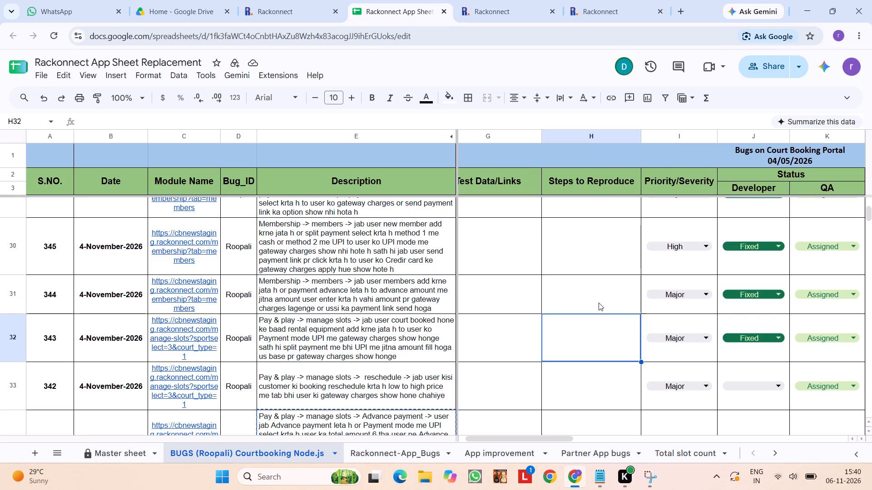
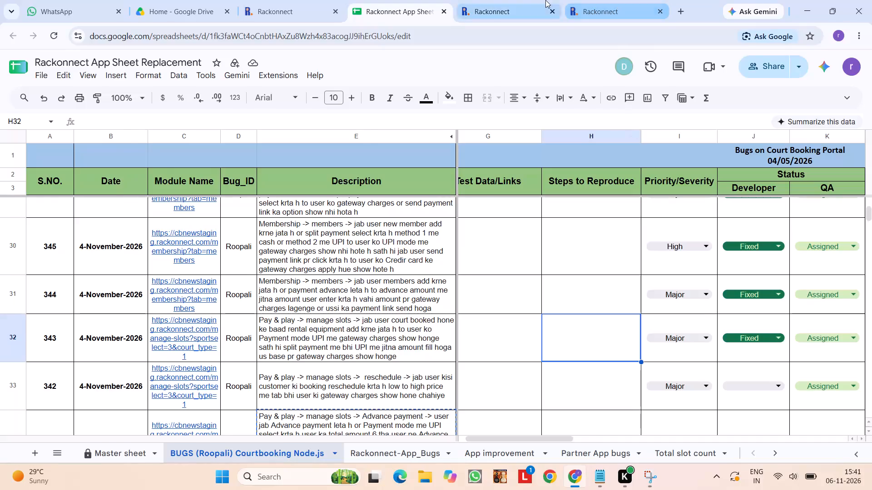
View the payment details of the 06 Nov 2026 pickup game booking starting at 20:30, and return to the bug list spreadsheet.
left_click(545, 0)
left_click(69, 170)
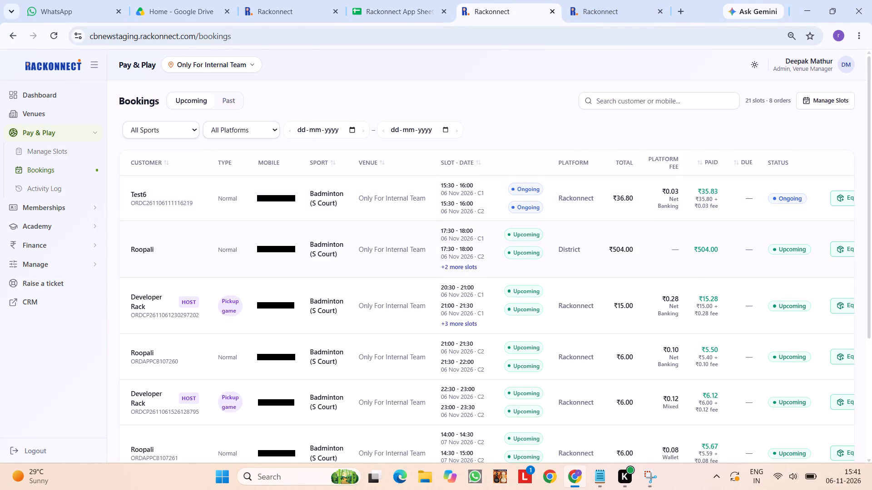
scroll(476, 235, "down", 1)
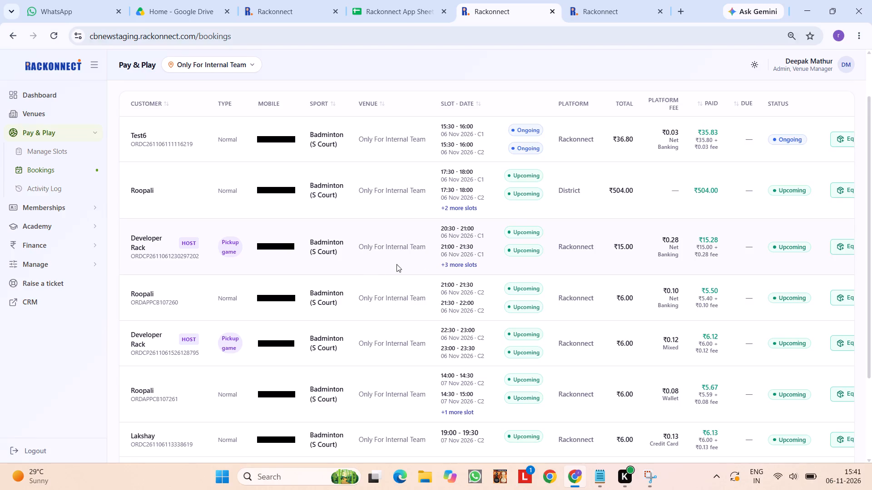
scroll(676, 255, "left", 1)
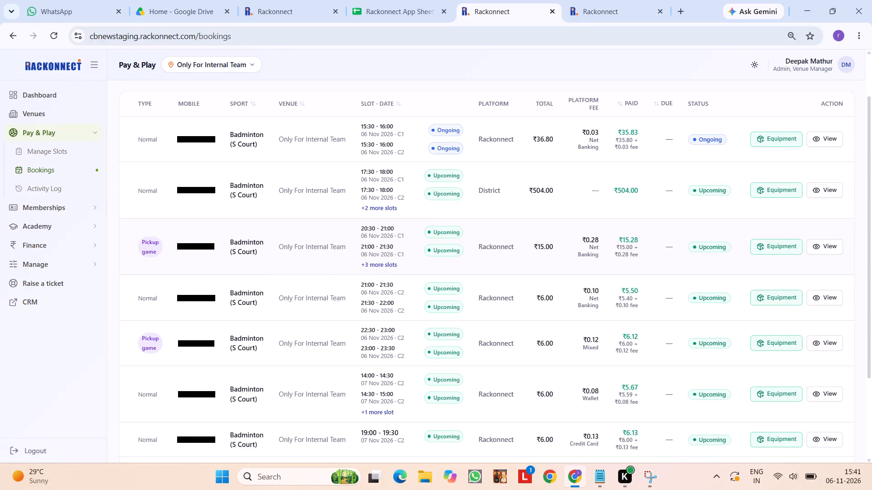
scroll(676, 255, "left", 1)
left_click(815, 250)
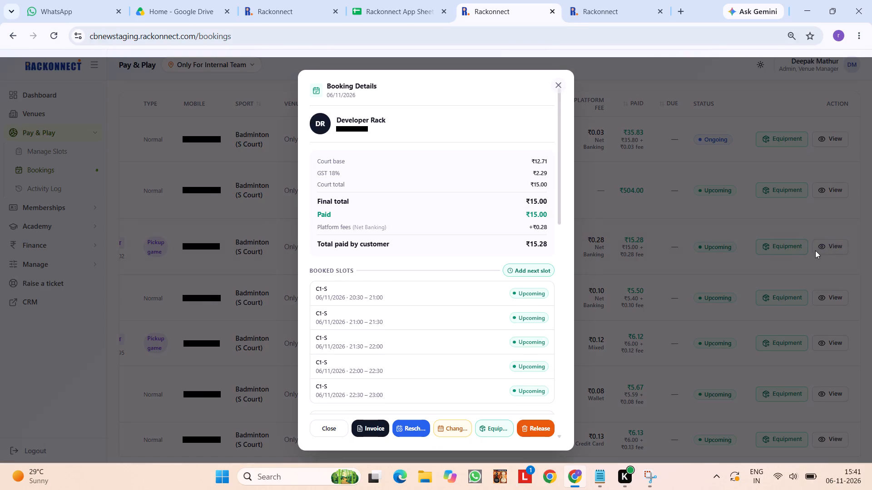
left_click(738, 239)
left_click(415, 0)
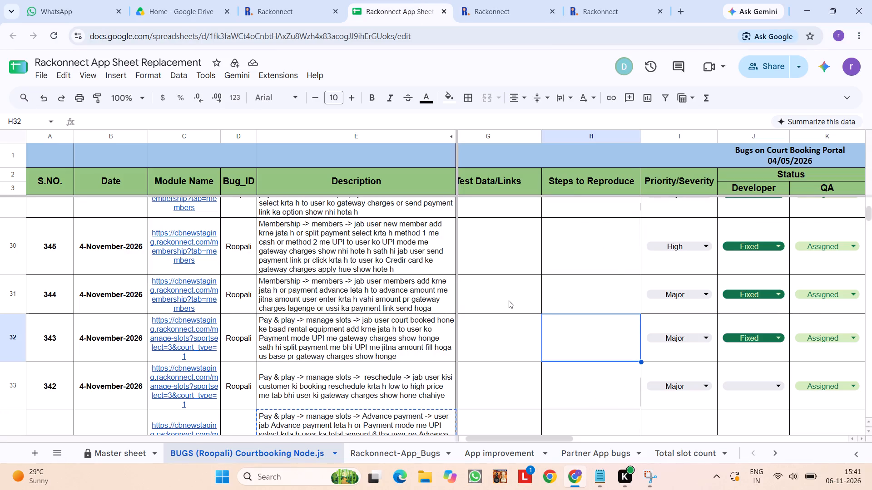
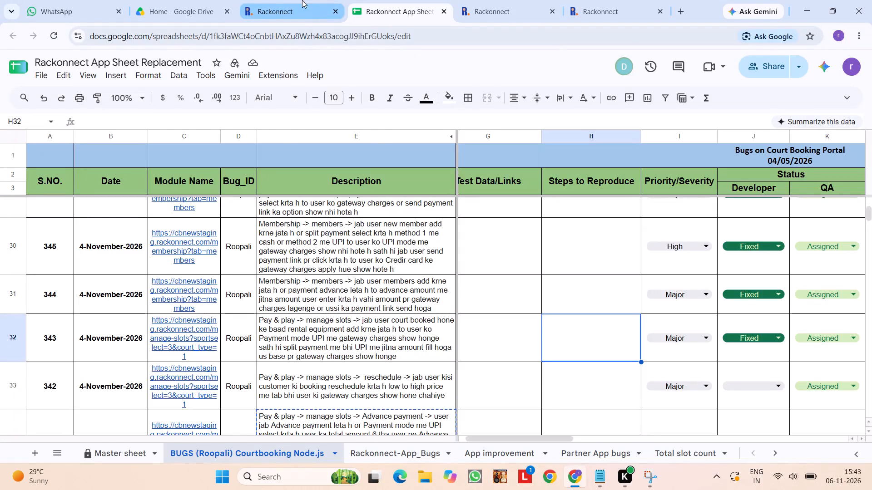
In Manage Slots, examine the payment breakdown and history of the court C2 booking on 06/11/2026 from 21:00 to 22:00.
left_click(302, 0)
left_click(520, 0)
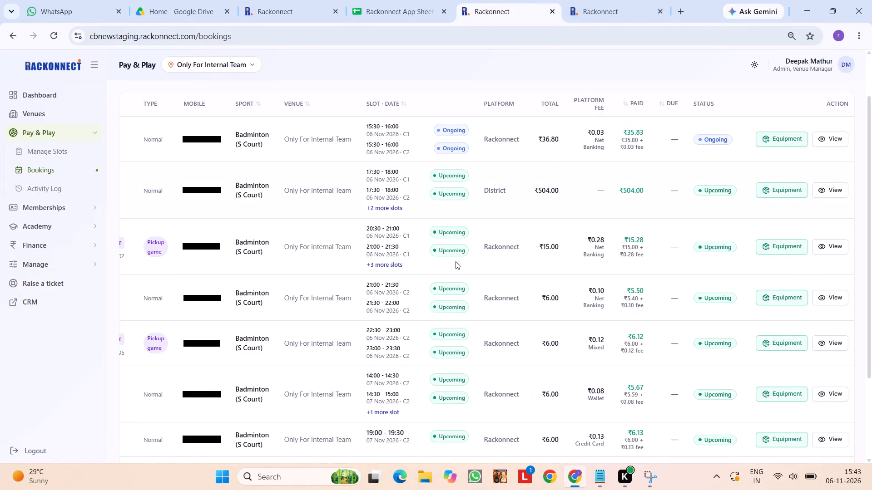
scroll(455, 261, "up", 5)
left_click(41, 147)
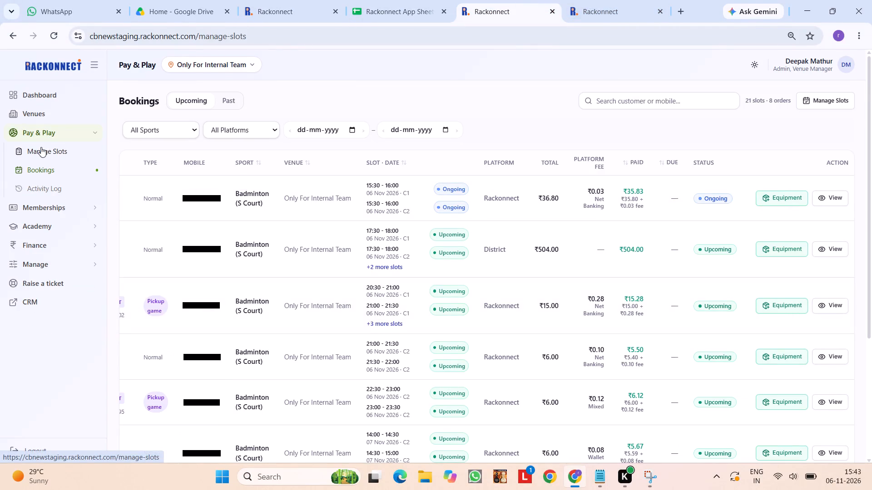
scroll(500, 335, "down", 5)
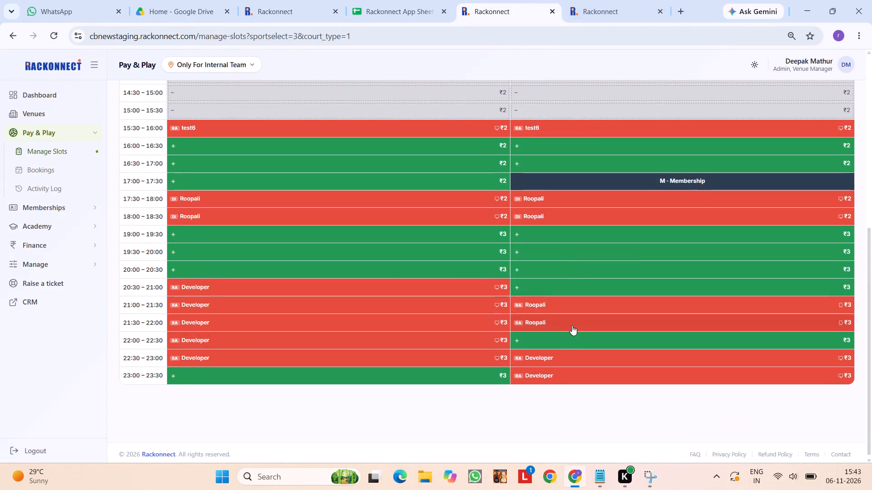
left_click(570, 318)
scroll(521, 267, "down", 2)
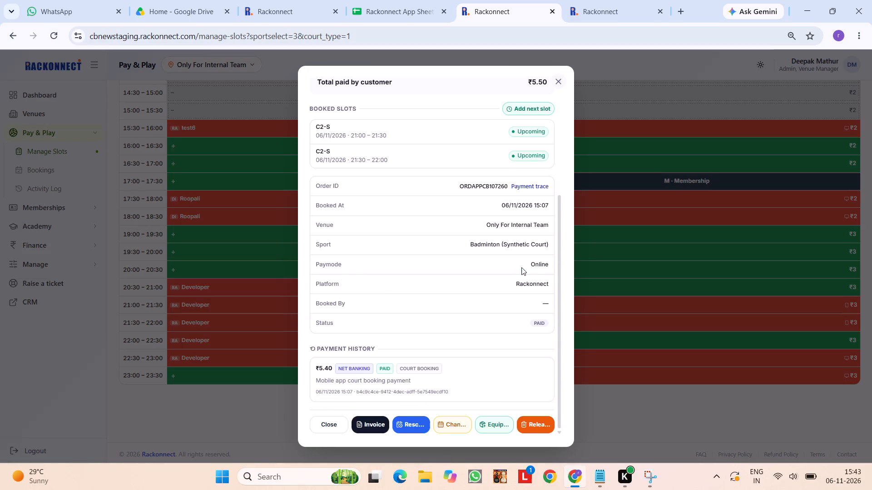
scroll(521, 267, "down", 1)
scroll(444, 269, "up", 1)
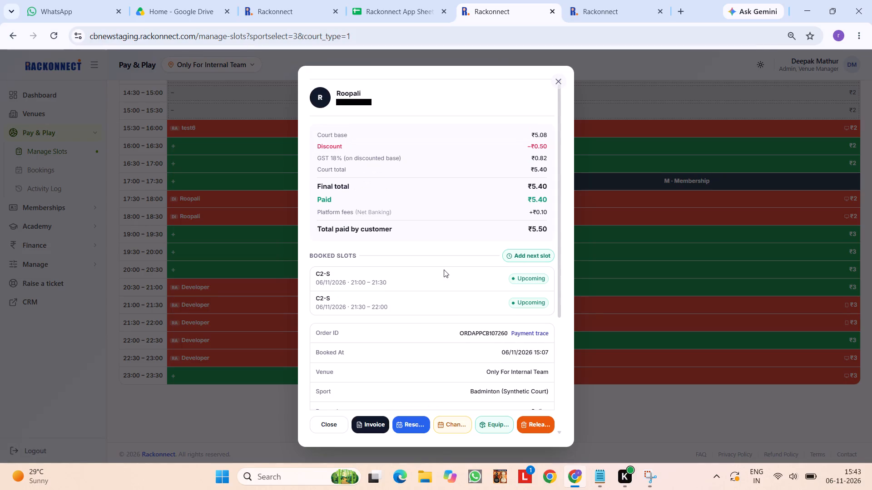
scroll(444, 269, "up", 2)
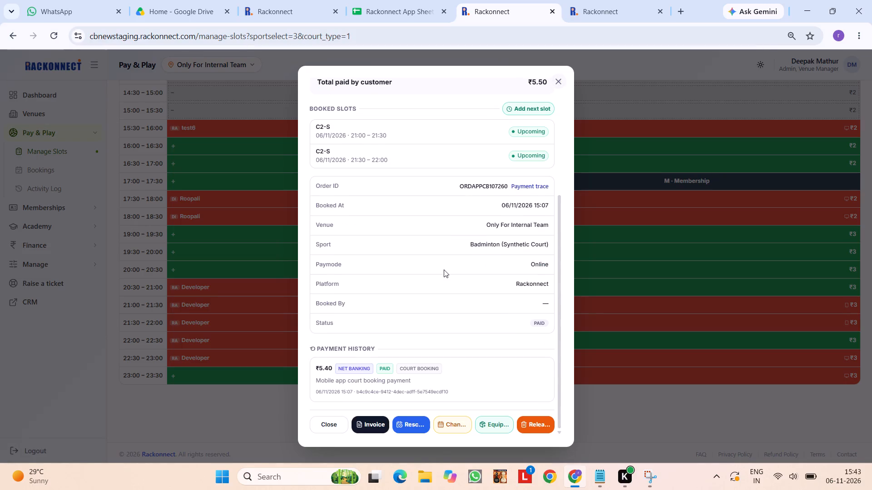
scroll(444, 269, "up", 5)
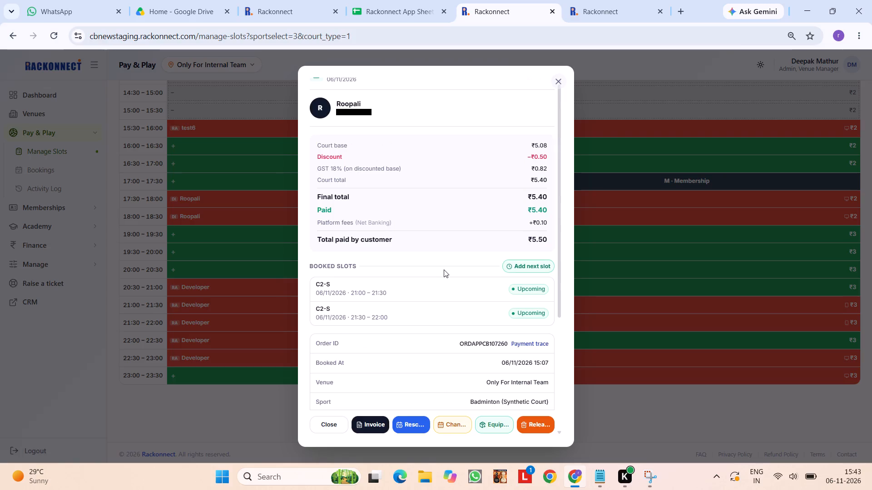
scroll(444, 269, "down", 3)
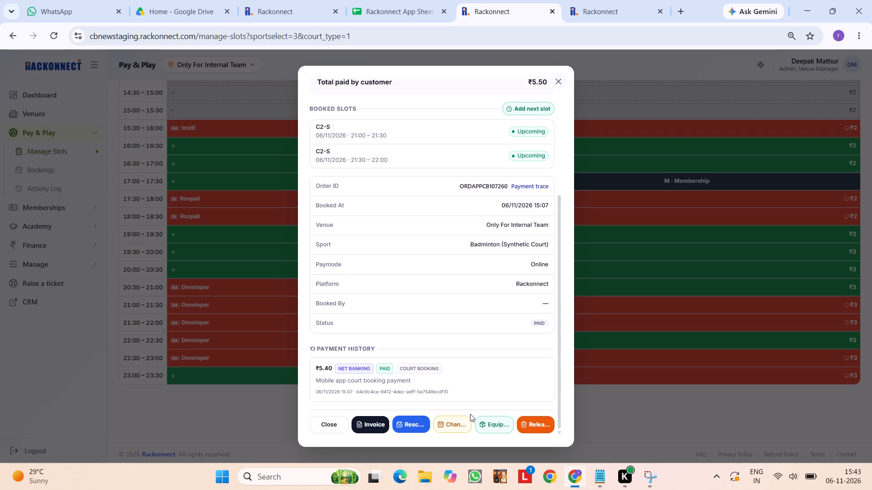
Start adding equipment to this booking and put 10 Shoes · Yonex · 4 on the rental list.
left_click(491, 425)
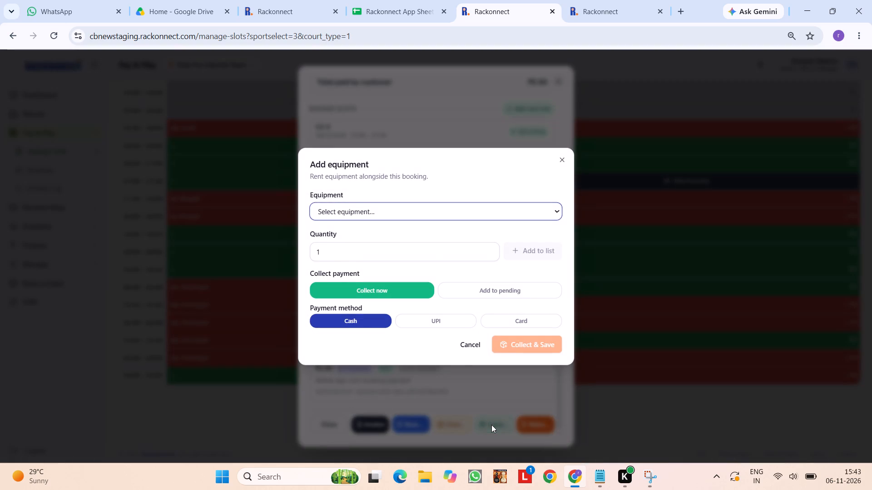
left_click(437, 209)
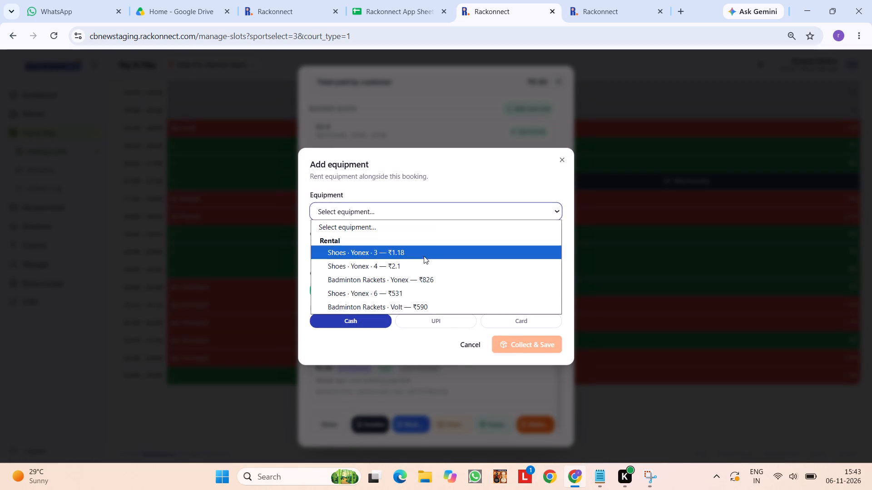
left_click_drag(416, 273, 411, 268)
left_click(411, 268)
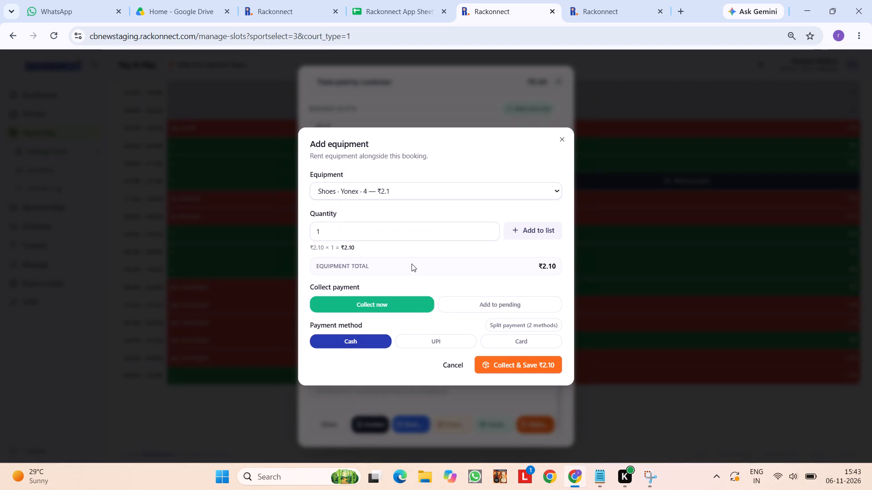
left_click(432, 228)
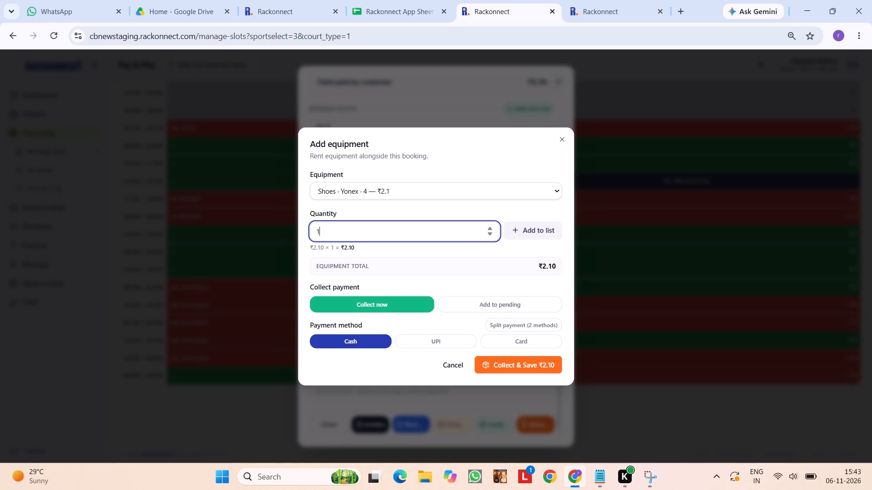
key("0")
left_click(533, 226)
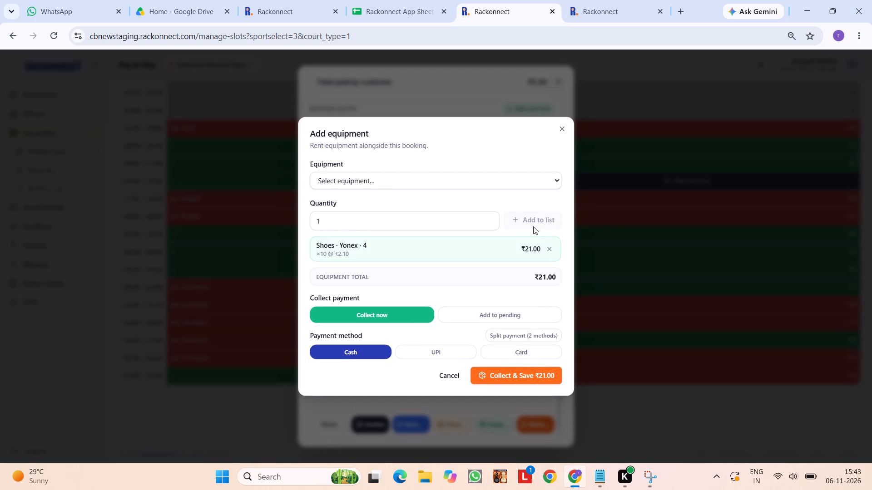
scroll(412, 323, "down", 1)
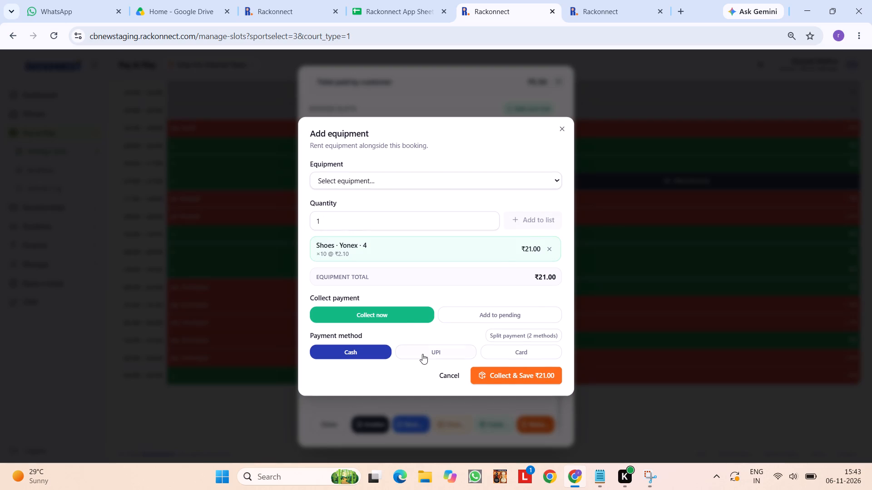
Set the equipment payment to UPI, split it across two methods with ₹15 on UPI, and review the gateway charges.
left_click(422, 354)
scroll(422, 354, "down", 2)
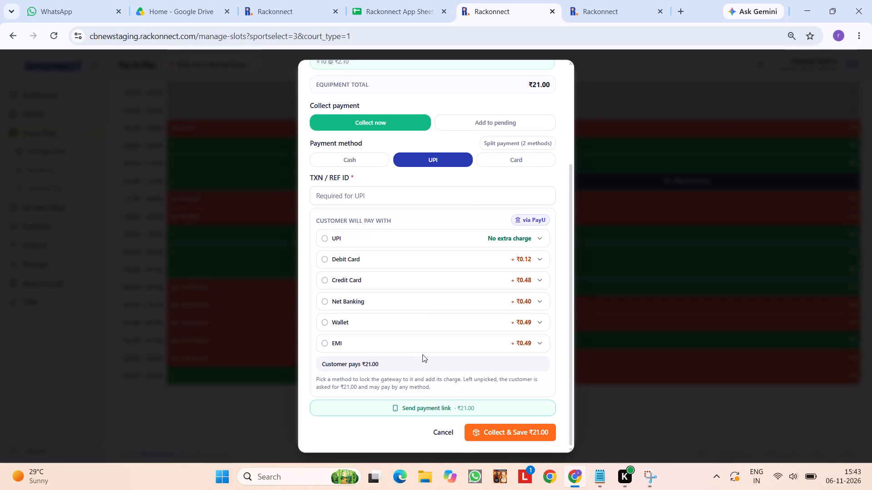
scroll(488, 286, "down", 3)
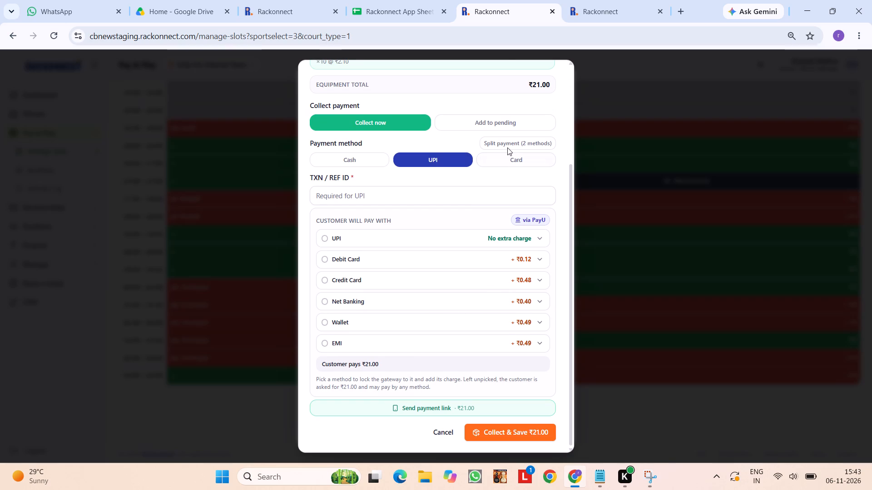
left_click(508, 147)
scroll(469, 195, "down", 2)
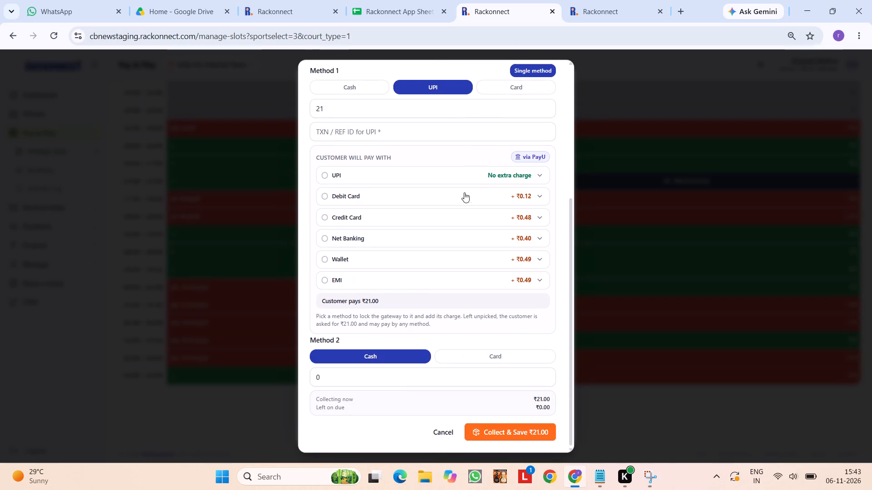
left_click(371, 105)
key("BackSpace")
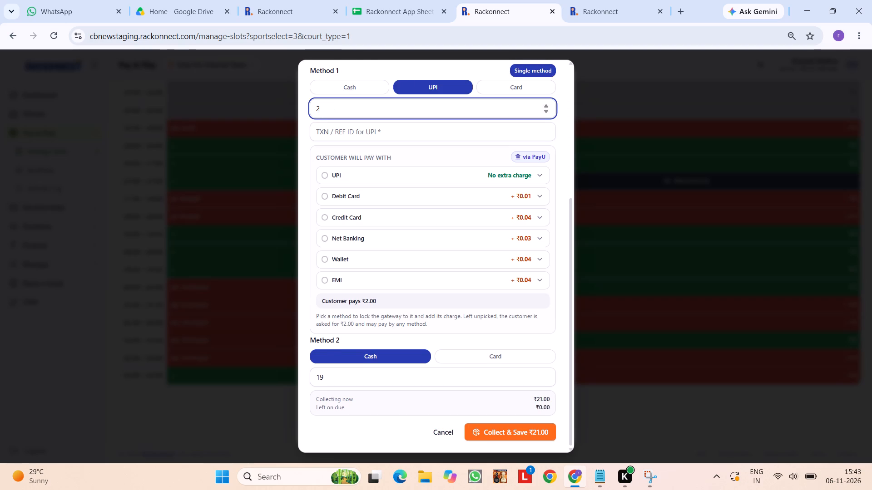
key("BackSpace")
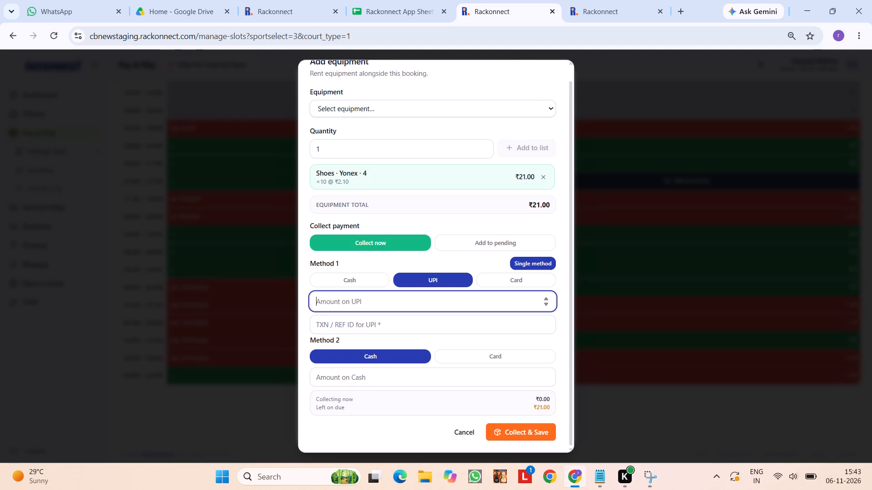
type("15")
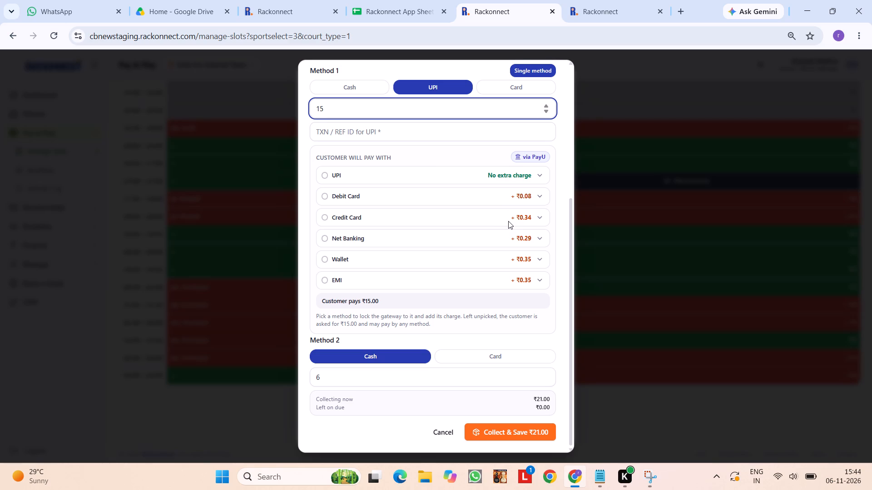
scroll(461, 304, "down", 3)
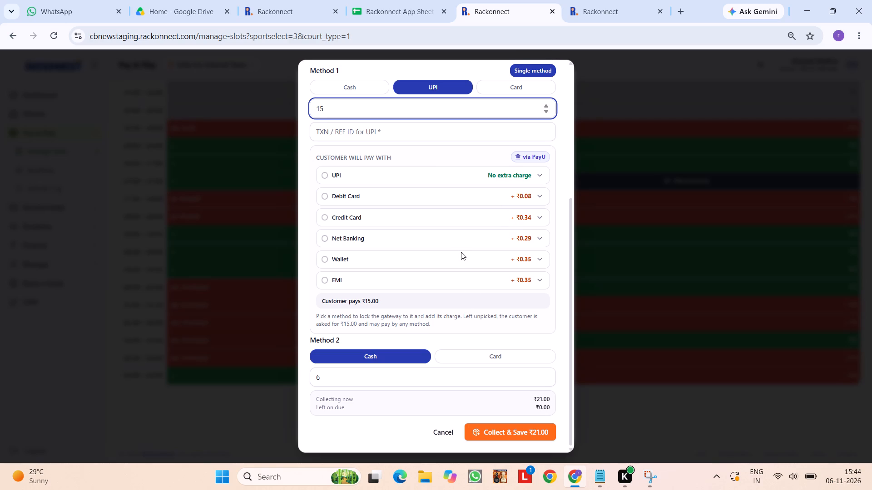
Pick Wallet as the customer's gateway method for the UPI part and examine the charge applied to it.
left_click_drag(461, 252, 458, 258)
left_click(458, 258)
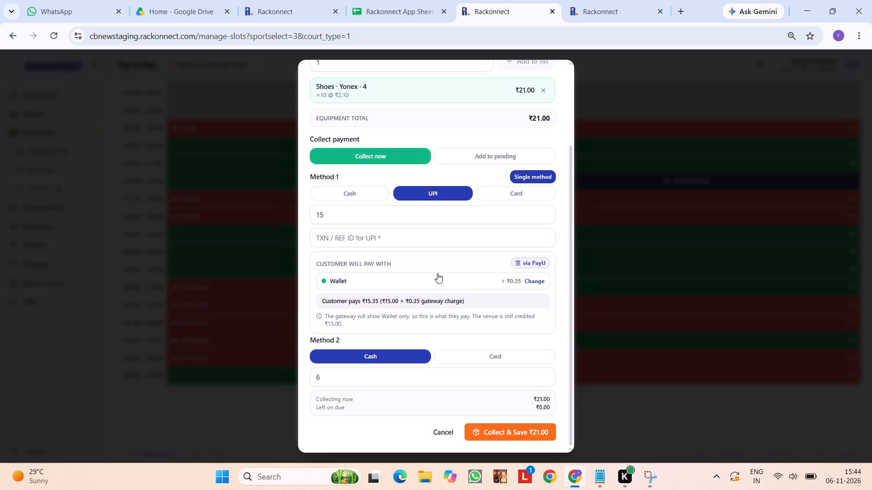
scroll(427, 284, "down", 2)
scroll(415, 303, "up", 1)
scroll(425, 248, "down", 2)
scroll(433, 379, "down", 2)
After rechecking the bug list, make method 1 Cash and method 2 UPI via Net Banking, then return to the bug list.
left_click(391, 0)
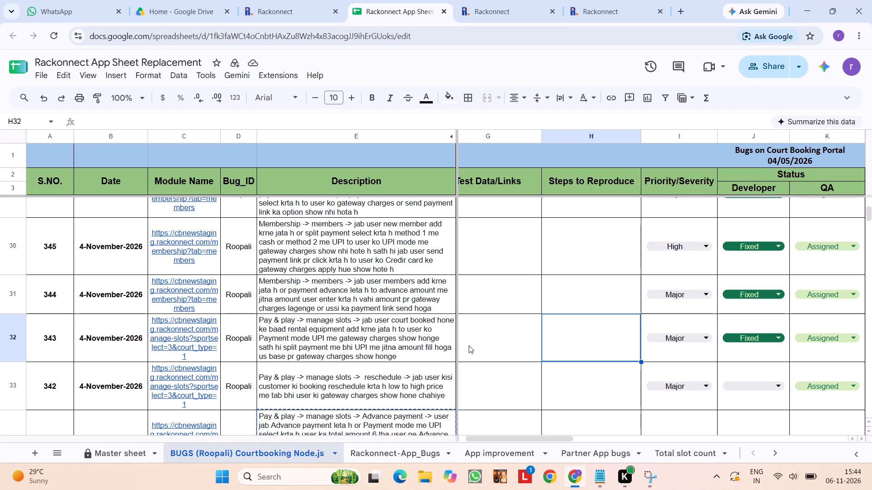
left_click(476, 0)
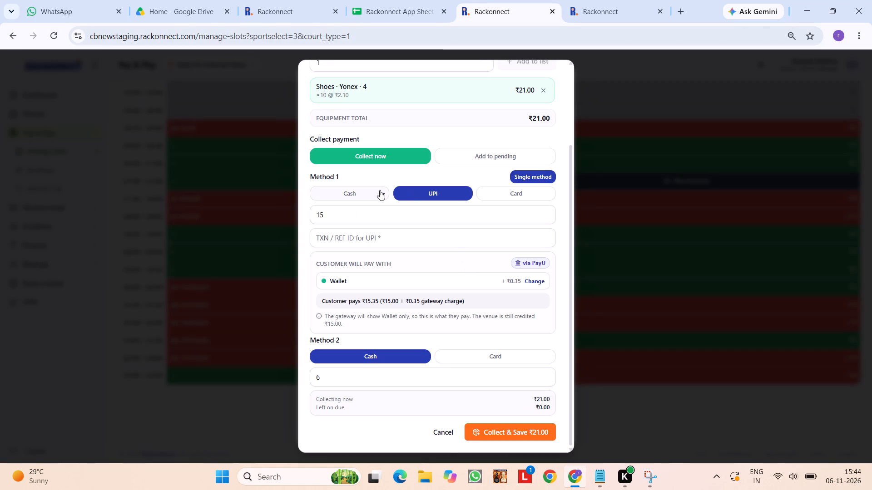
left_click(380, 190)
scroll(387, 348, "down", 3)
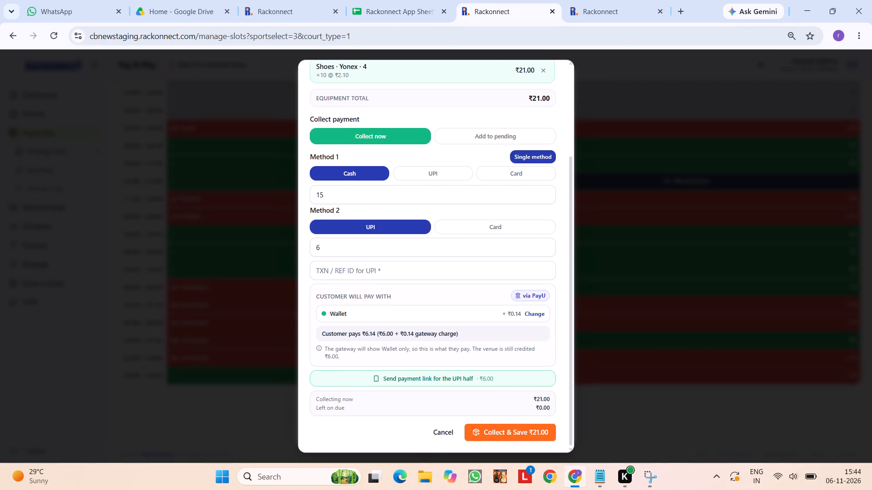
left_click(533, 316)
scroll(423, 355, "down", 4)
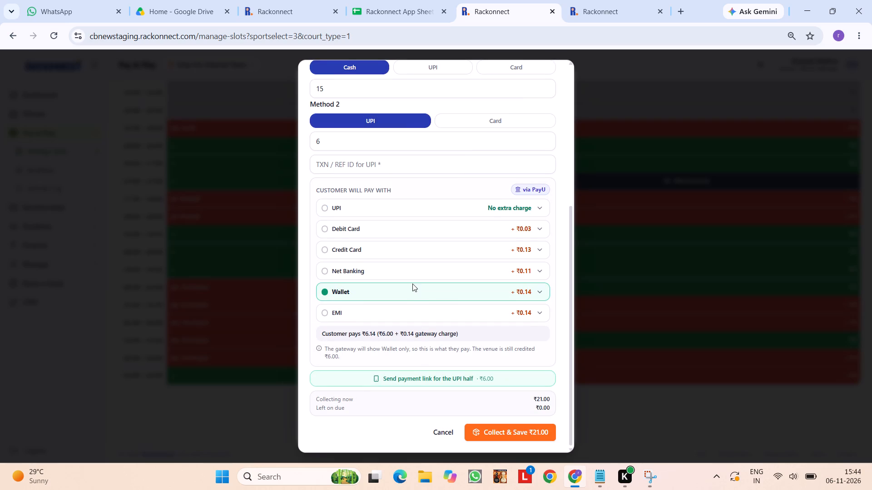
left_click(413, 291)
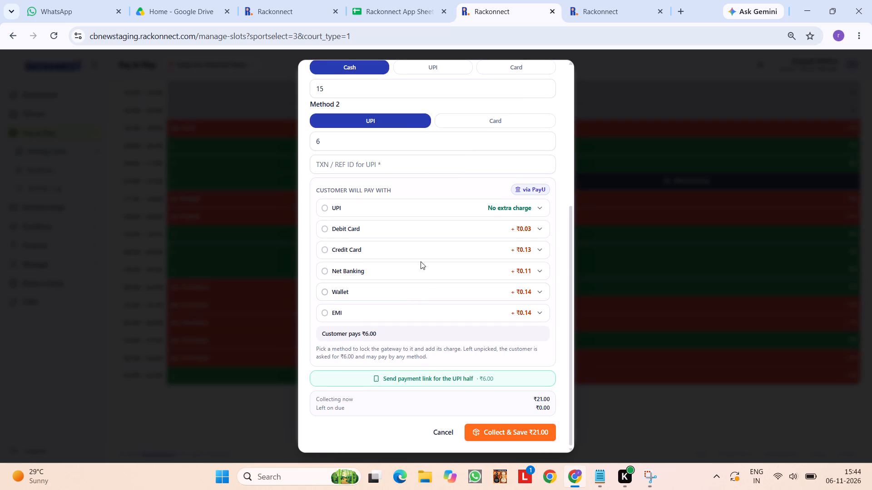
left_click(416, 270)
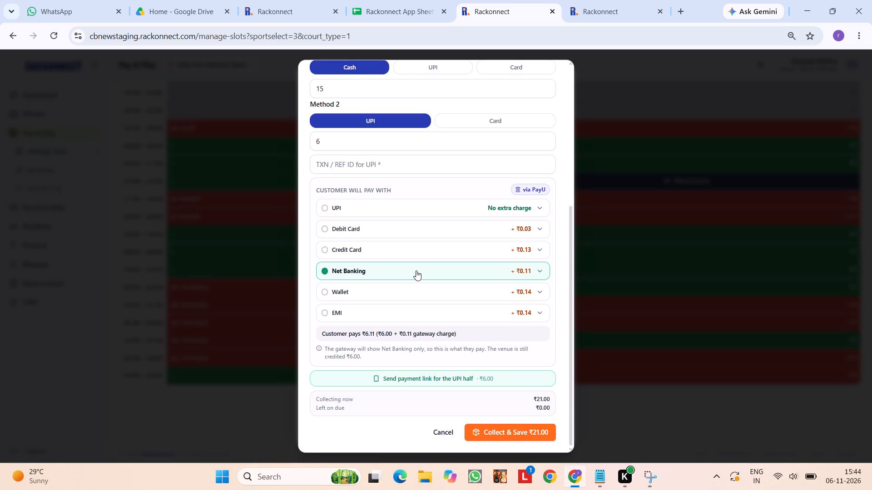
left_click(391, 0)
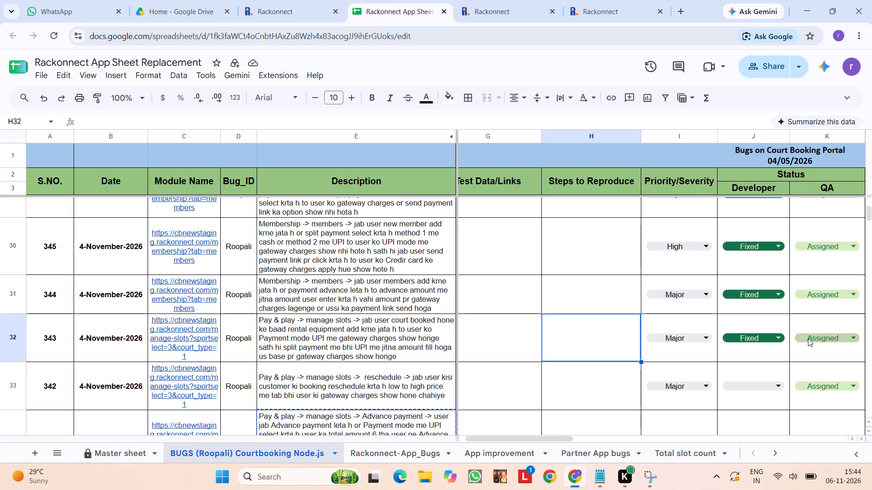
Set the QA status of bug 343 to Verified.
left_click(808, 338)
scroll(822, 397, "down", 2)
left_click(816, 412)
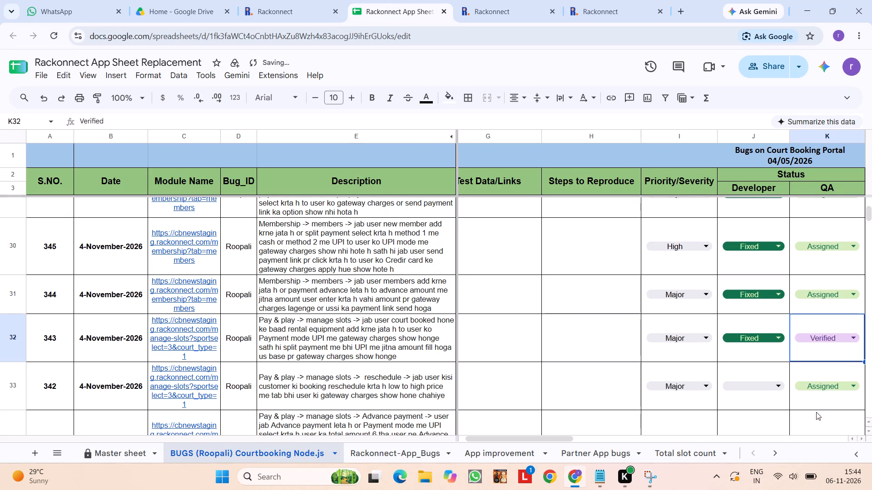
Copy bug 343's description into the Notepad work note, mark it "-> verified" and start a new bullet.
left_click(437, 343)
key("ctrl+c")
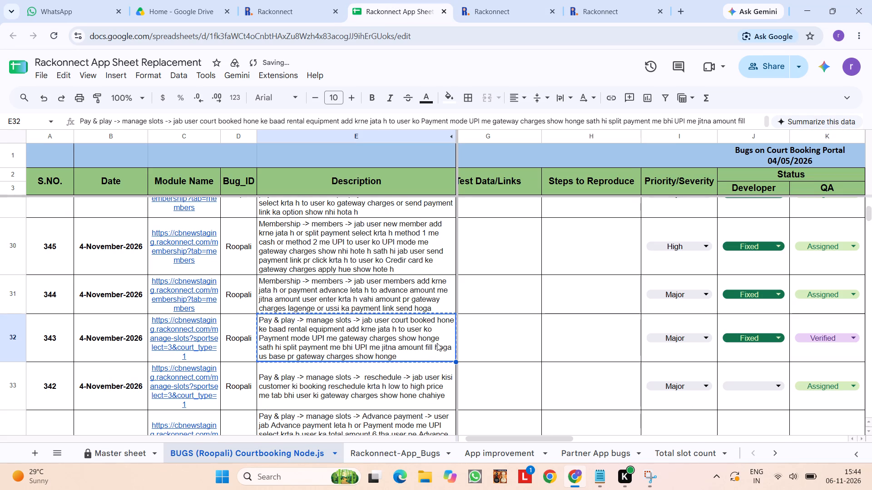
key("alt+Tab")
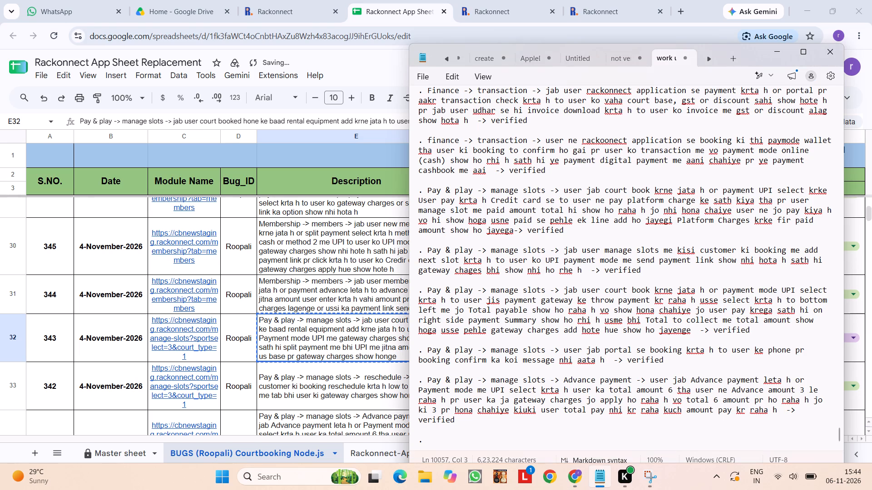
key("ctrl+v")
key("space")
type("-> verified")
key("Return")
key("Return")
type(".")
key("space")
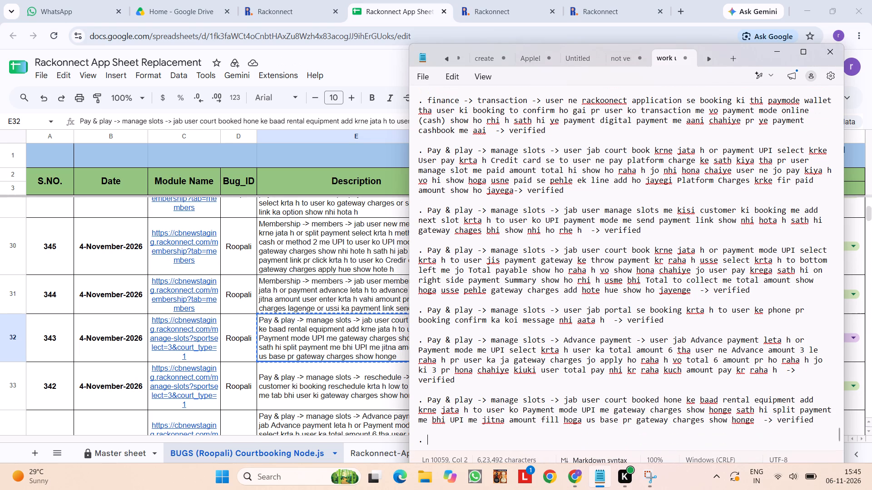
After checking bug 344's row in the bug list, discard the open equipment form and reopen the 21:30–22:00 booking on court C2.
left_click(376, 298)
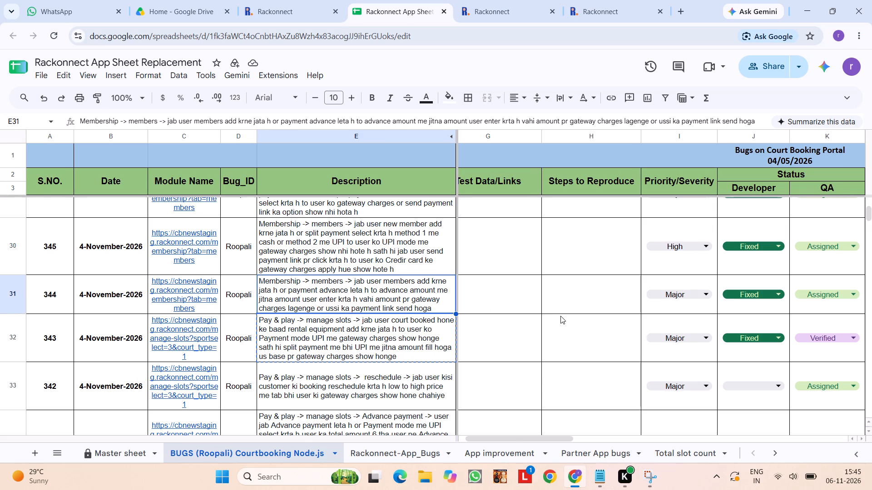
scroll(560, 316, "up", 1)
left_click(583, 323)
scroll(583, 323, "right", 2)
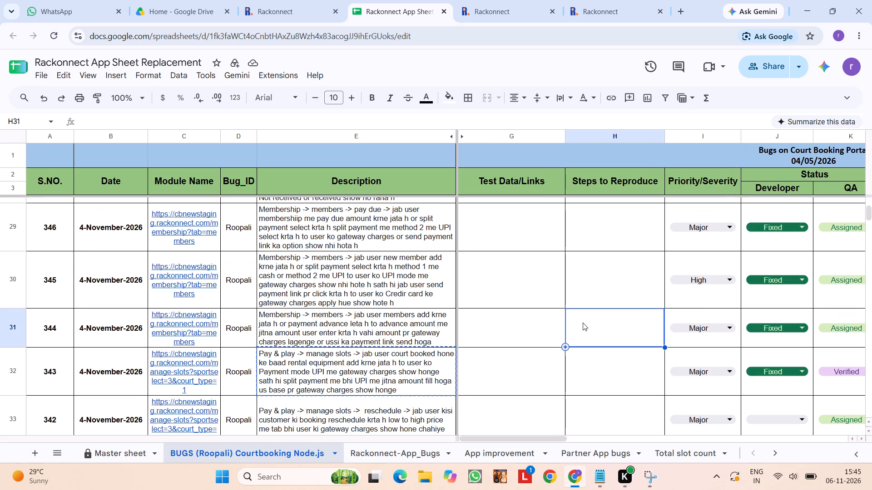
left_click(480, 0)
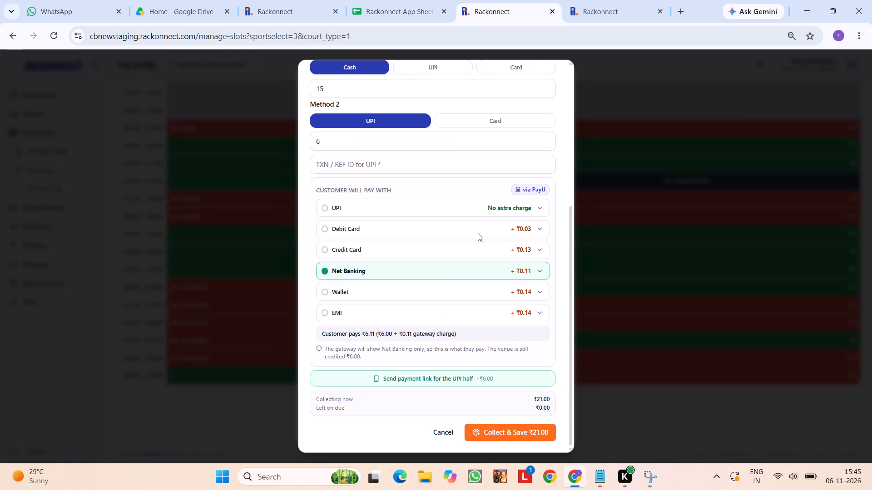
left_click(250, 225)
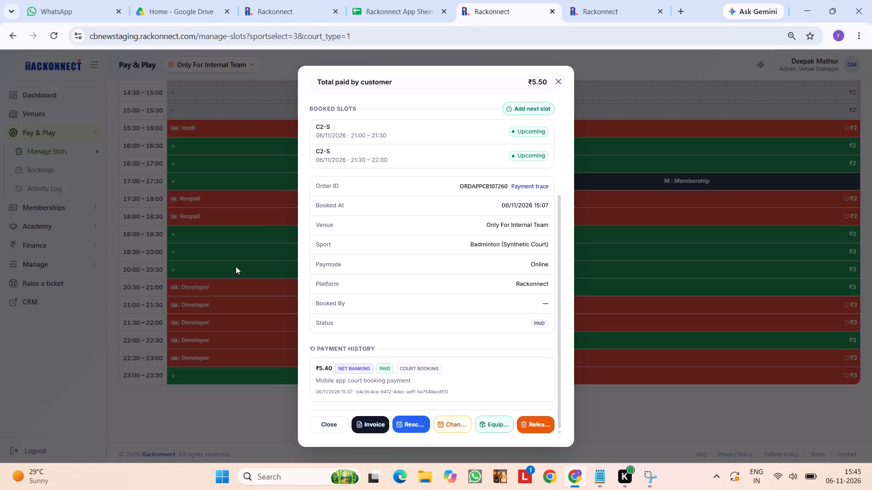
left_click(236, 266)
left_click(547, 319)
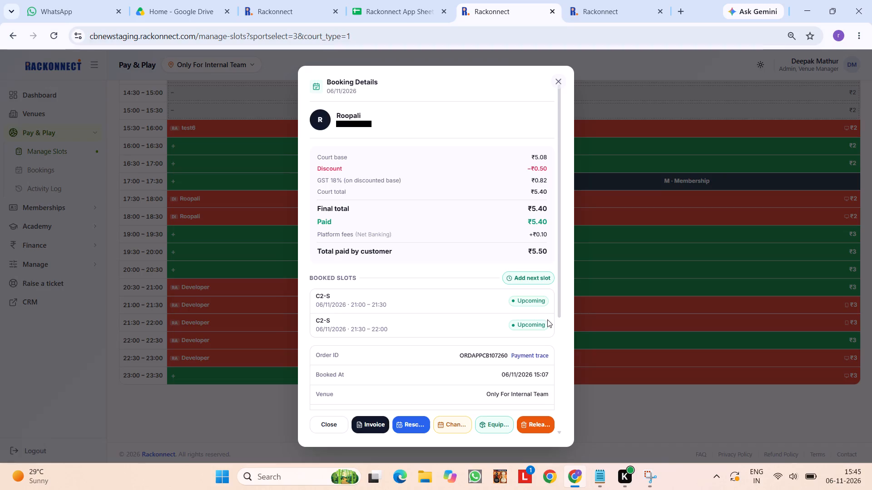
Start adding equipment to this booking and put 10 Shoes · Yonex · 4 on the rental list.
scroll(504, 324, "down", 5)
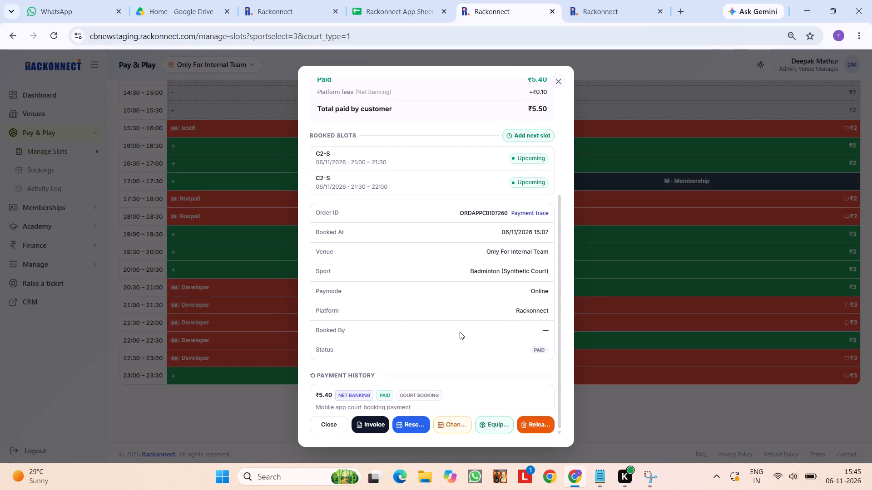
scroll(460, 332, "up", 1)
left_click(492, 425)
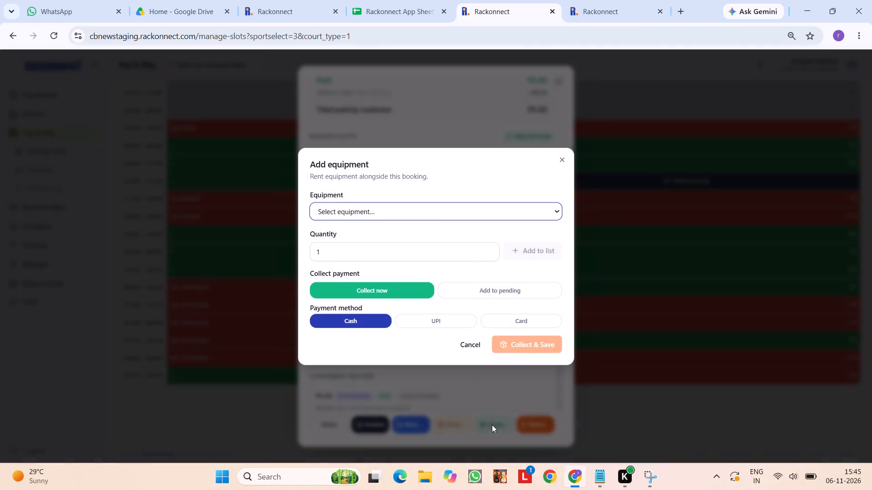
left_click(442, 210)
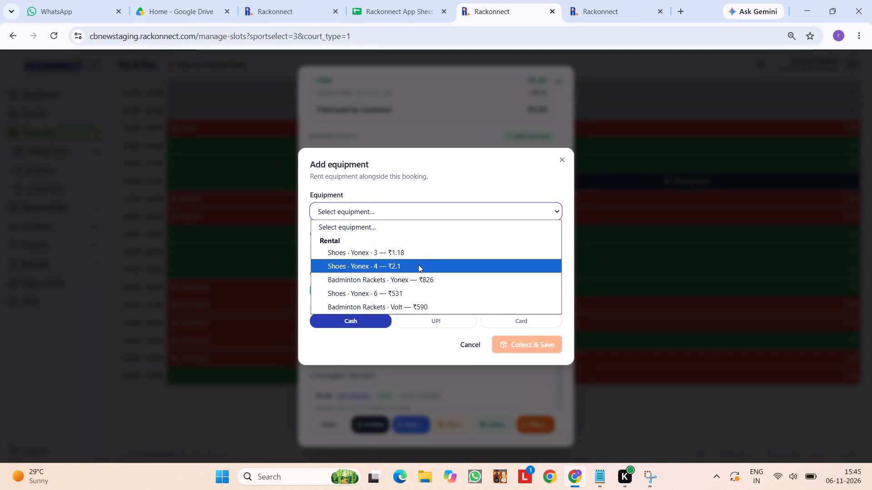
left_click(418, 265)
left_click(393, 232)
key("0")
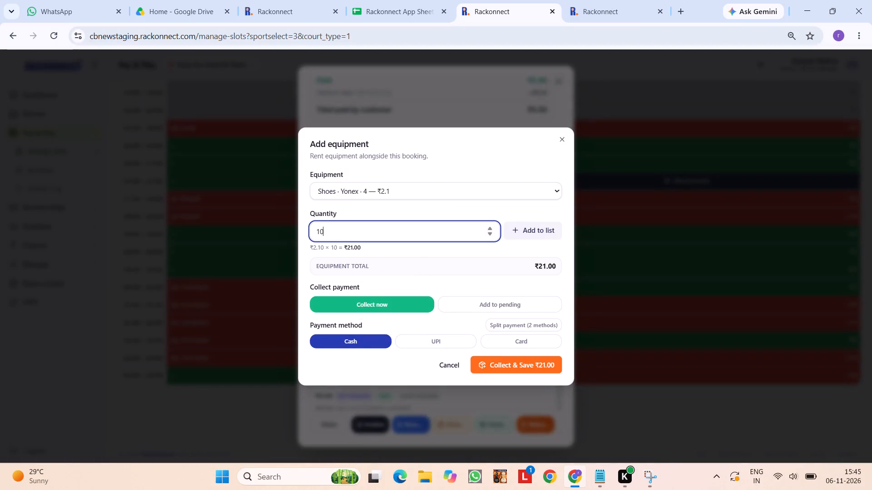
left_click(539, 232)
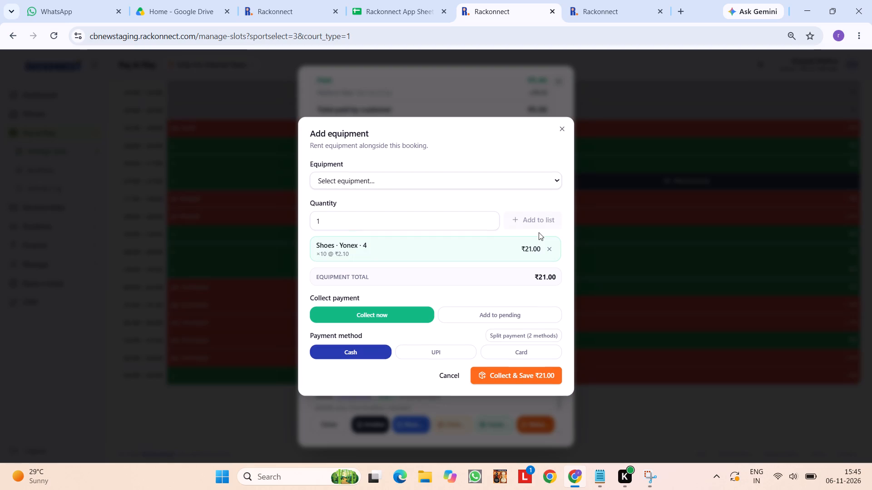
Split the equipment payment across two methods, with ₹15 in Cash and the remaining ₹6 on UPI.
scroll(445, 261, "down", 1)
left_click(512, 338)
scroll(512, 338, "down", 3)
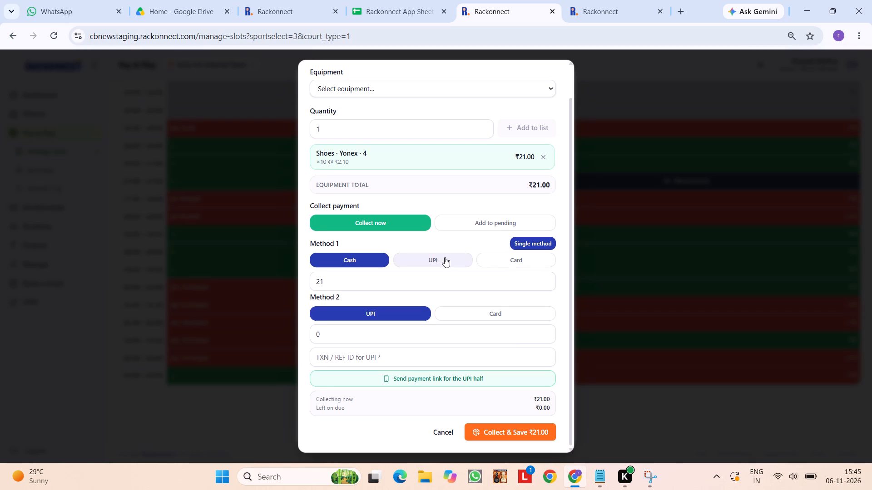
left_click(428, 280)
key("BackSpace")
key("BackSpace")
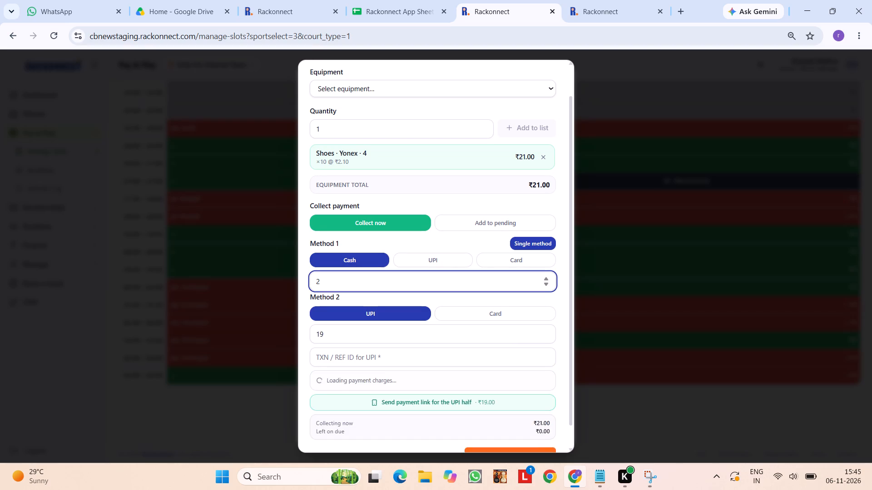
type("15")
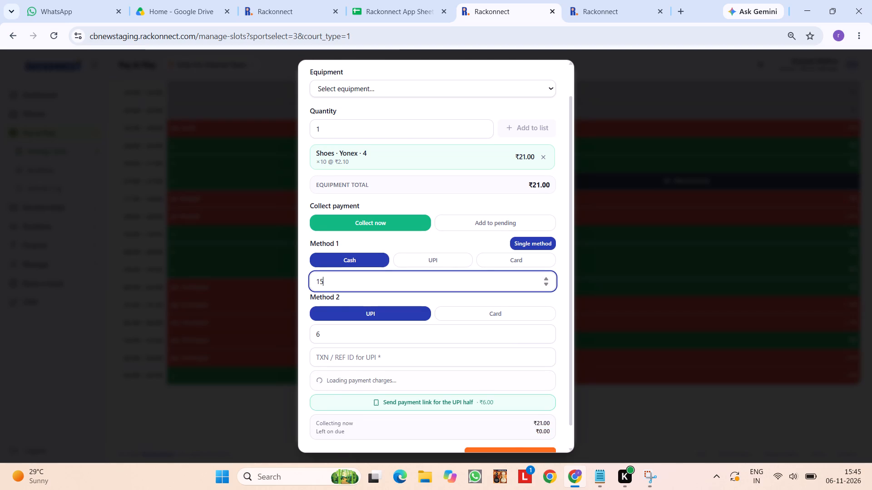
left_click(446, 299)
scroll(446, 299, "down", 3)
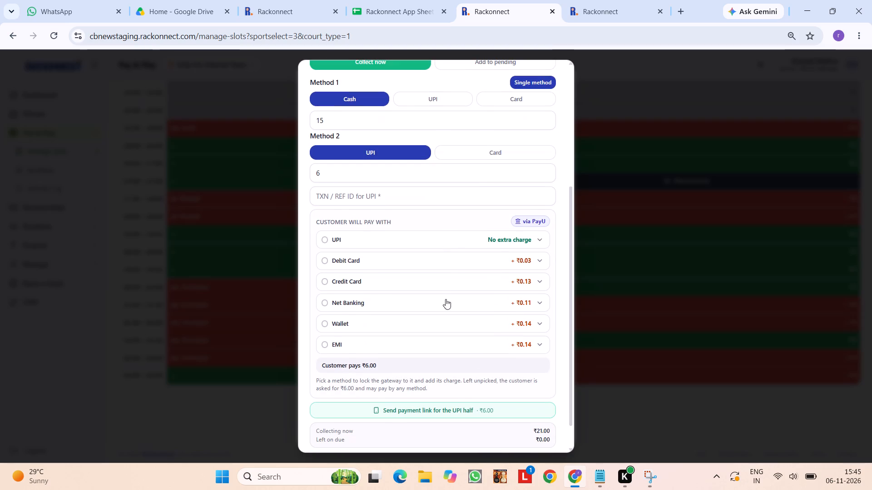
Choose Credit Card as the customer's gateway method, enter "hgc" as the UPI reference, and collect and save the equipment payment.
left_click(430, 282)
left_click(424, 264)
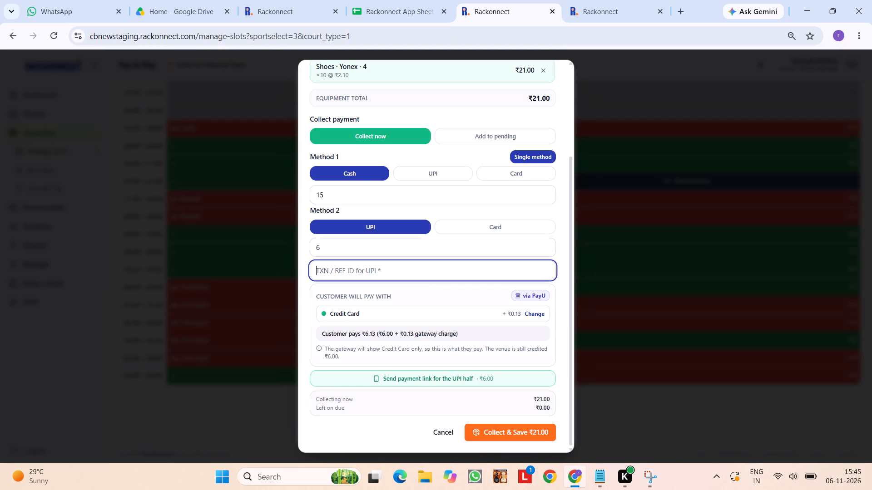
type("455")
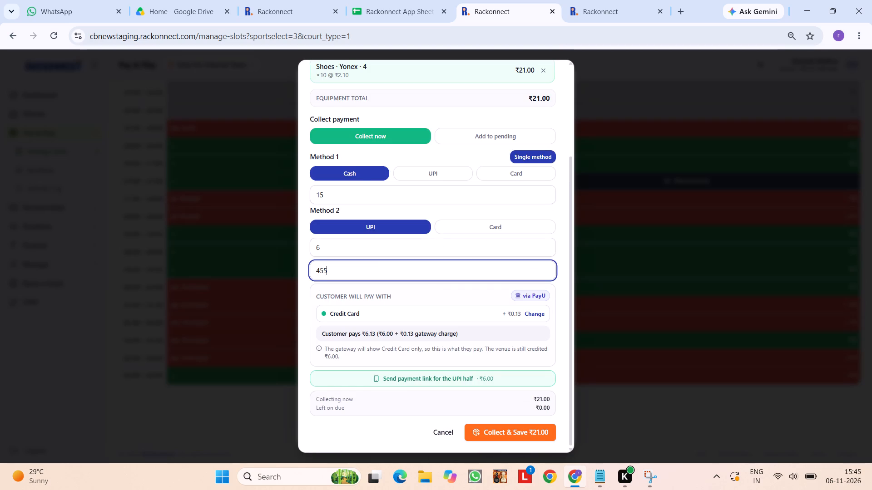
key("BackSpace")
key("BackSpace")
key("BackSpace")
type("hgc")
left_click(516, 435)
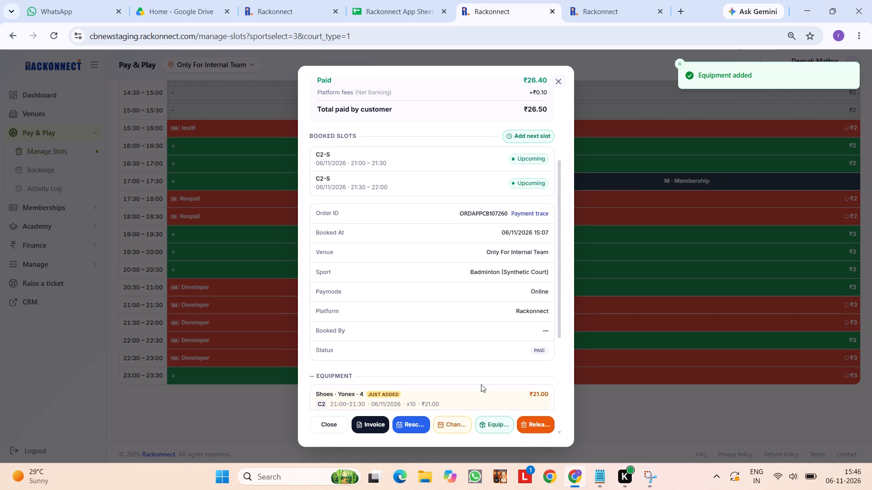
Examine the booking's totals, platform fees, equipment and payment history, and close the booking details.
scroll(481, 384, "down", 4)
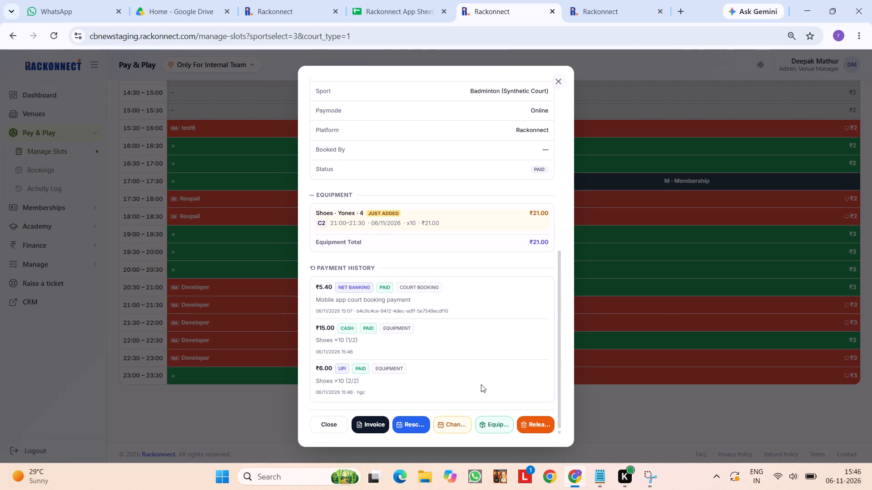
scroll(481, 384, "up", 1)
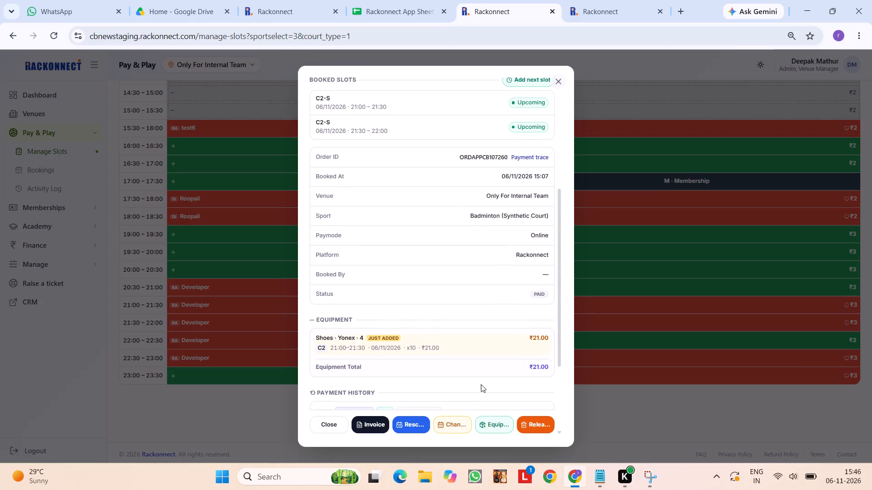
scroll(481, 384, "up", 1)
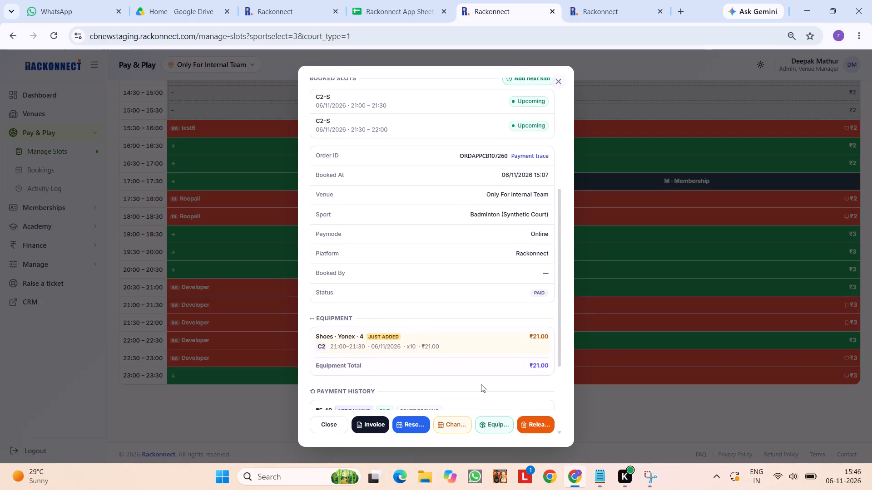
scroll(481, 384, "up", 5)
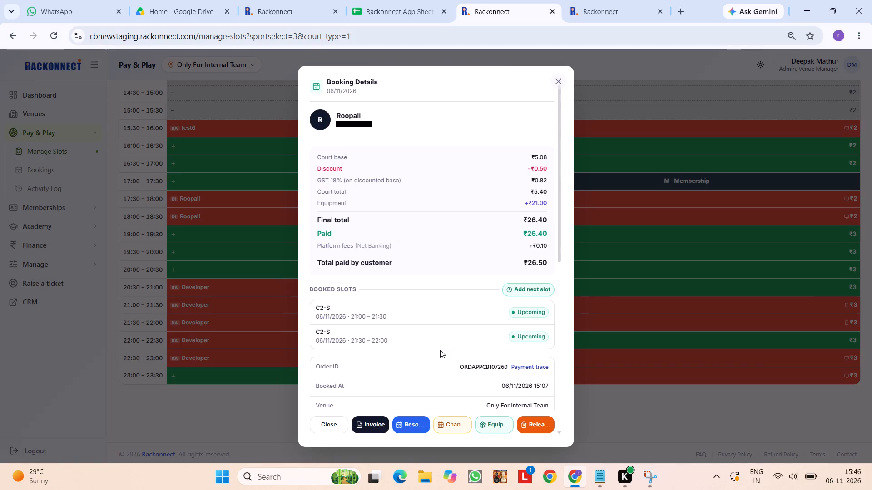
scroll(440, 350, "down", 2)
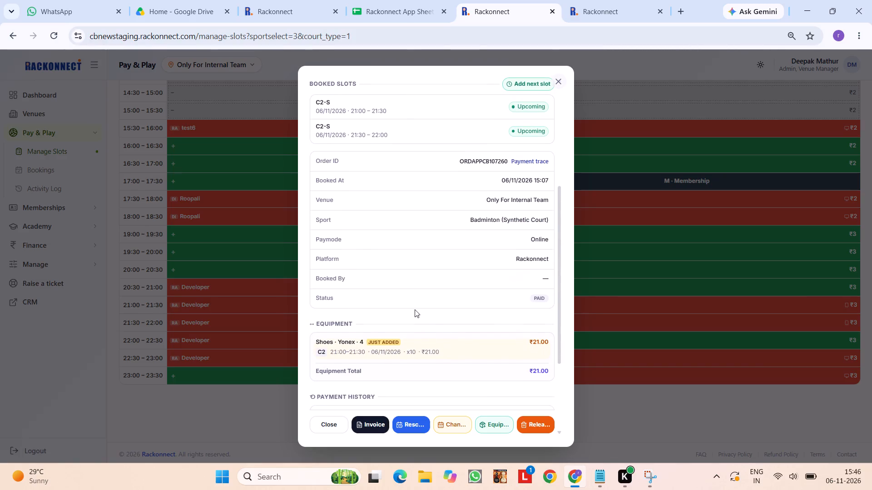
scroll(415, 309, "up", 8)
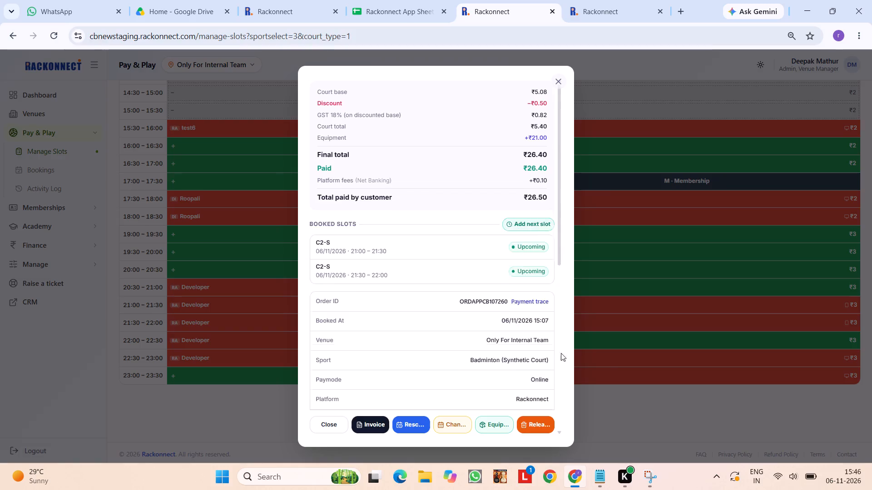
left_click(605, 364)
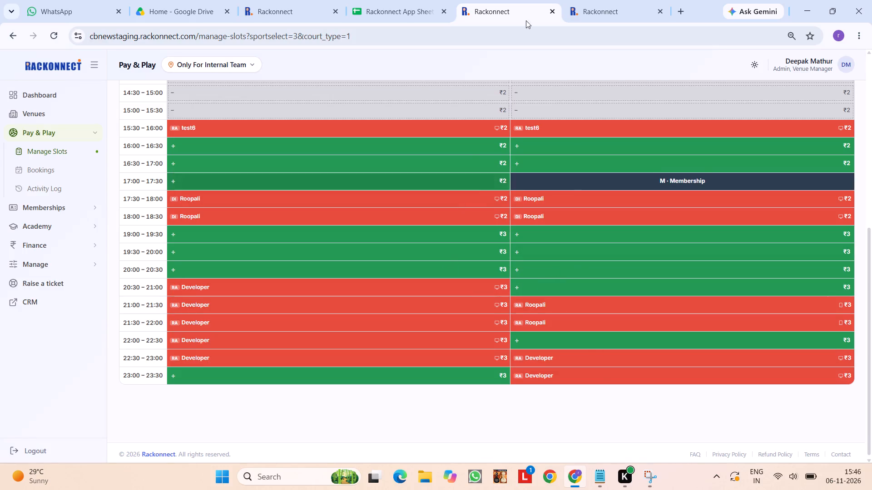
In the Finance transactions, expand the ₹26.40 Pay & Play booking and examine its slots, rented equipment and payment history.
left_click(603, 0)
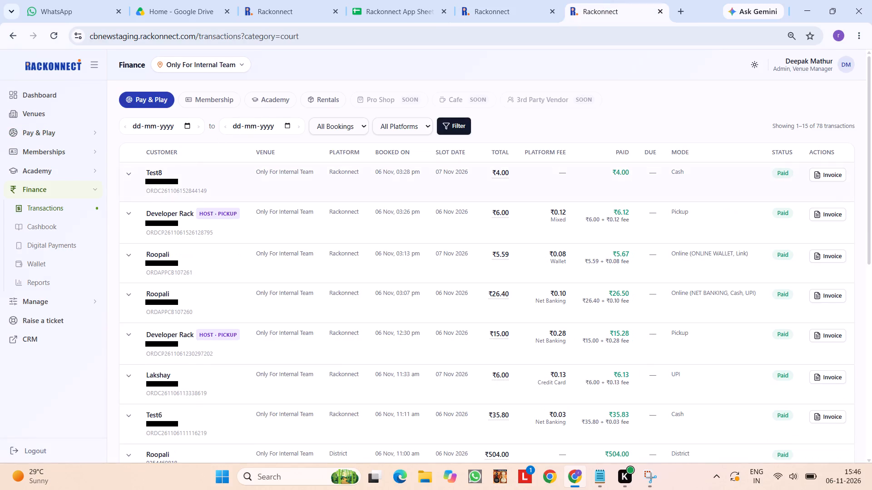
left_click(131, 256)
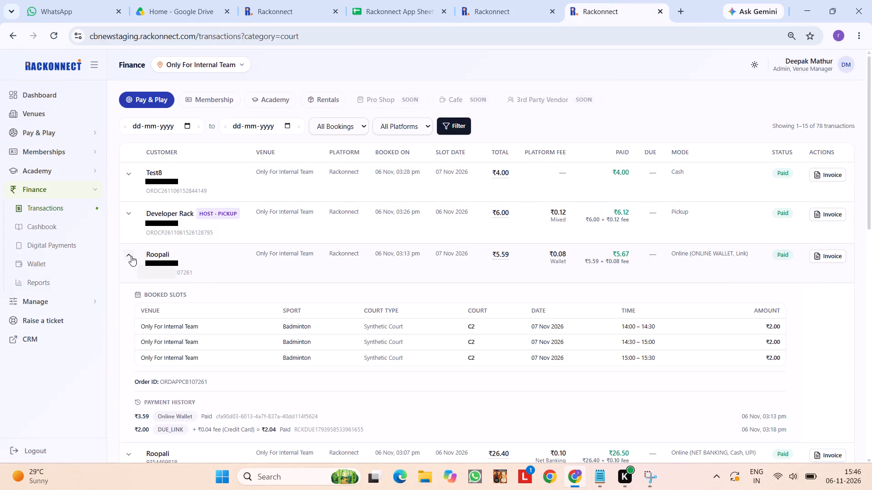
left_click(131, 256)
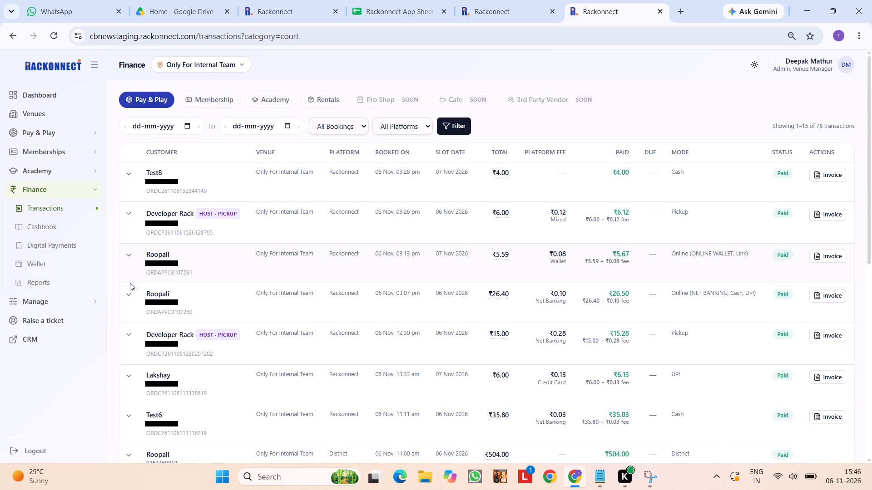
left_click(129, 292)
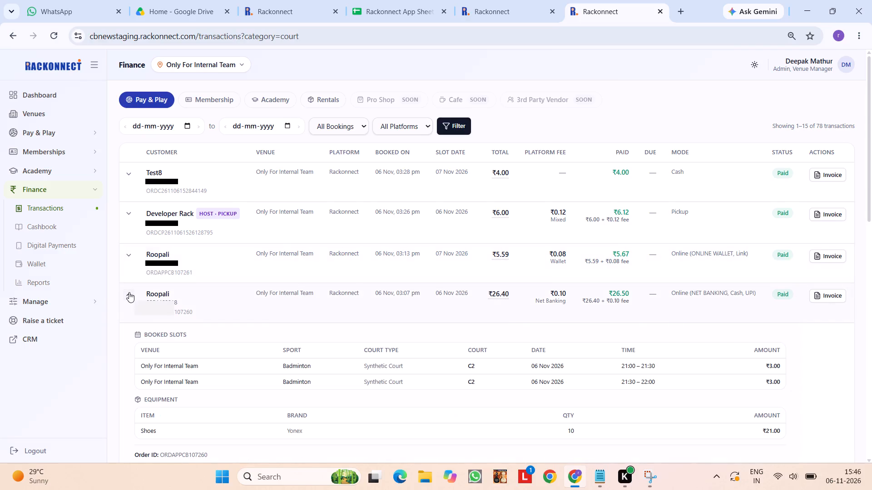
scroll(232, 343, "down", 1)
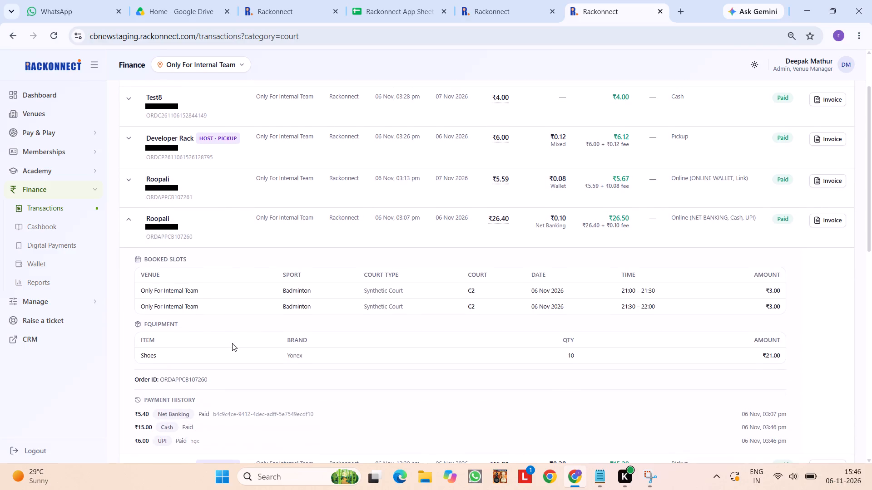
scroll(232, 343, "down", 3)
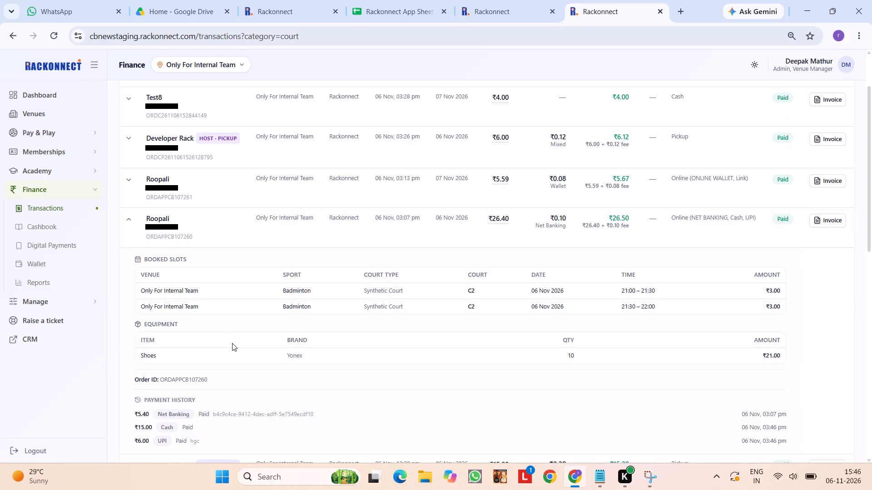
scroll(232, 343, "down", 4)
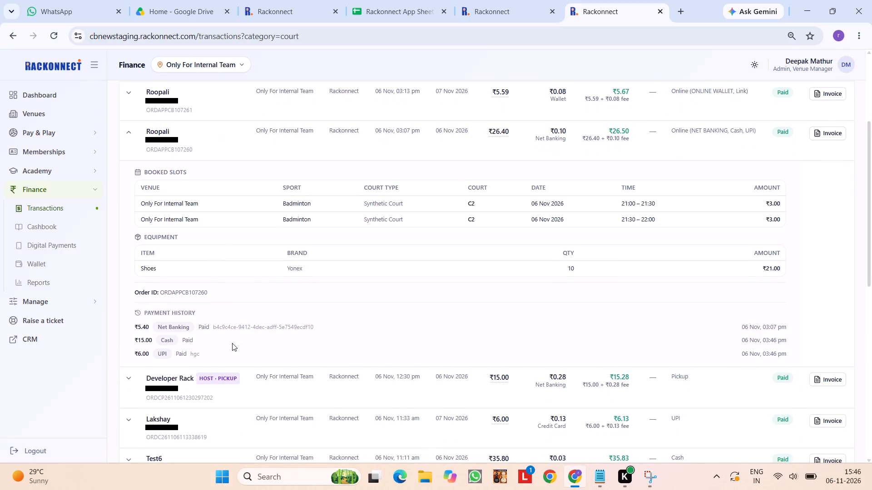
scroll(232, 343, "down", 1)
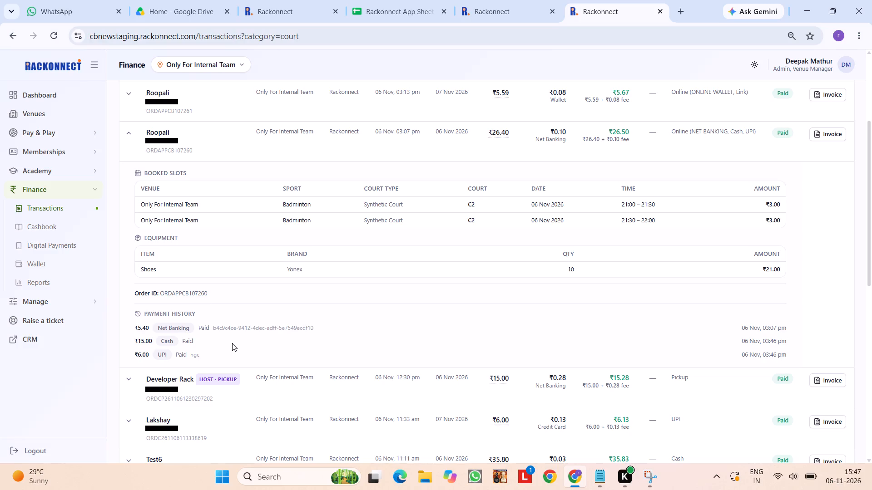
scroll(232, 343, "down", 2)
Review the bug sheet's descriptions and developer and QA statuses around bugs 340 to 347 to choose the next retest.
left_click(404, 0)
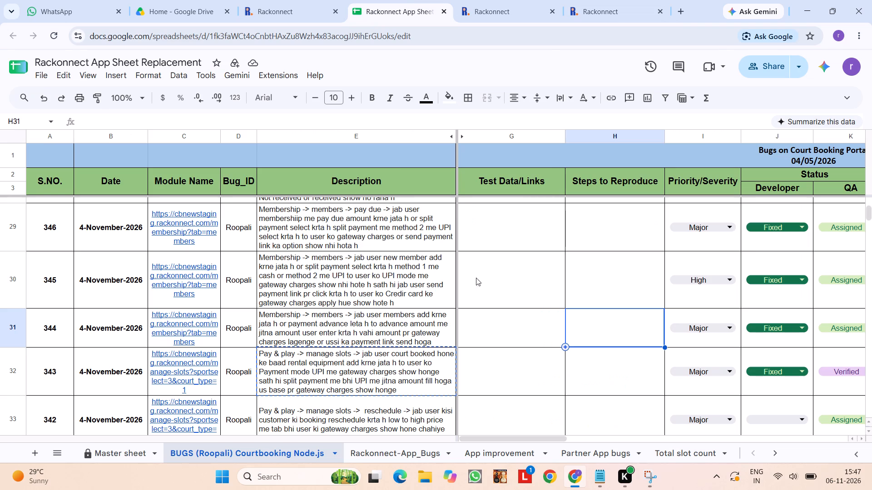
scroll(508, 358, "left", 1)
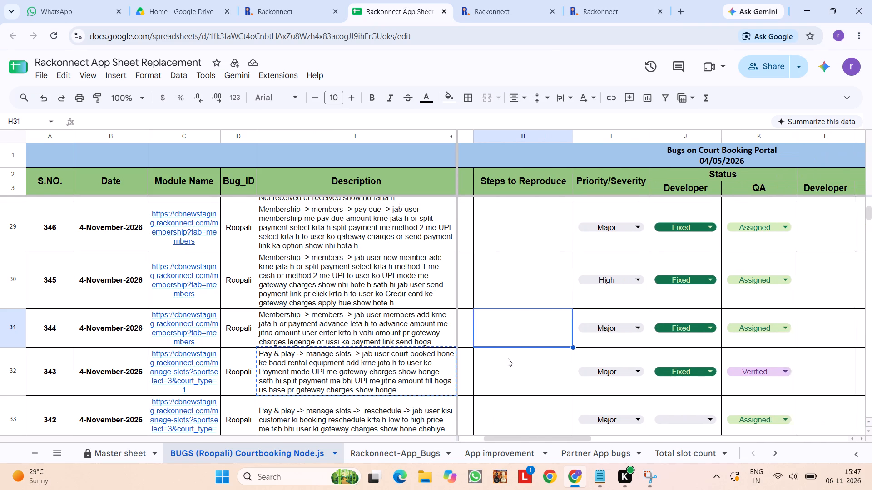
scroll(508, 358, "left", 3)
scroll(508, 358, "right", 1)
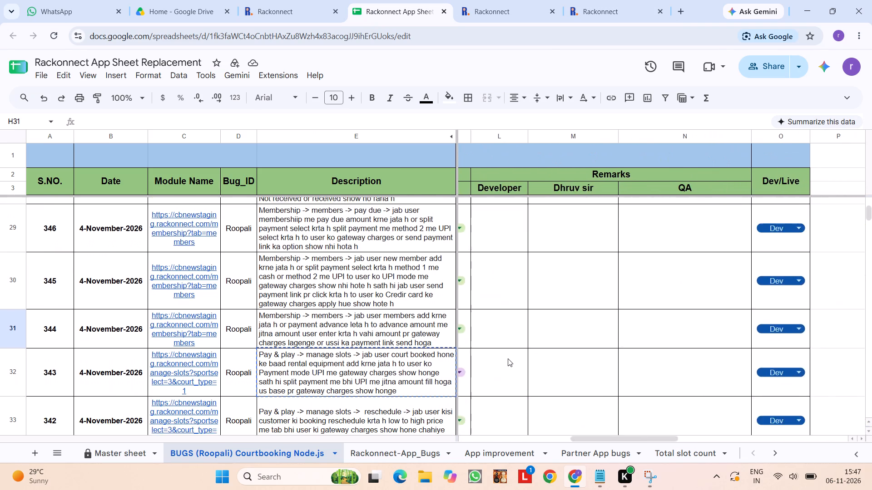
scroll(508, 358, "right", 9)
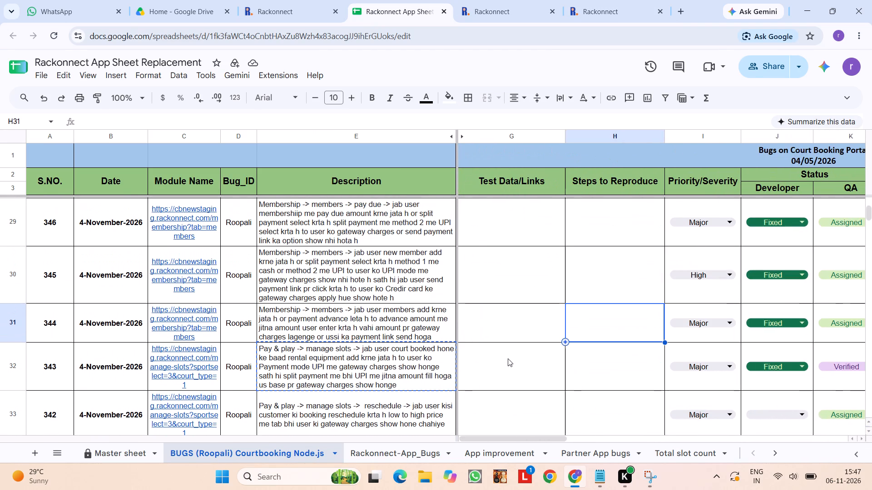
left_click(510, 323)
left_click(513, 0)
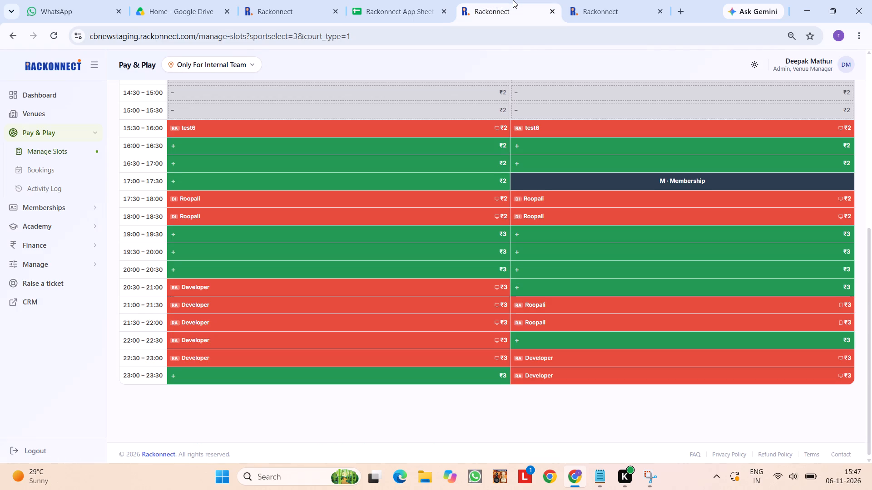
left_click(439, 0)
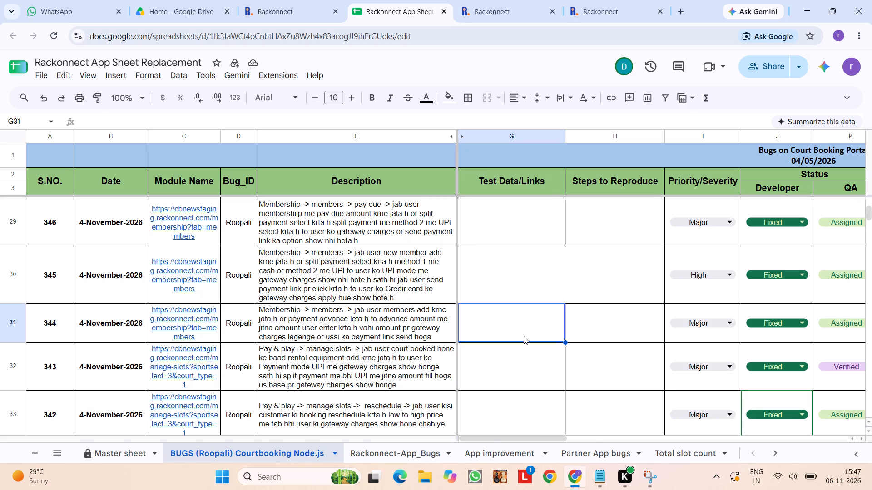
scroll(525, 381, "right", 1)
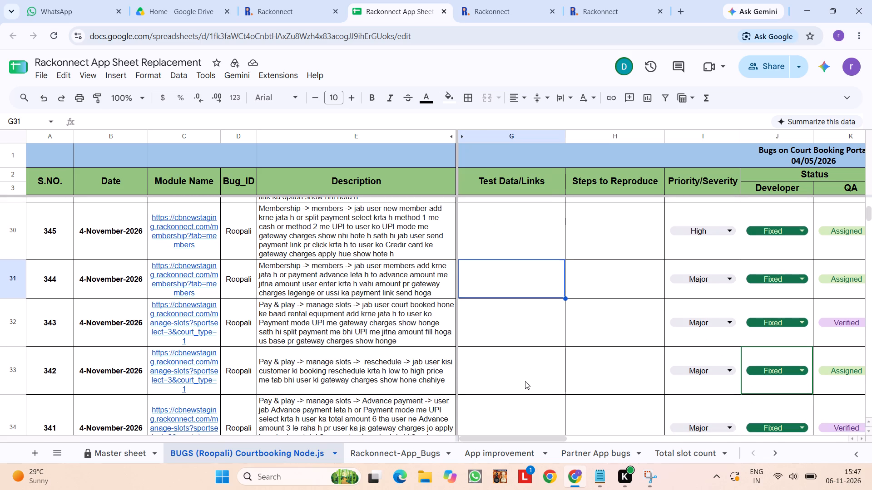
scroll(525, 381, "right", 1)
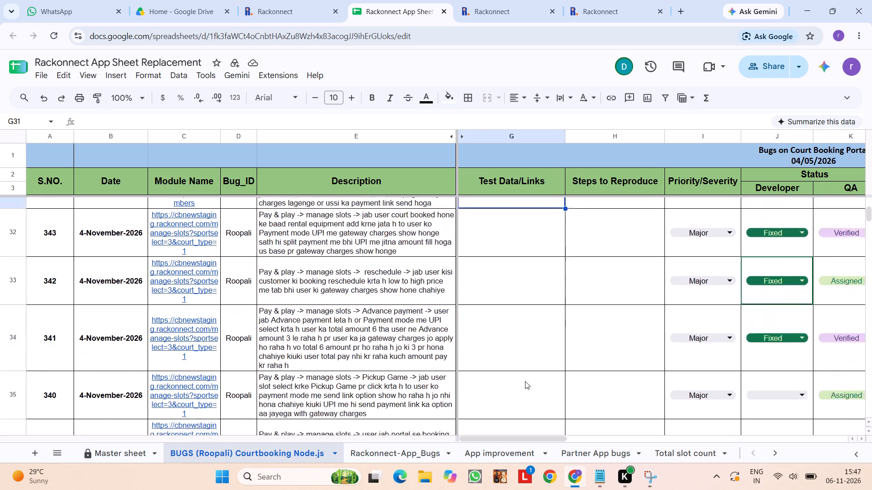
scroll(525, 381, "right", 1)
left_click(591, 388)
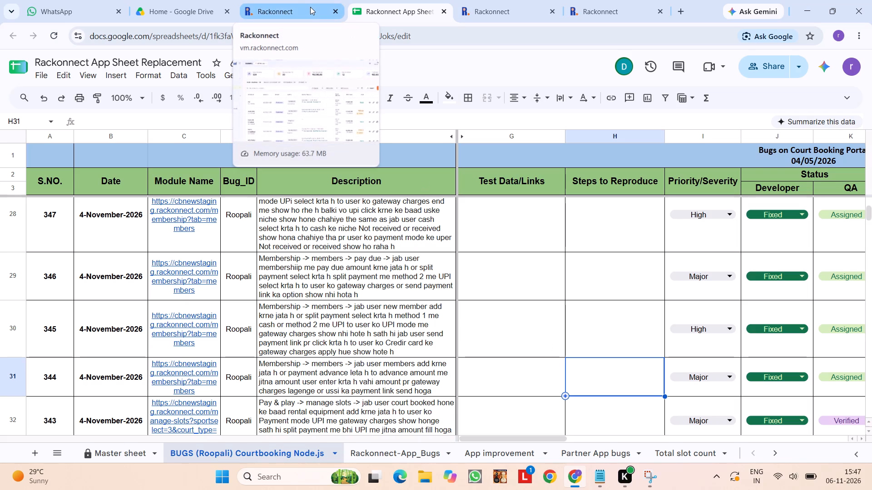
left_click(510, 0)
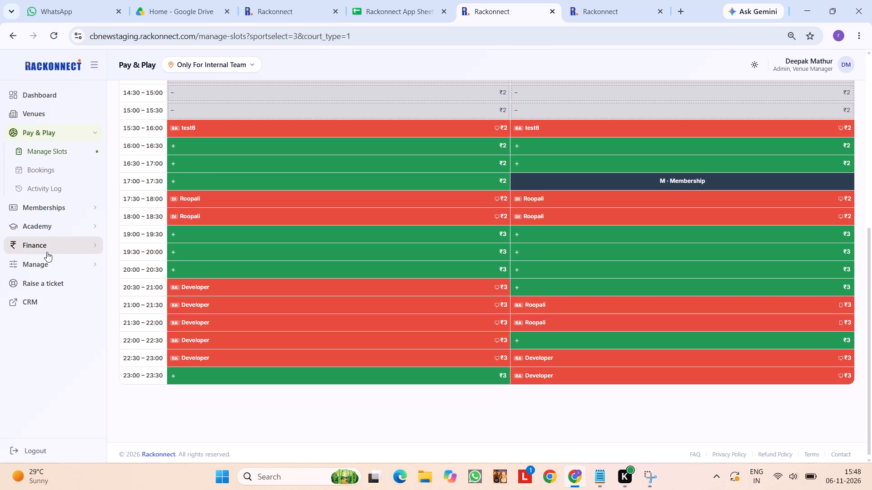
left_click(47, 252)
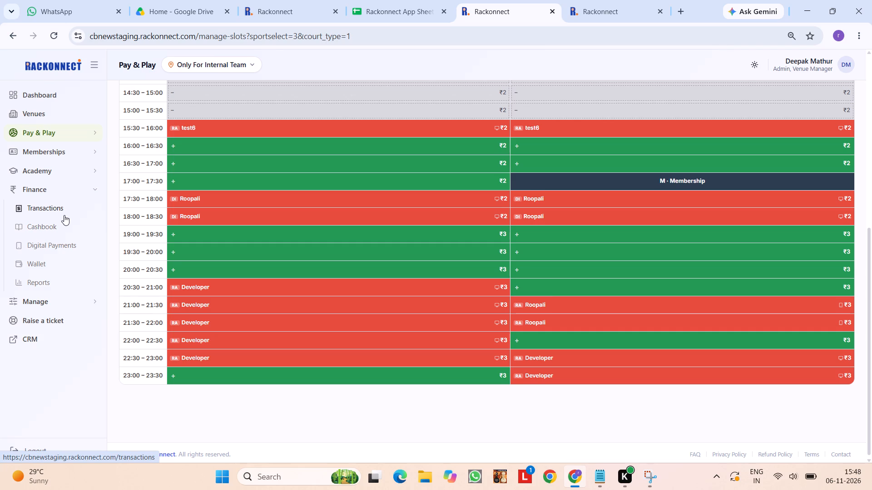
left_click(392, 0)
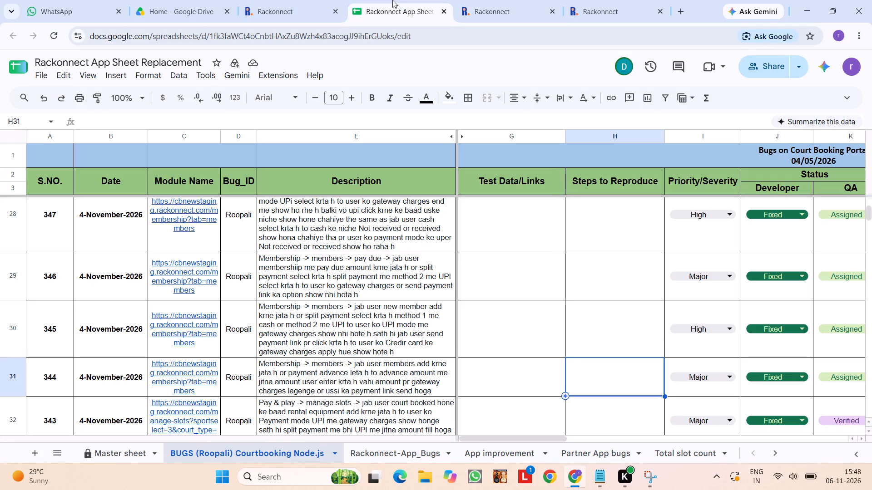
In the venue portal's membership users, start enrolling a new member with 8 Ball Pool as the sport and bring up its plans.
left_click(508, 0)
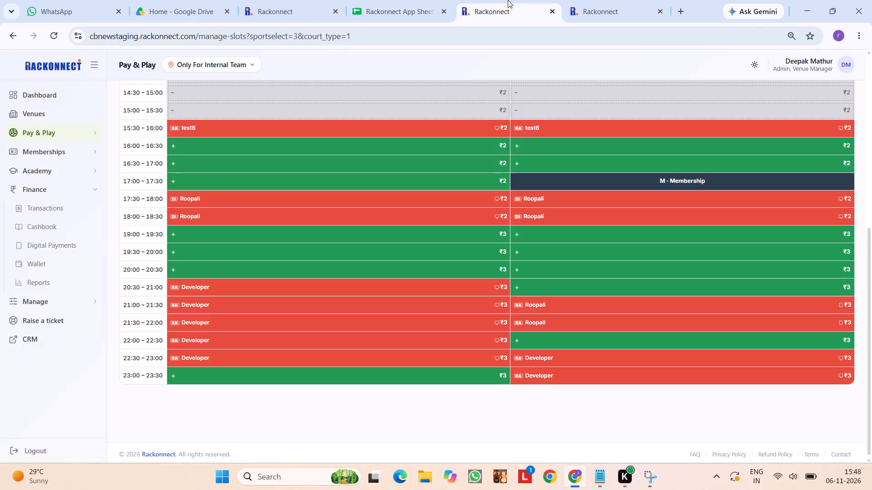
left_click(61, 154)
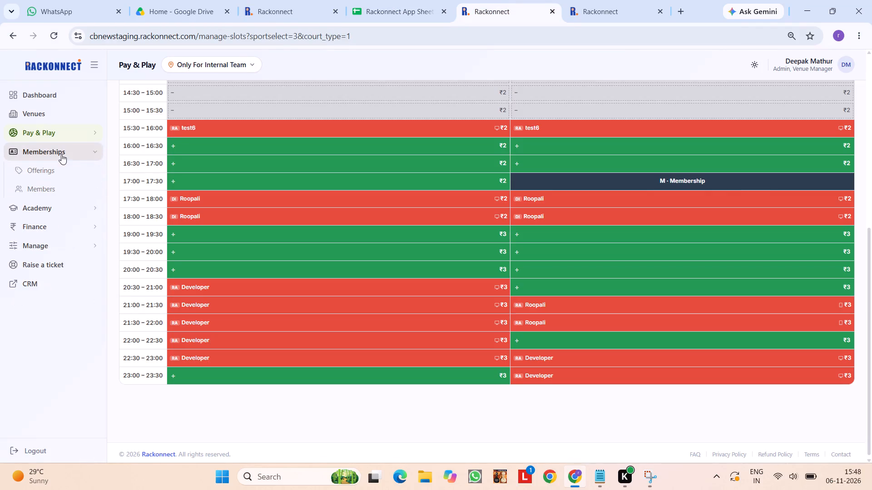
left_click(61, 184)
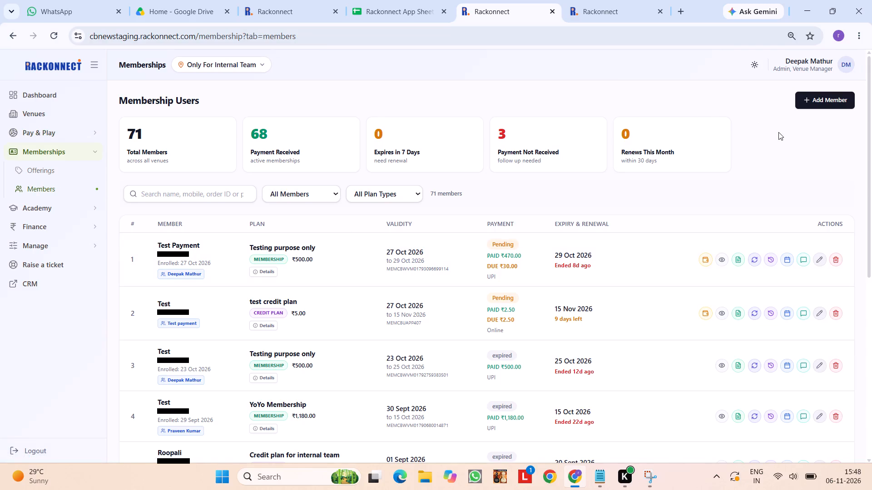
left_click(805, 102)
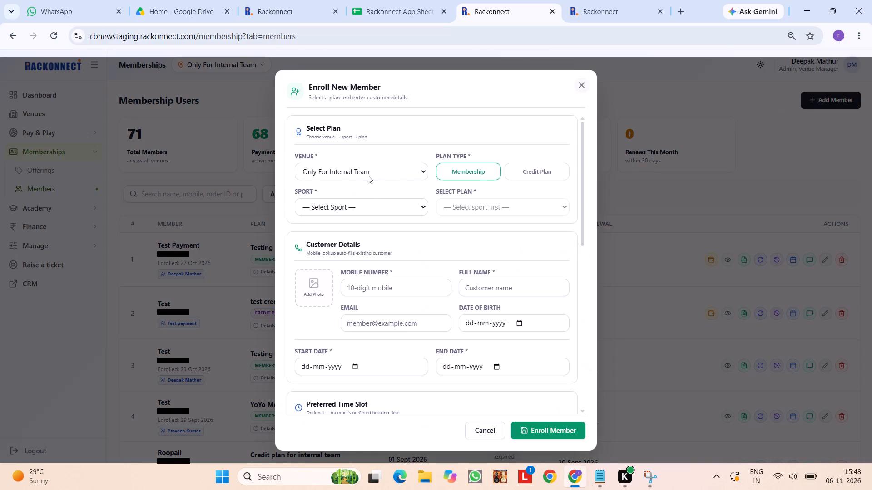
left_click(381, 205)
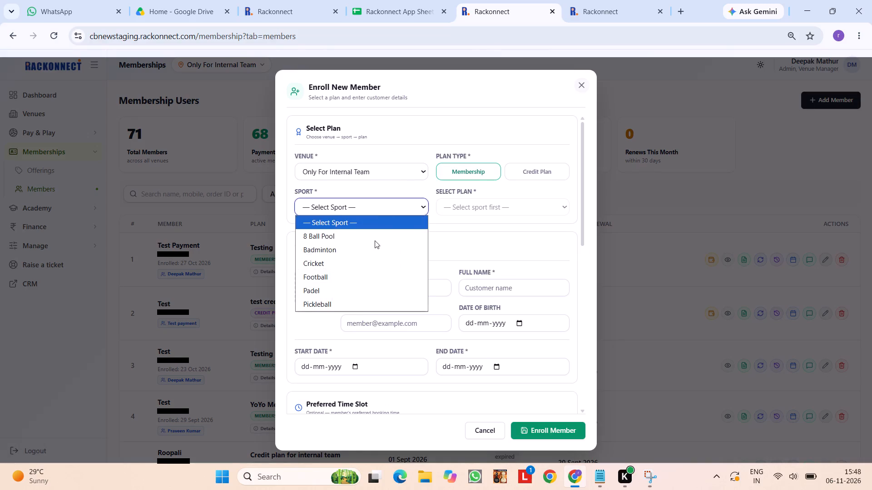
left_click(375, 240)
left_click(449, 212)
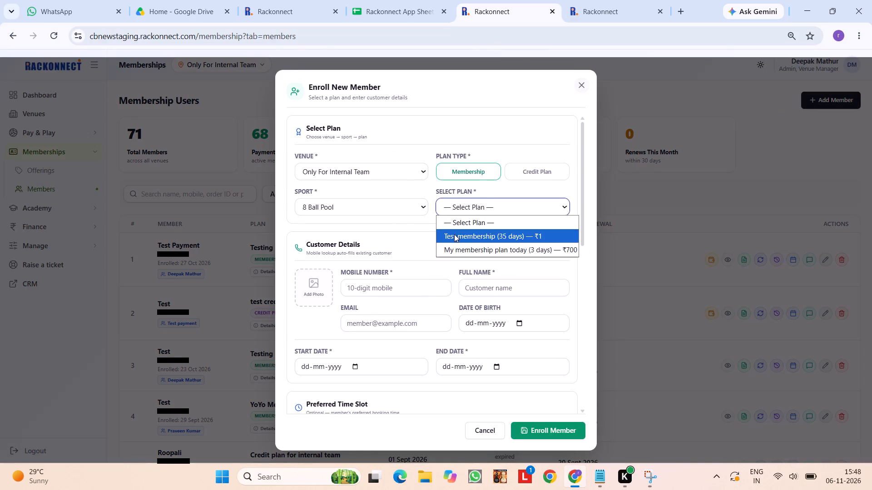
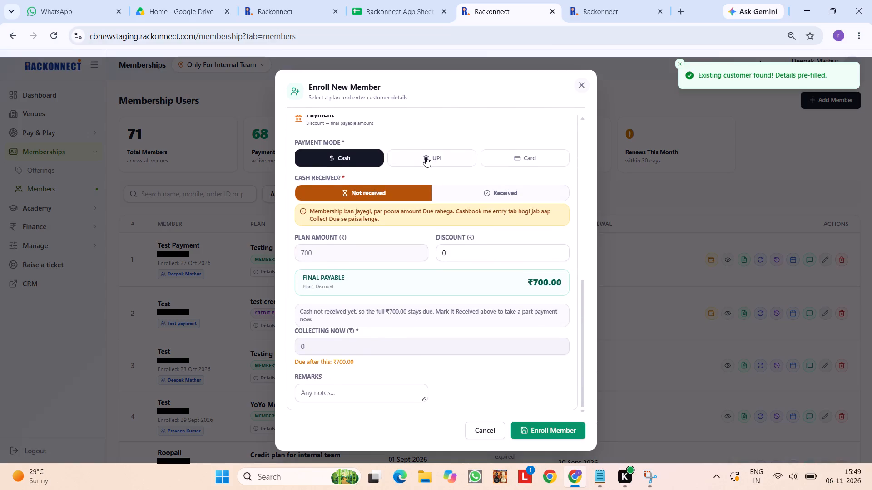
Set the enrollment's payment mode to UPI and examine the gateway charges and the full and advance payment options.
left_click(426, 157)
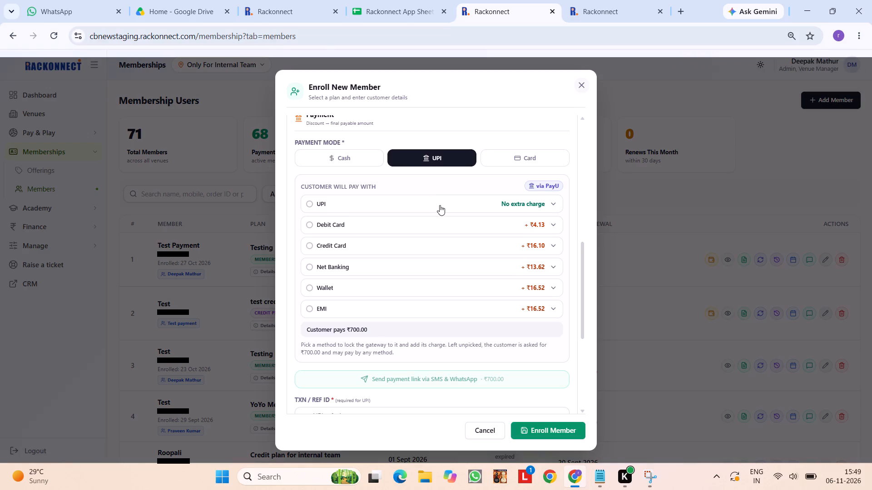
scroll(440, 205, "down", 3)
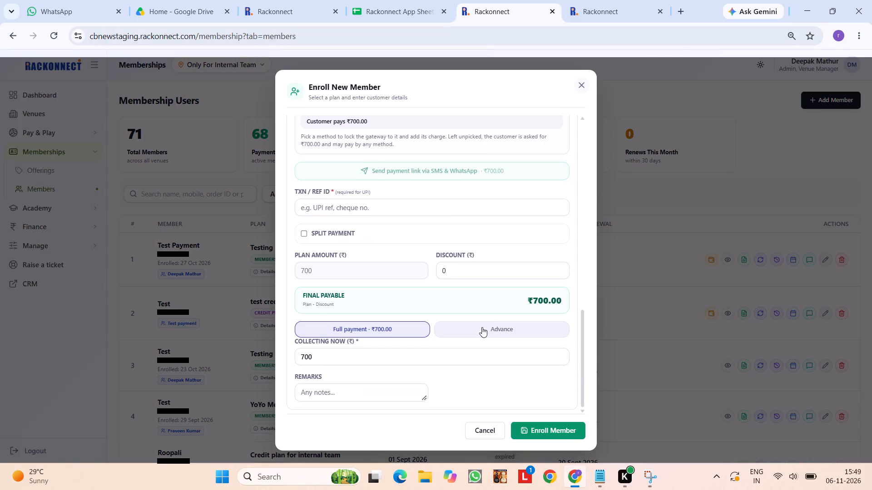
scroll(482, 327, "up", 5)
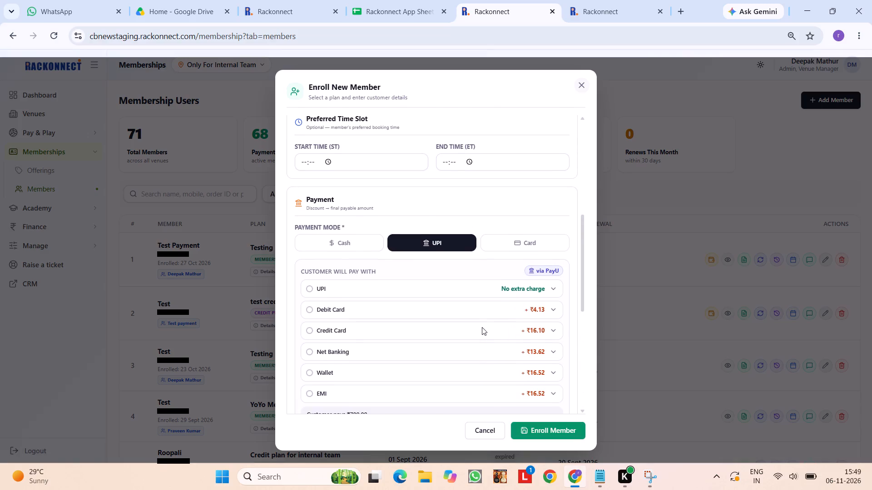
scroll(482, 327, "up", 1)
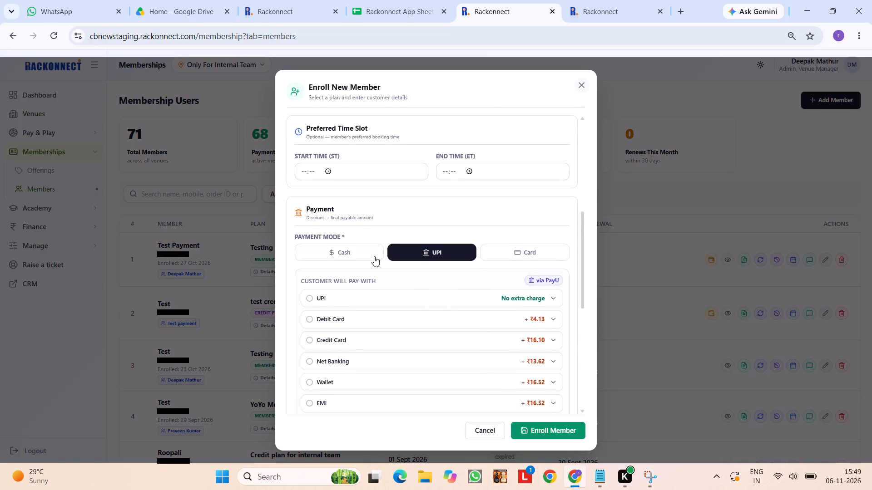
Switch the payment mode to Cash and compare the payment fields with the cash marked Received and Not received.
left_click(374, 256)
scroll(374, 256, "down", 1)
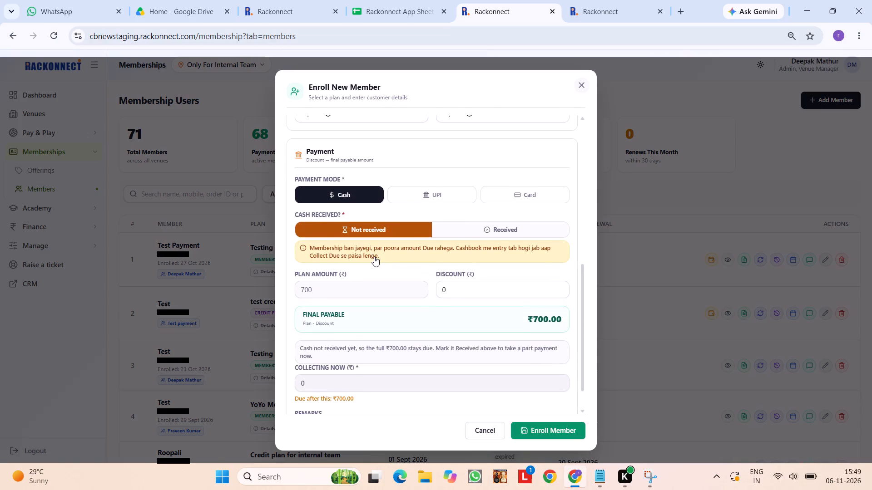
scroll(374, 256, "down", 1)
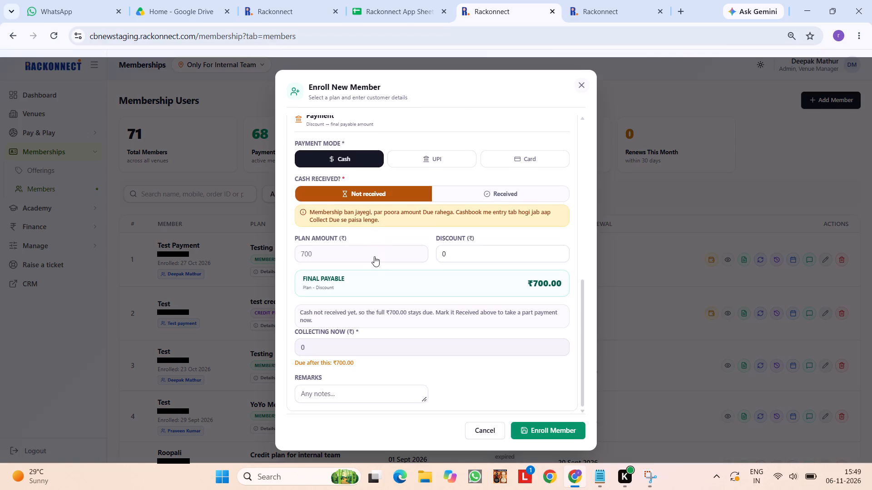
scroll(374, 256, "down", 2)
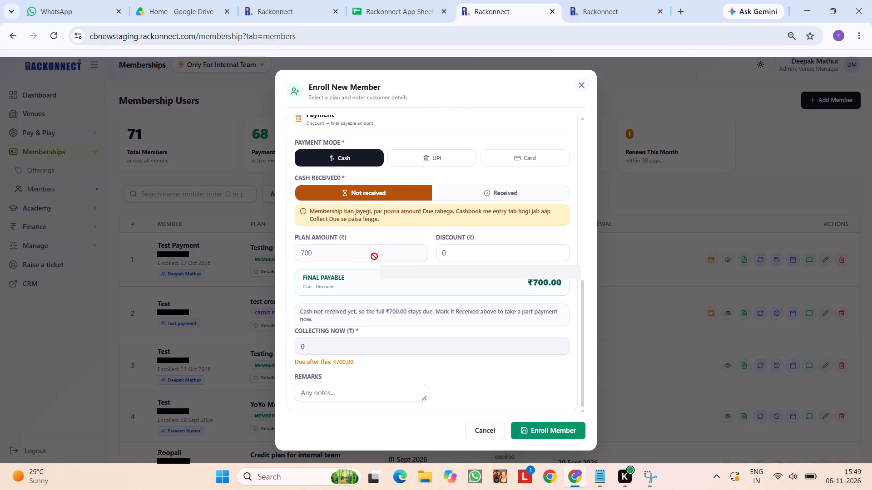
scroll(374, 256, "down", 1)
left_click(480, 191)
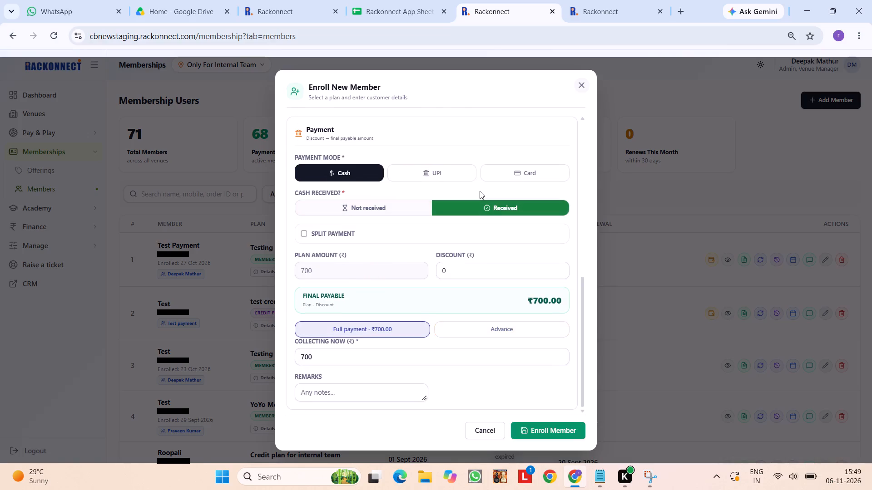
left_click(374, 211)
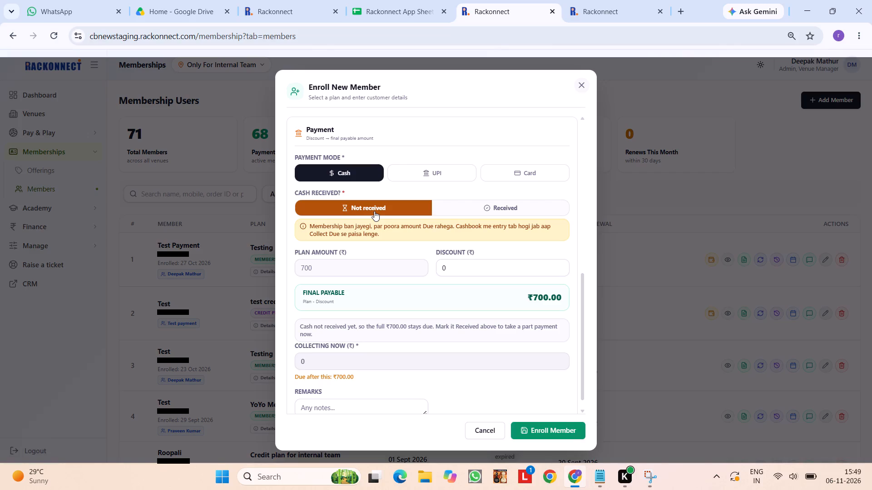
scroll(374, 211, "down", 2)
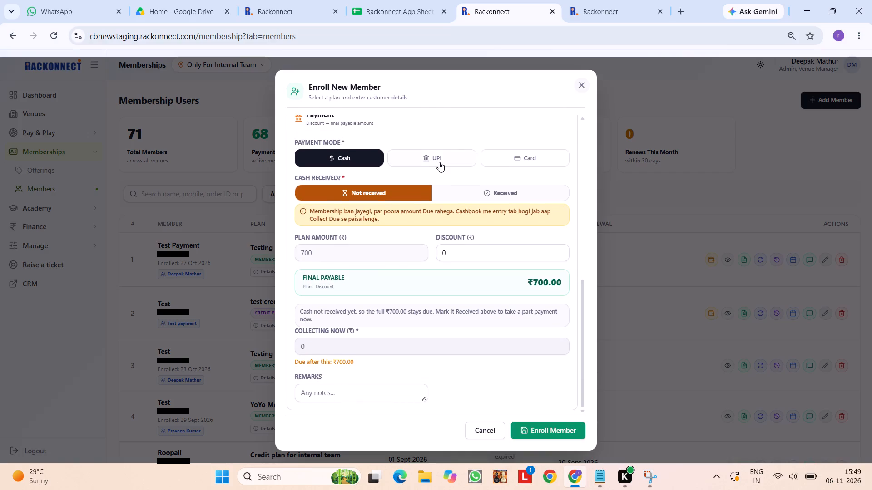
Set the payment mode back to UPI and choose Advance instead of full payment for the new member.
left_click(439, 162)
scroll(477, 365, "down", 1)
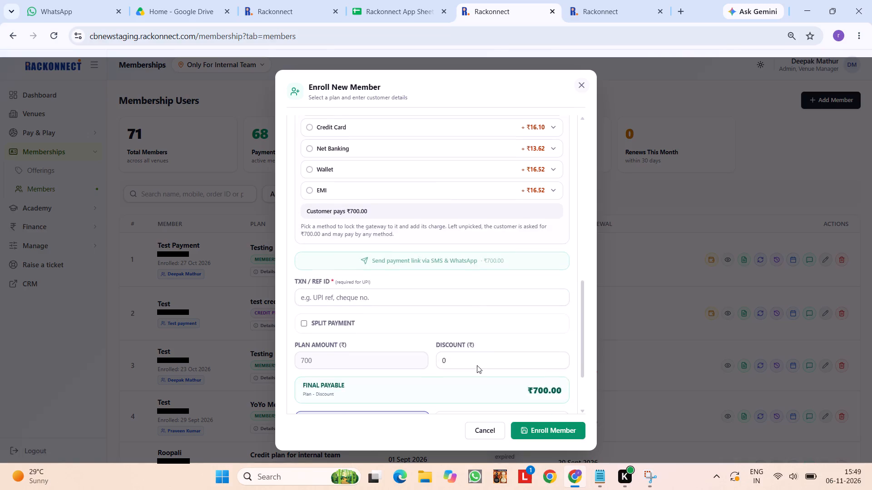
scroll(477, 365, "down", 2)
left_click(484, 343)
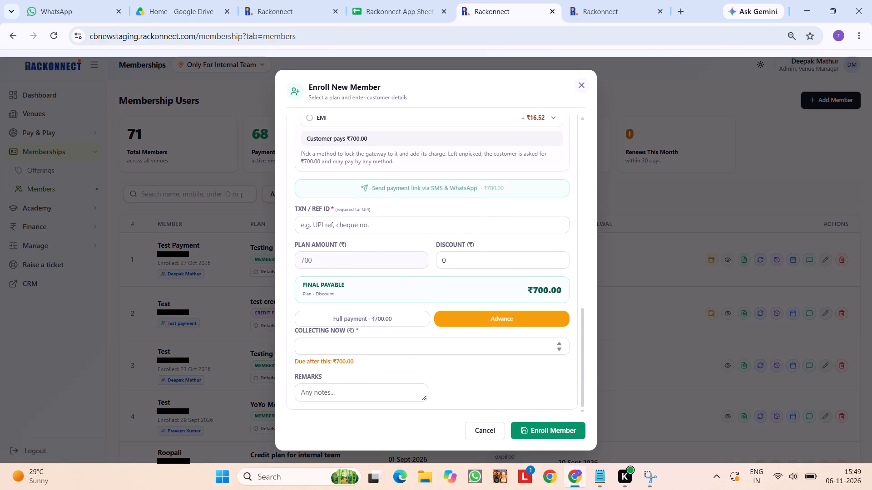
scroll(484, 343, "down", 3)
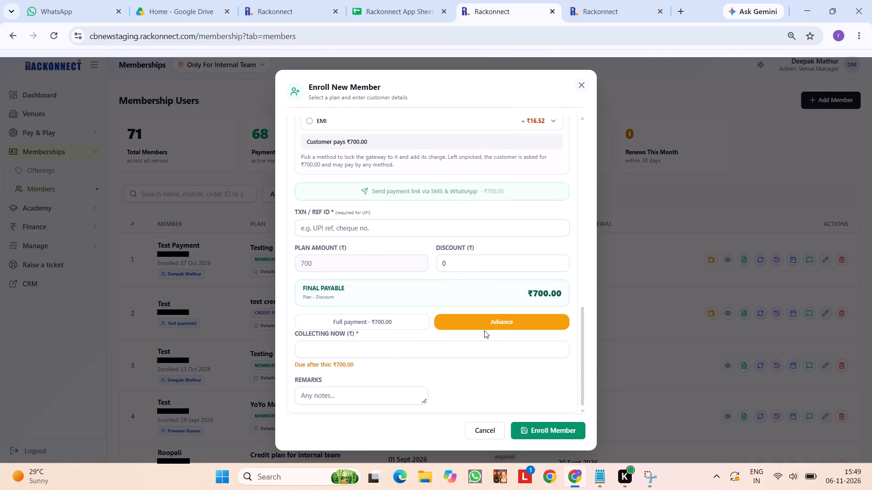
scroll(484, 330, "down", 2)
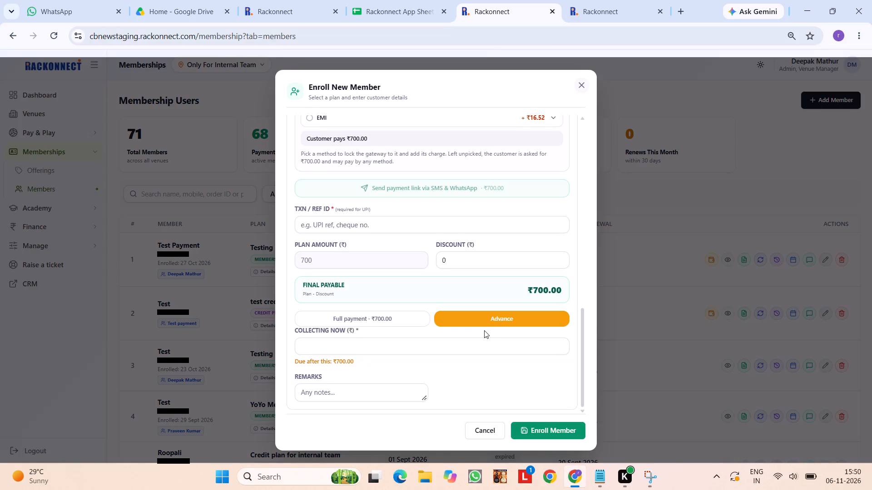
Examine the PayU charges for each payment method and the amount the customer pays with the advance option chosen.
scroll(484, 330, "up", 4)
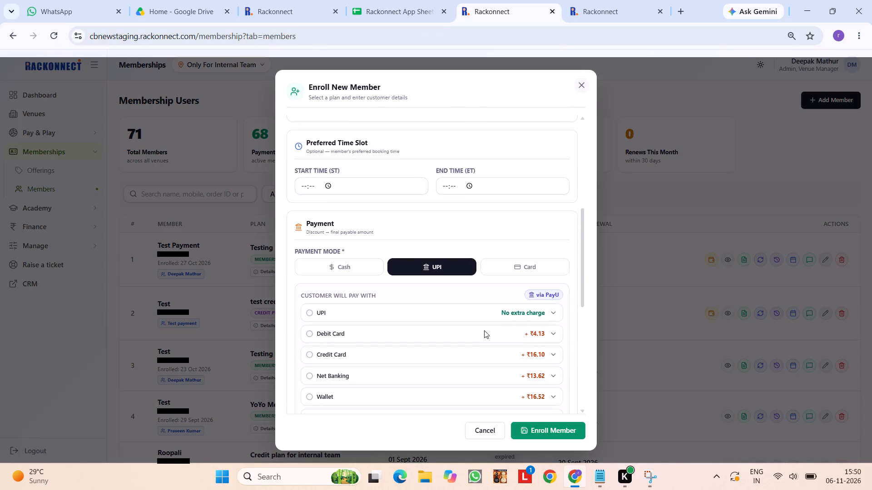
scroll(484, 330, "up", 1)
scroll(484, 330, "down", 3)
scroll(484, 330, "right", 1)
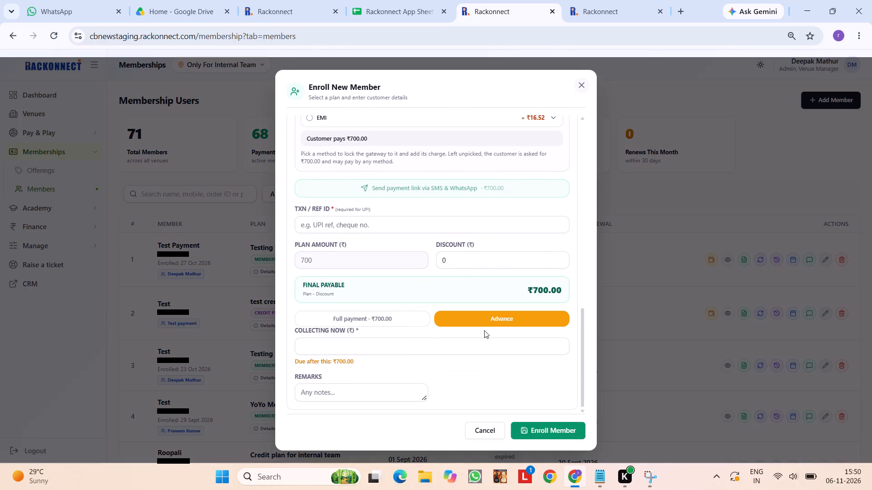
scroll(484, 330, "right", 2)
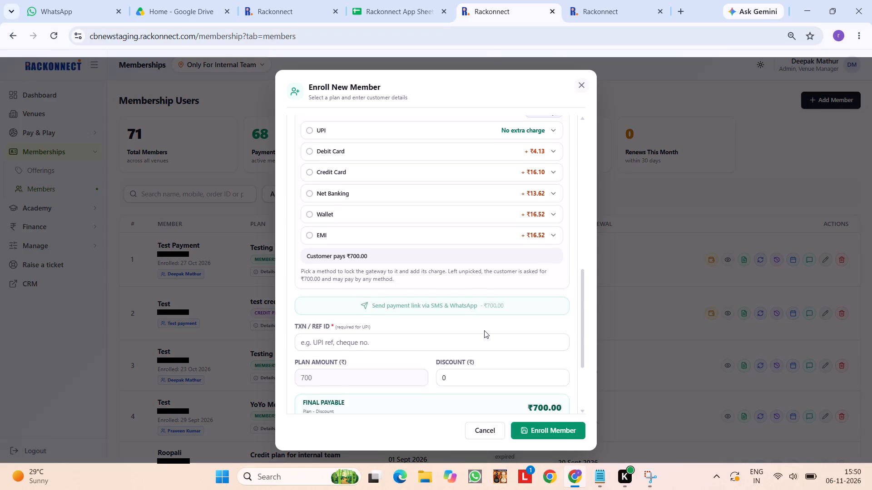
scroll(484, 330, "right", 1)
scroll(484, 330, "down", 2)
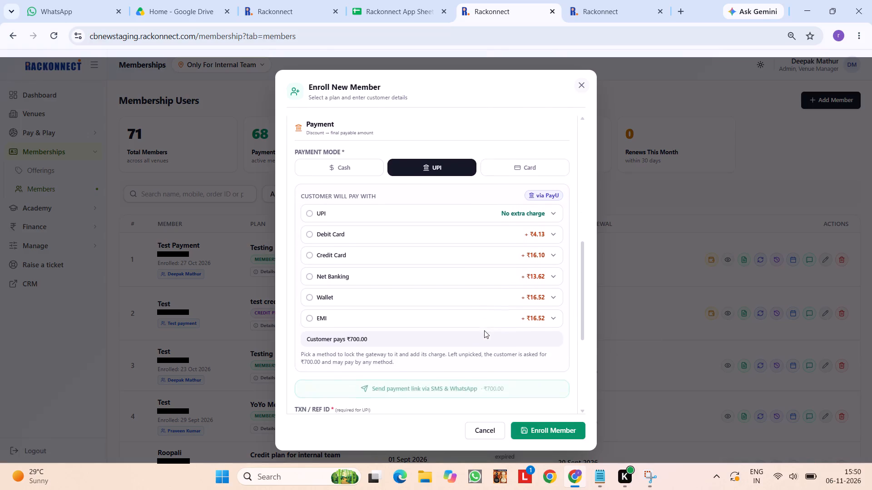
scroll(484, 330, "down", 2)
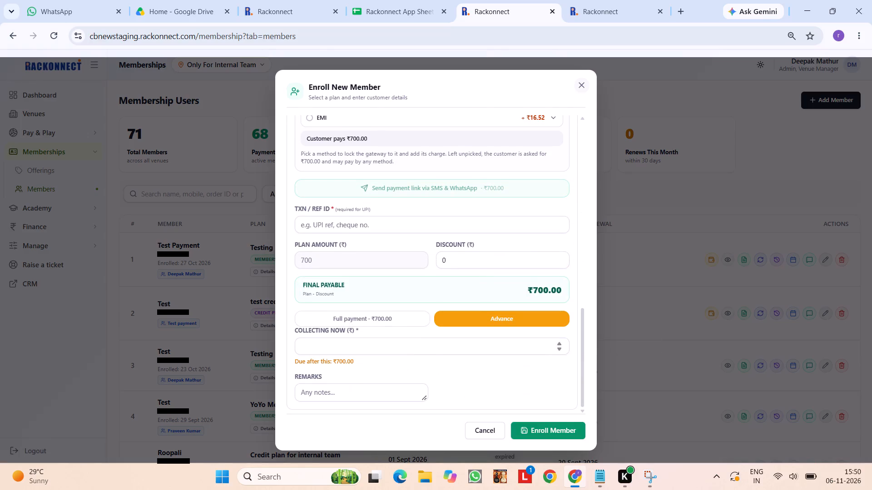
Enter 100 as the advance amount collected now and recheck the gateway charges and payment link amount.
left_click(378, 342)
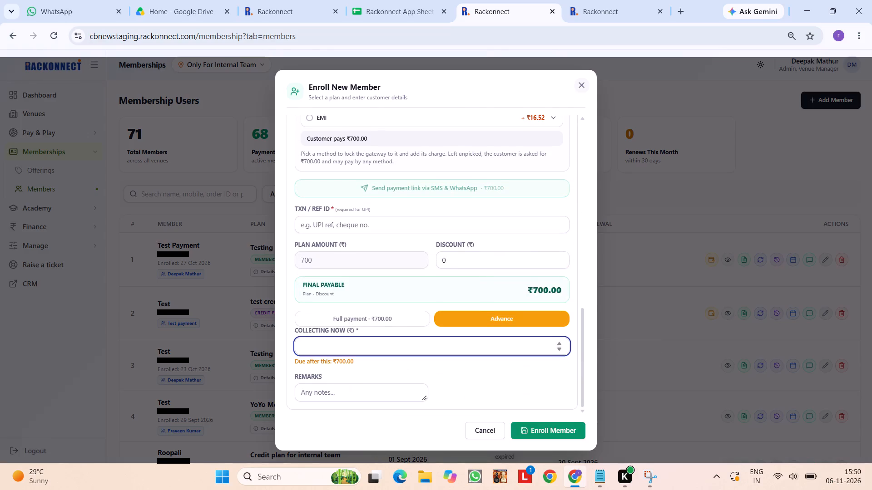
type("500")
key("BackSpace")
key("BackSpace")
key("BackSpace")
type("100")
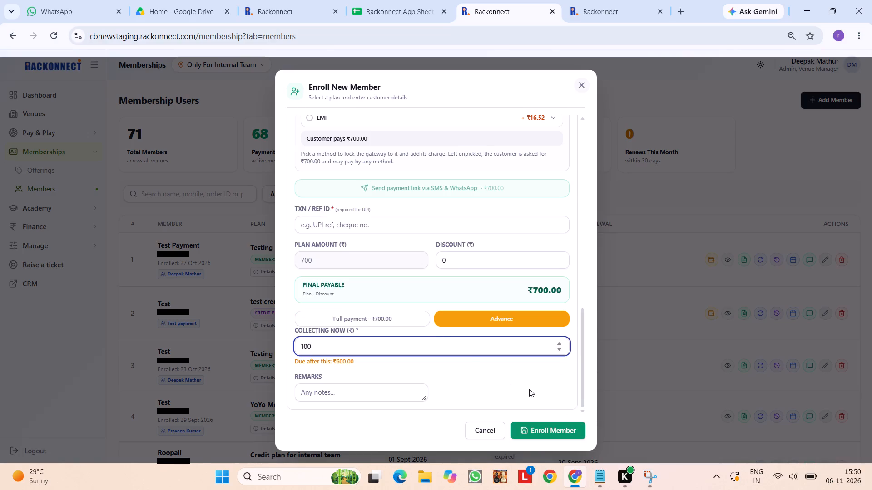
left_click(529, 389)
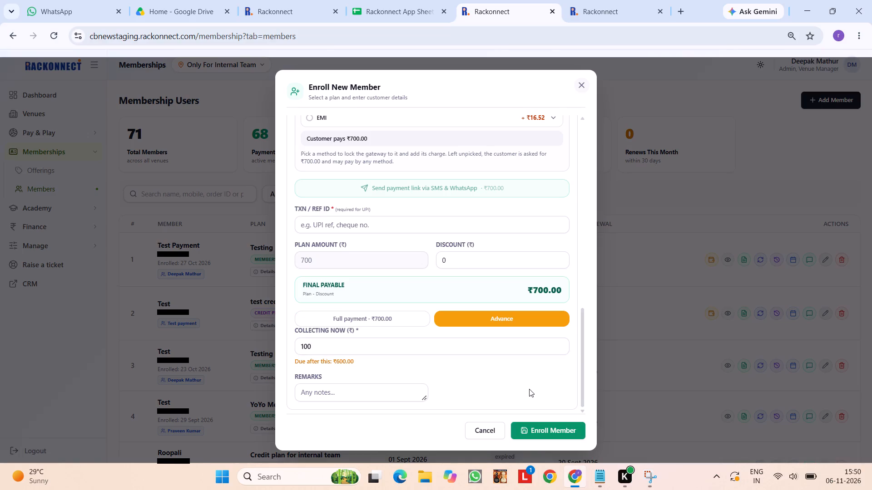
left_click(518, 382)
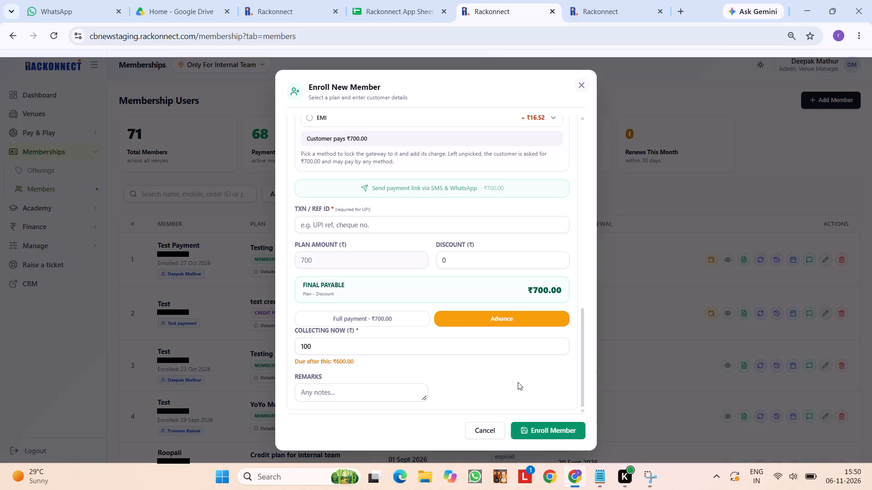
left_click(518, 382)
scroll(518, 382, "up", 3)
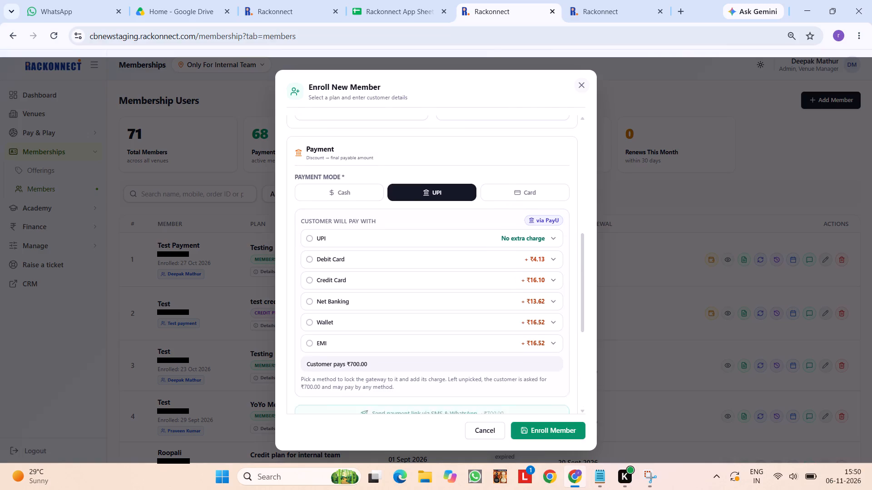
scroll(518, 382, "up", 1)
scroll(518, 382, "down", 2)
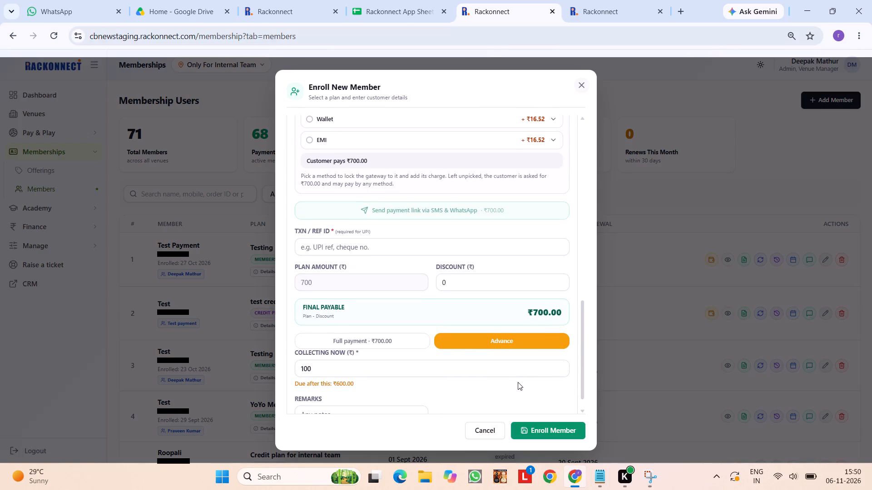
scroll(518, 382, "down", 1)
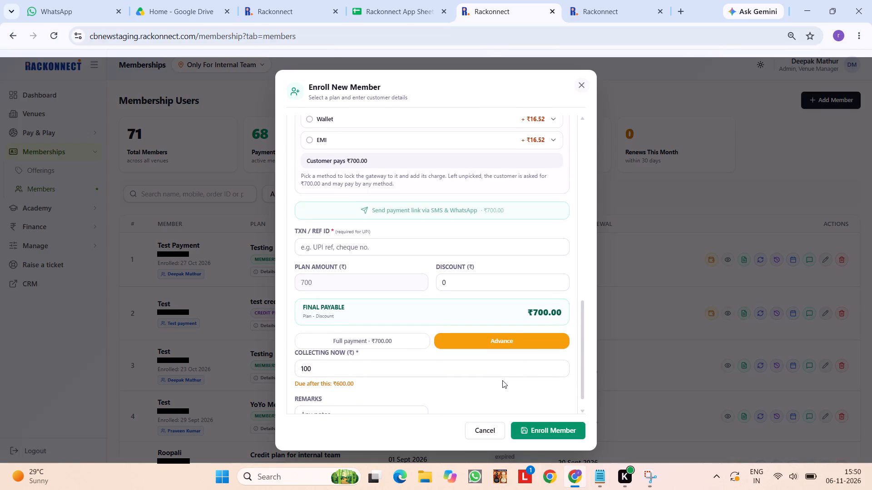
Switch to full payment and back to Advance, collect 100 now, and recheck the charges and payment link amount.
left_click(502, 380)
left_click(410, 343)
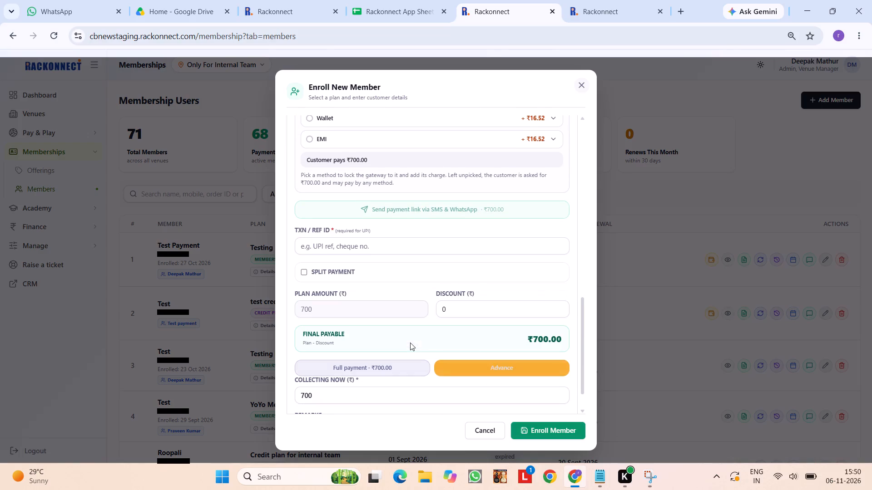
left_click(466, 367)
scroll(466, 367, "down", 2)
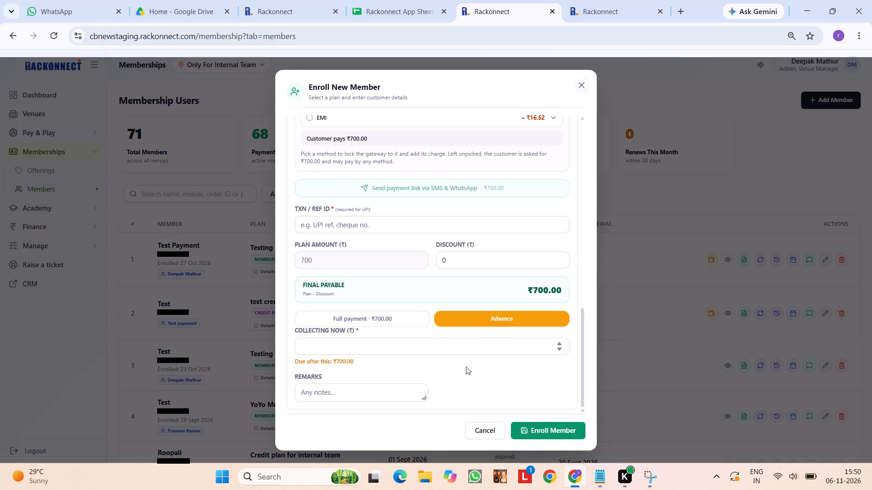
left_click(452, 352)
type("100")
left_click(509, 392)
scroll(509, 392, "up", 1)
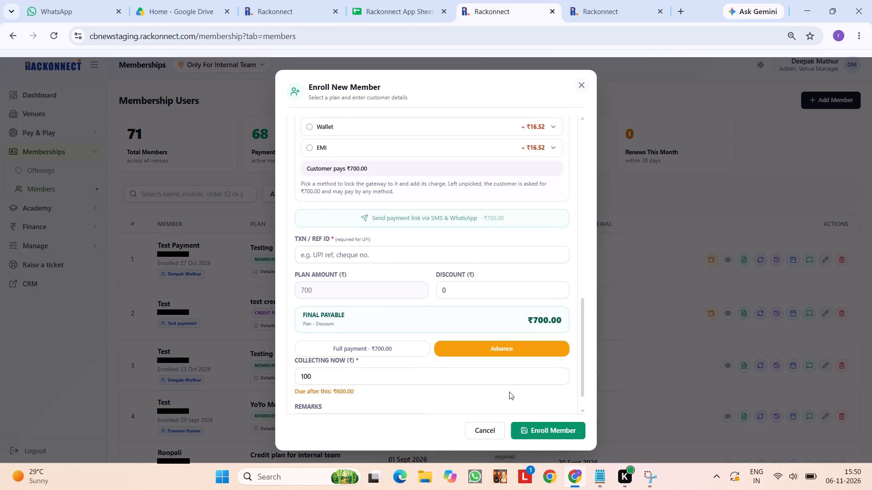
scroll(509, 392, "up", 1)
left_click(499, 392)
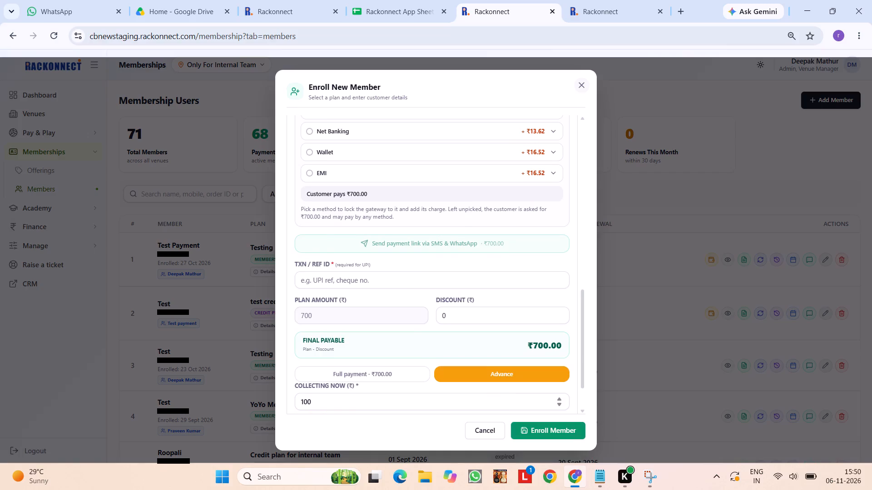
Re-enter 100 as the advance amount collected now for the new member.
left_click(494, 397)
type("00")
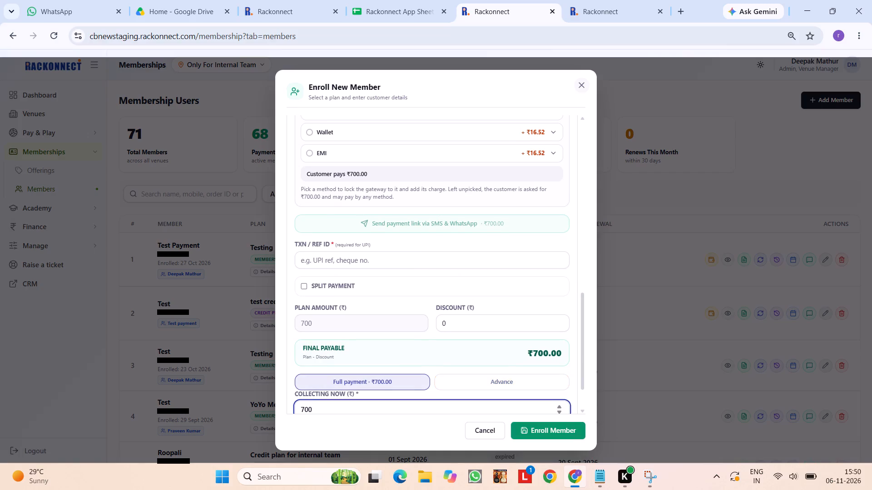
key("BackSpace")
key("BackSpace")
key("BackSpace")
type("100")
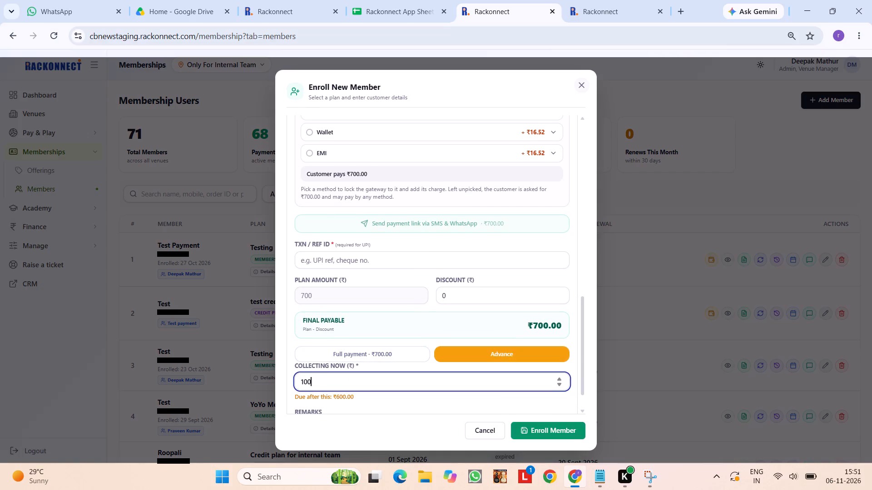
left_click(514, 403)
Examine the PayU gateway charges, payment link amount and final payable with the 100 advance entered.
scroll(514, 403, "up", 1)
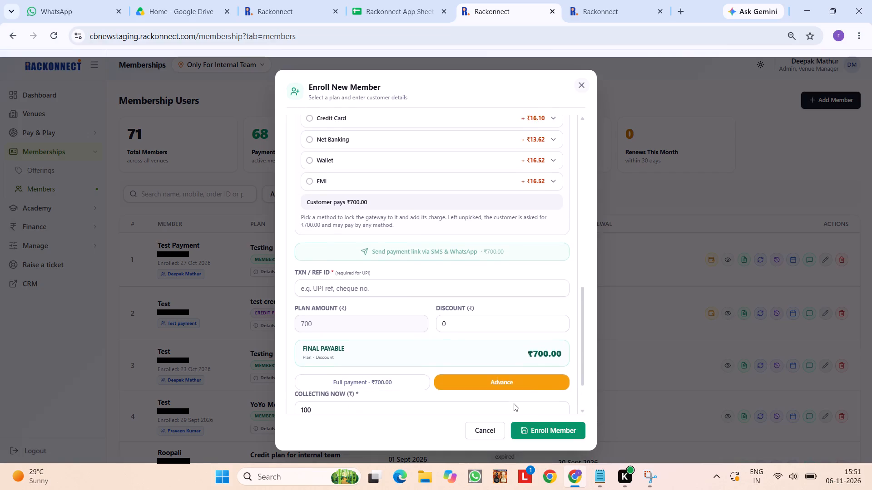
scroll(514, 403, "up", 1)
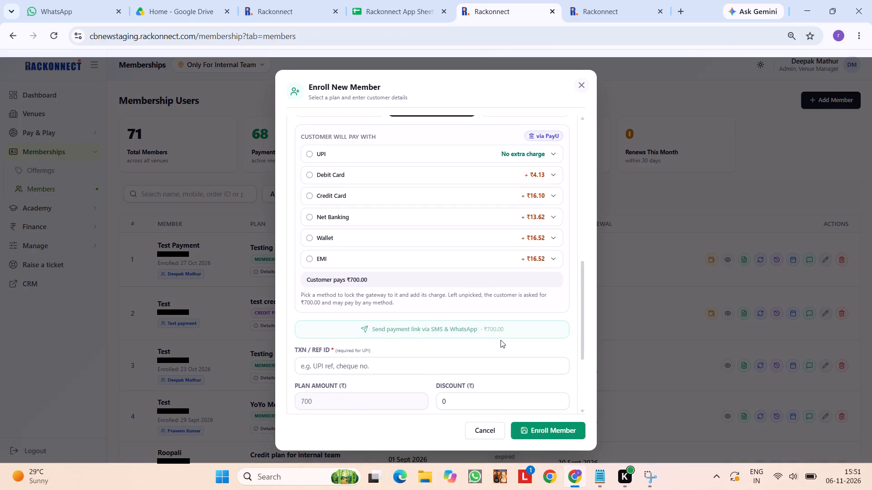
scroll(500, 340, "down", 2)
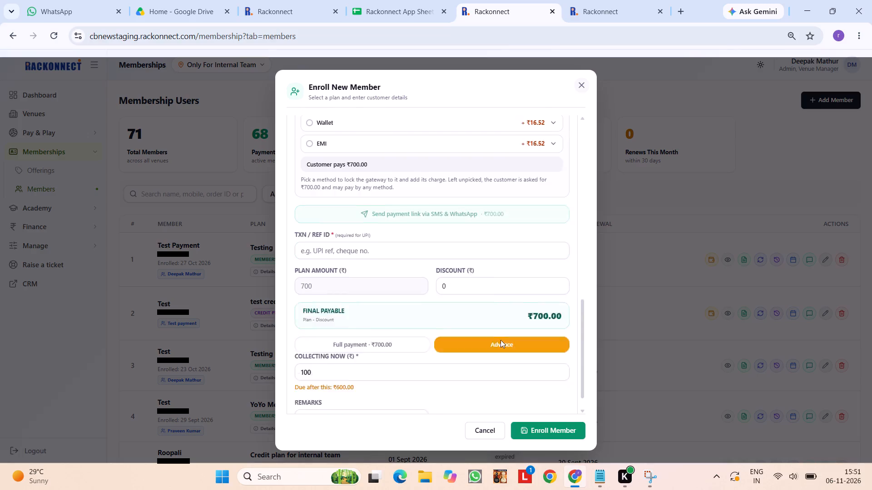
scroll(500, 340, "down", 2)
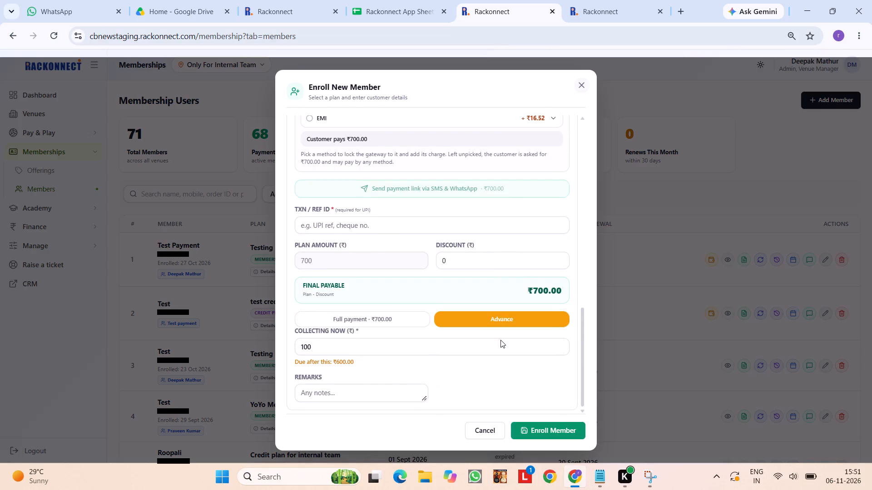
scroll(500, 340, "down", 1)
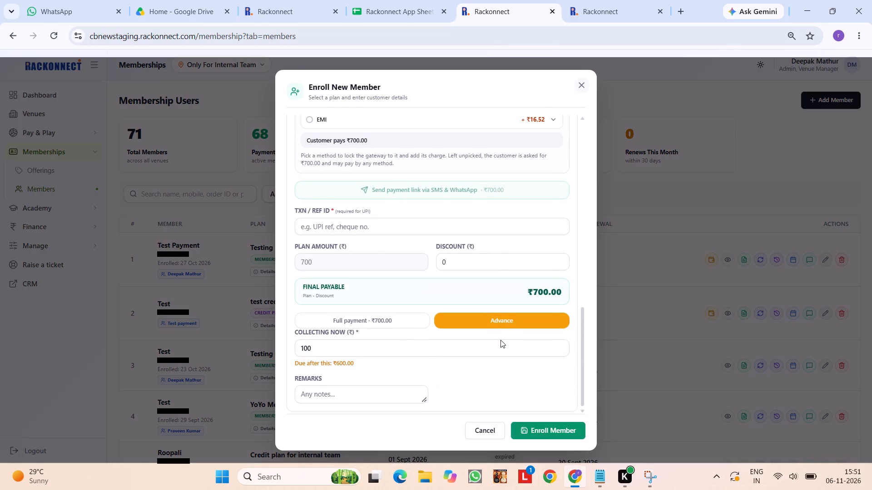
scroll(500, 340, "down", 1)
left_click(499, 361)
scroll(499, 361, "up", 2)
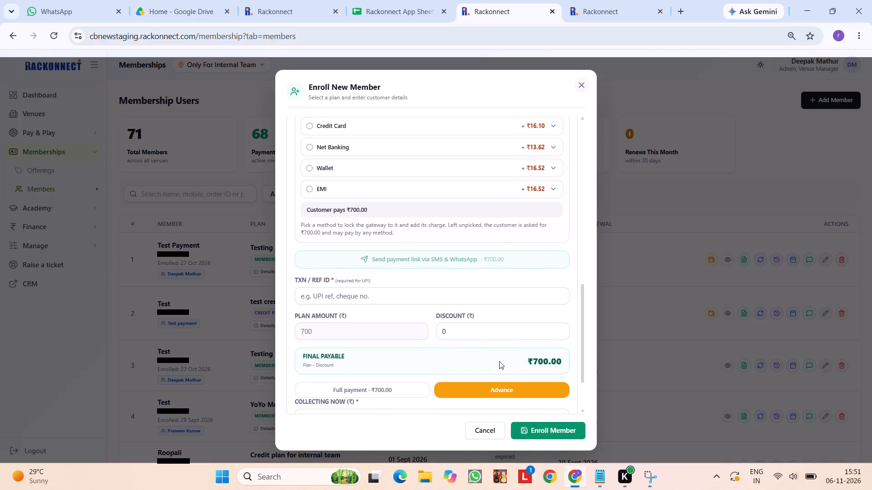
scroll(499, 361, "right", 1)
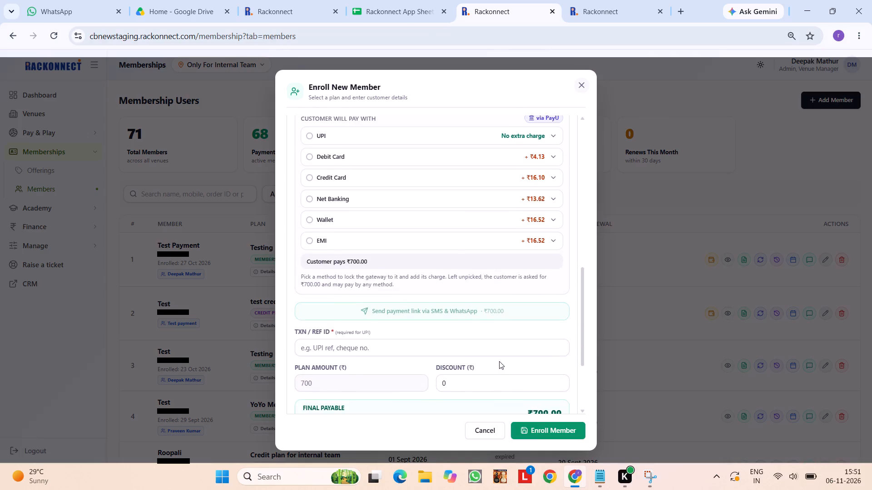
scroll(499, 361, "up", 2)
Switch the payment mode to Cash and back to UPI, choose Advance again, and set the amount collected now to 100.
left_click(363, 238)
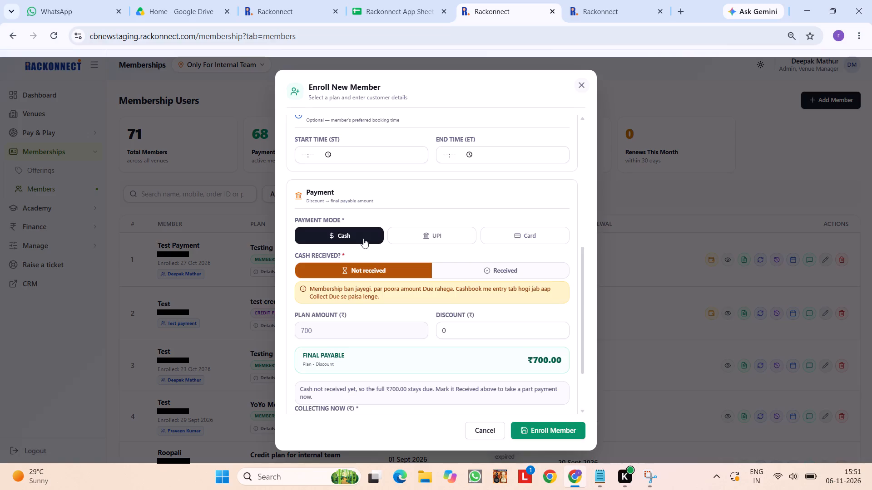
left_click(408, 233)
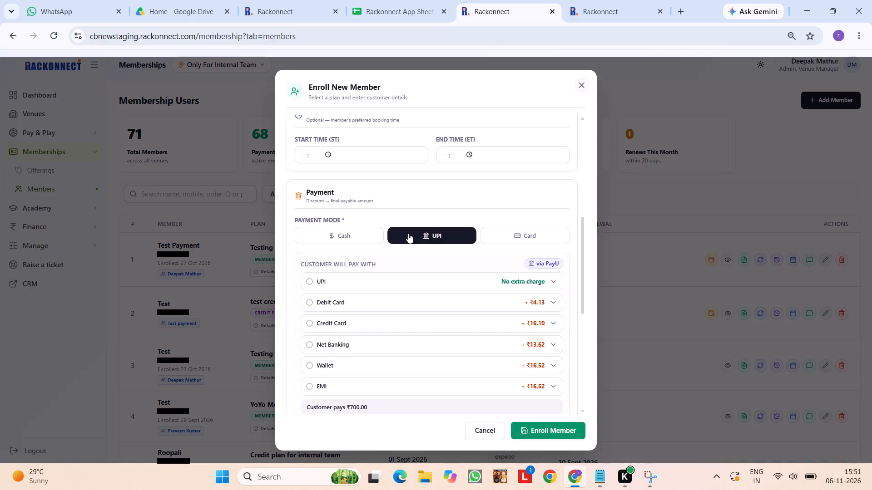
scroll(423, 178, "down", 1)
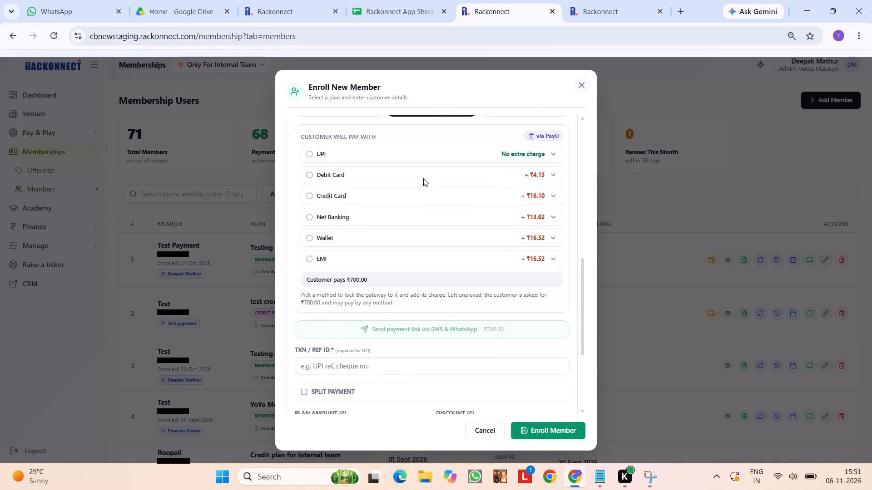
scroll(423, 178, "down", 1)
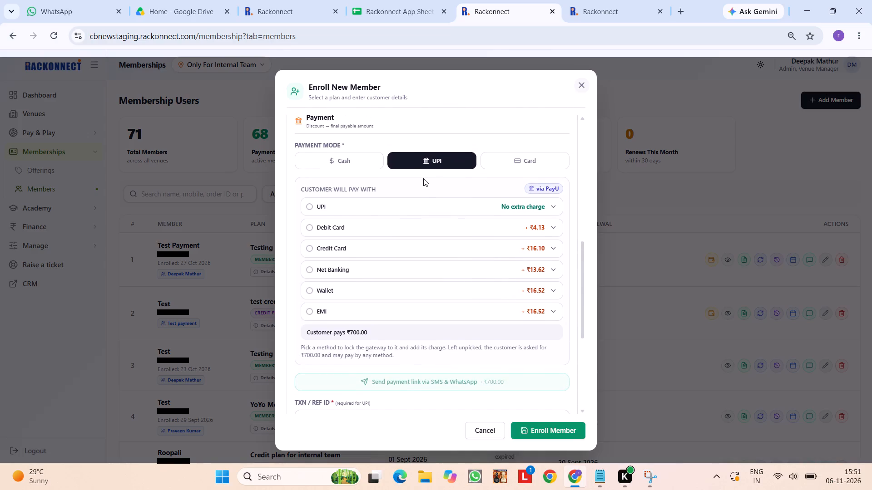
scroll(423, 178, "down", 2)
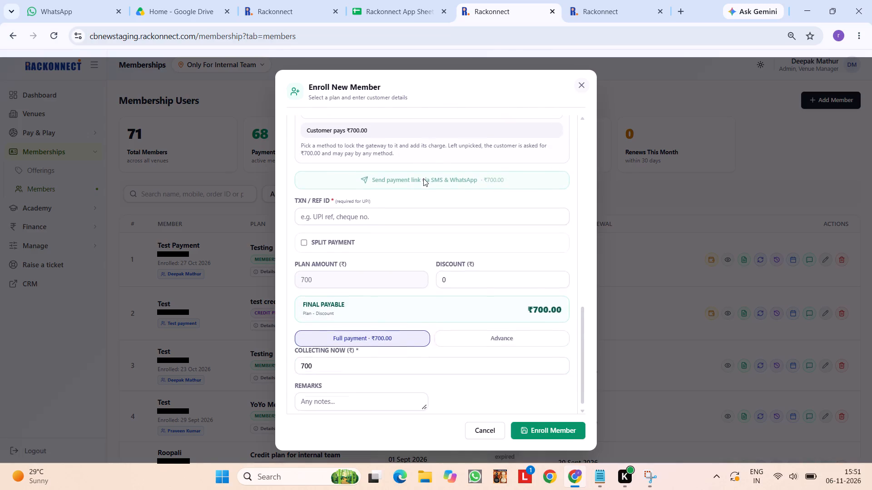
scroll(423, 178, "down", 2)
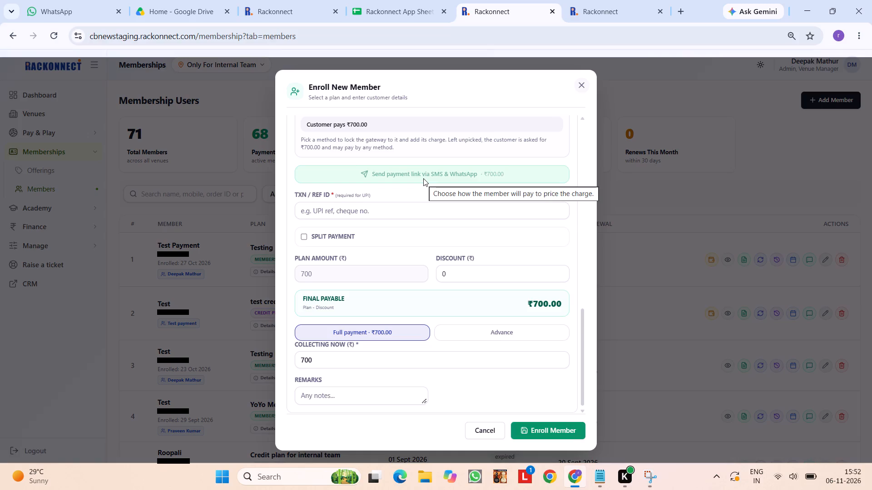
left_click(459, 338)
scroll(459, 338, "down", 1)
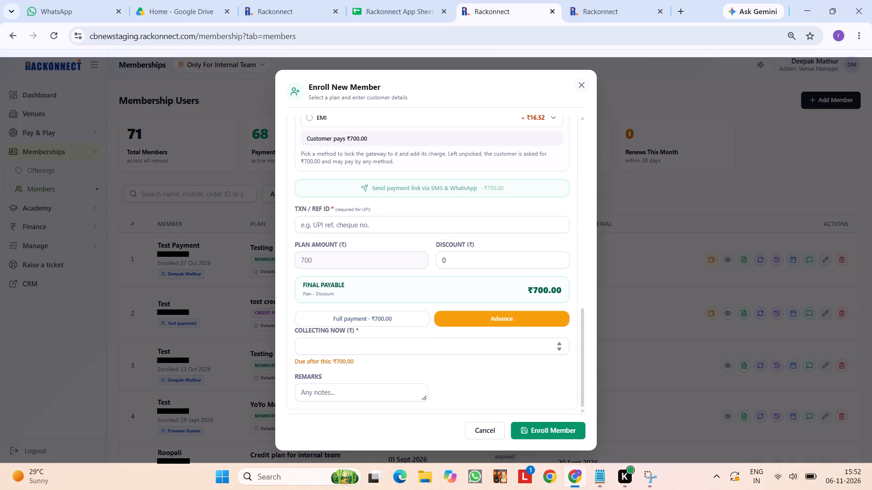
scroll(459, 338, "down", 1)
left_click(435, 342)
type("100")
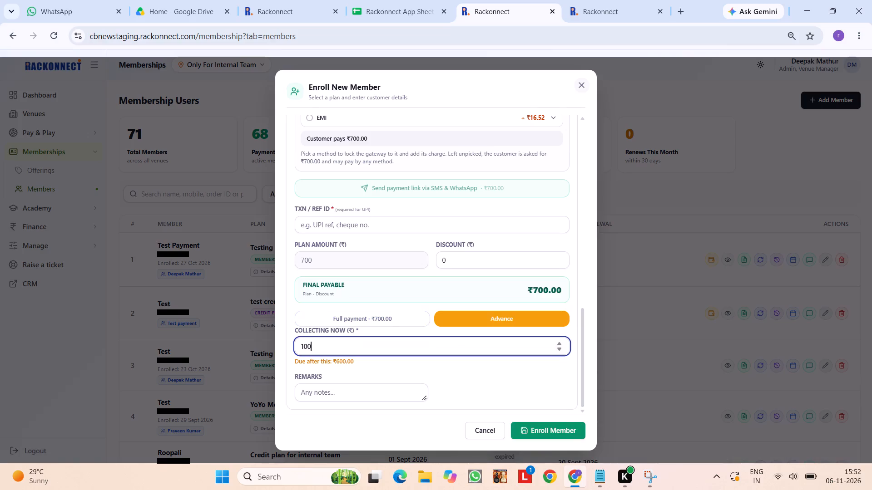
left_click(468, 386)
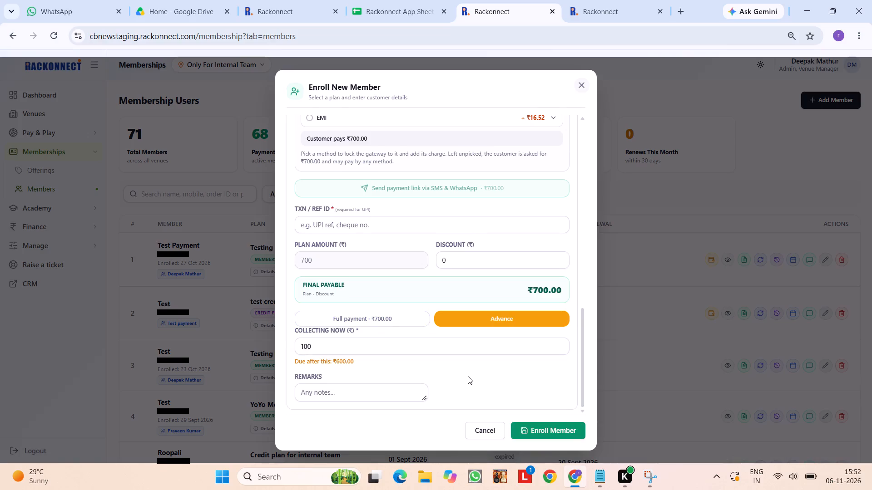
Choose Net Banking as the customer's payment method and check the gateway charge and payable amount for the 100 advance.
scroll(468, 376, "up", 2)
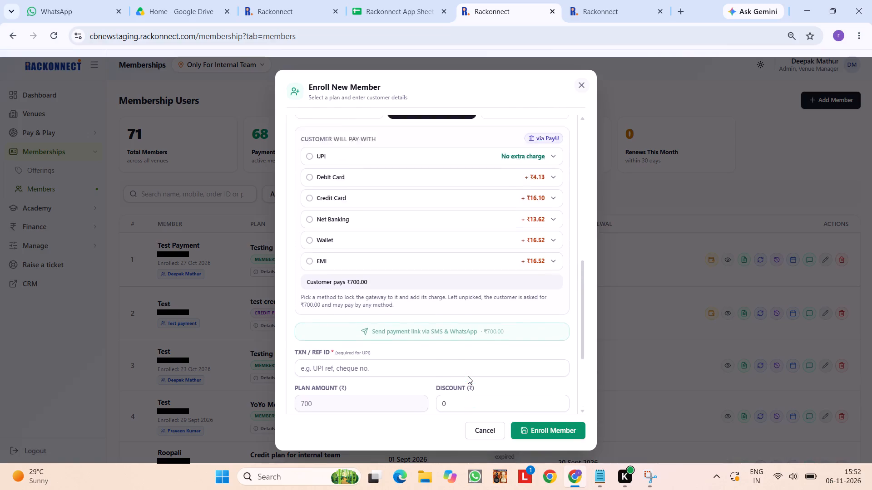
left_click(468, 377)
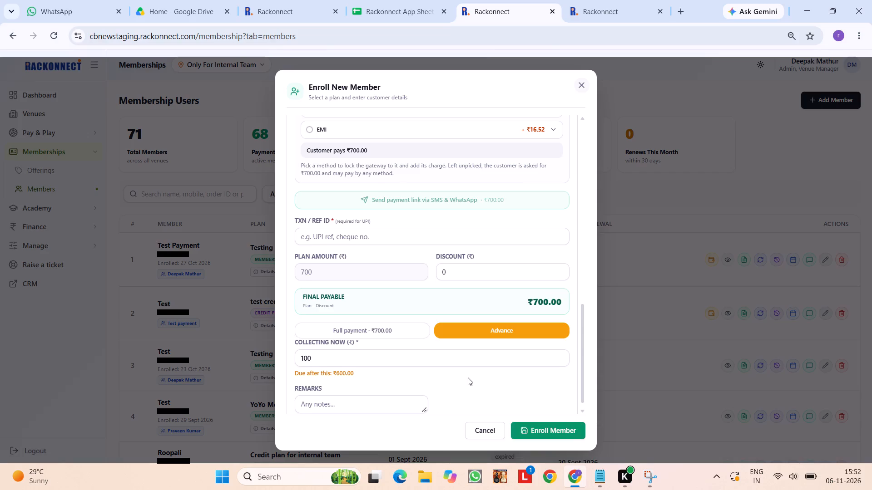
scroll(468, 377, "up", 3)
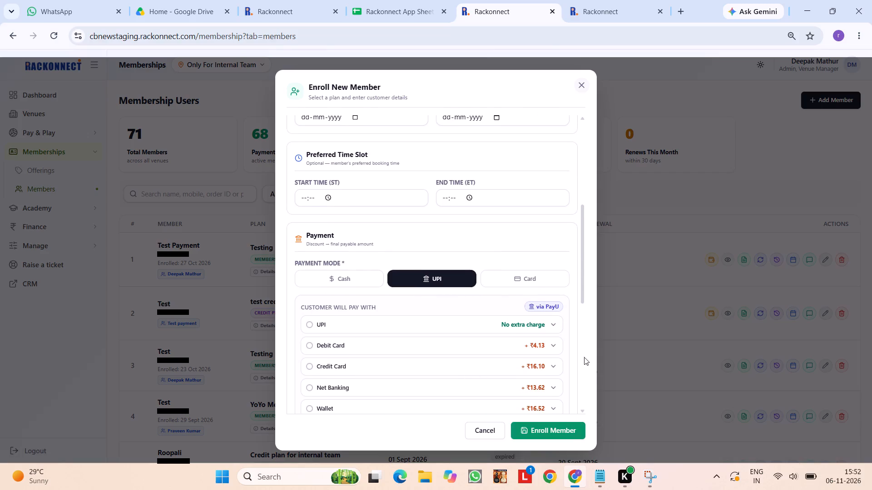
scroll(442, 366, "down", 3)
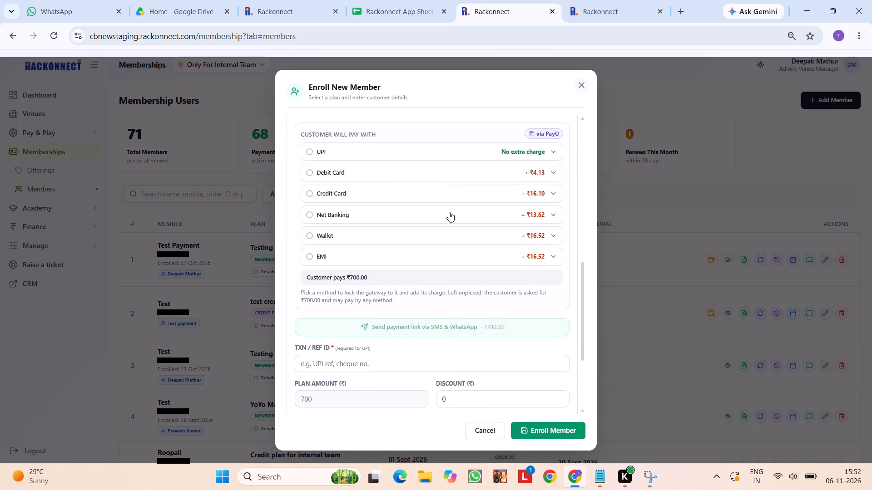
left_click(448, 221)
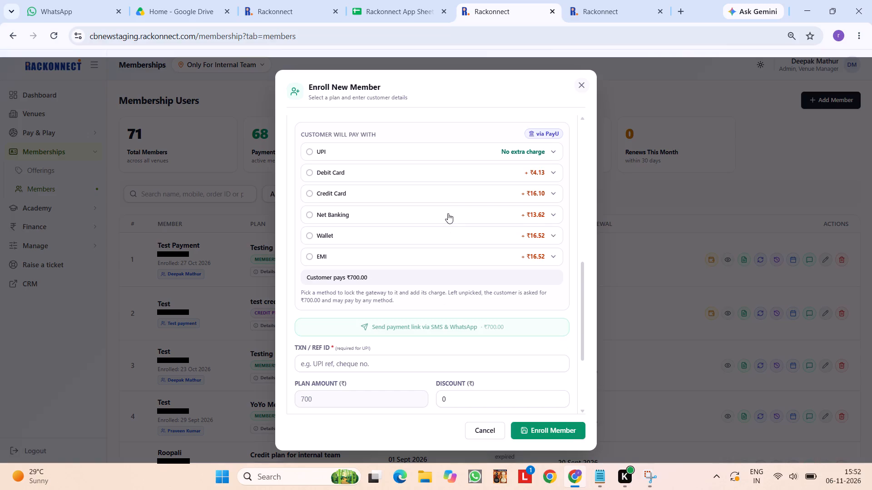
left_click(448, 213)
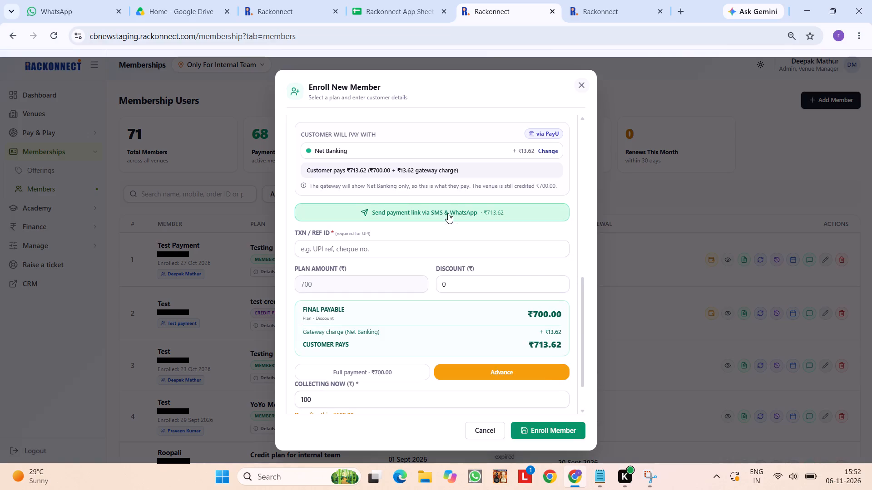
scroll(448, 299, "right", 7)
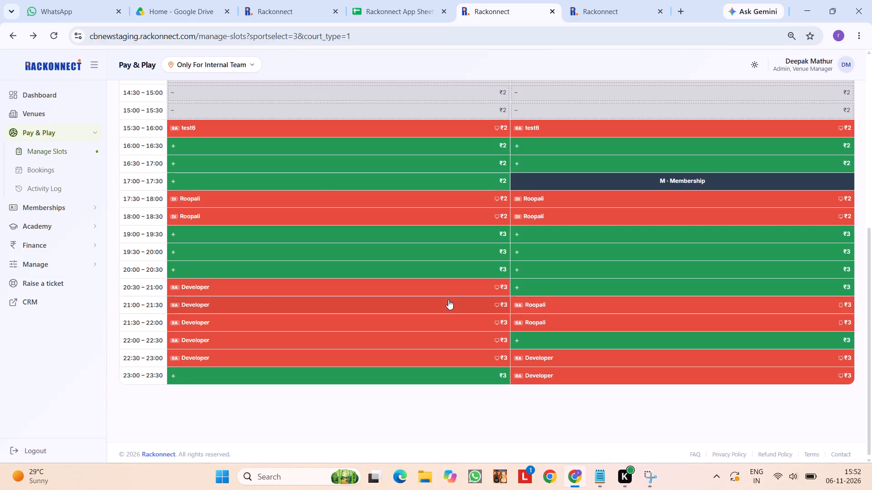
Return to the membership Members list and force-reload the page.
left_click(33, 210)
left_click(59, 190)
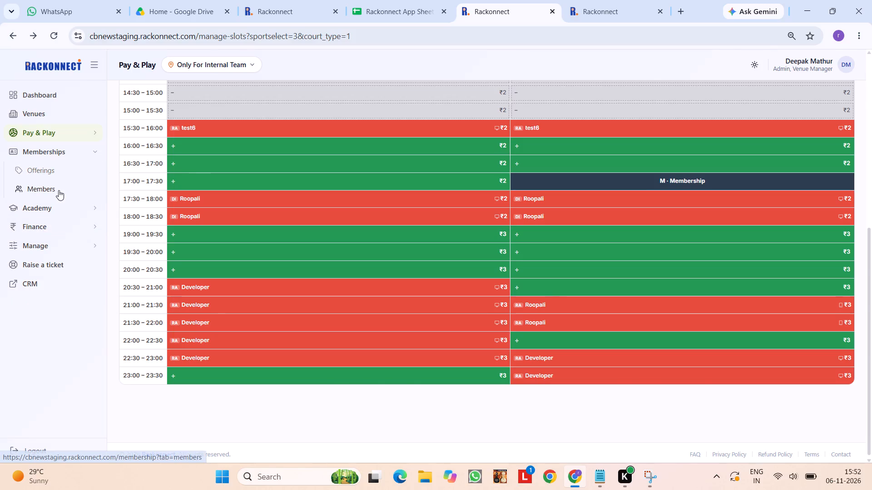
key("ctrl+shift+r")
key("ctrl+shift+r")
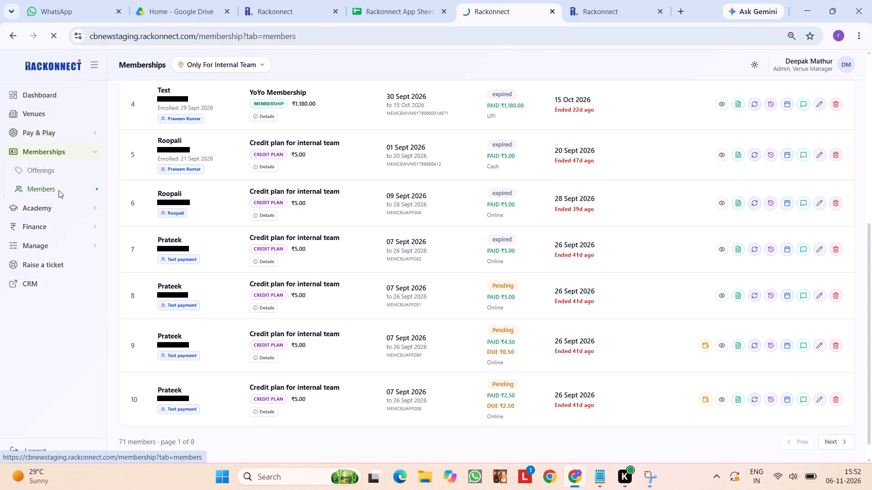
key("ctrl+shift+r")
key("ctrl+shift+r")
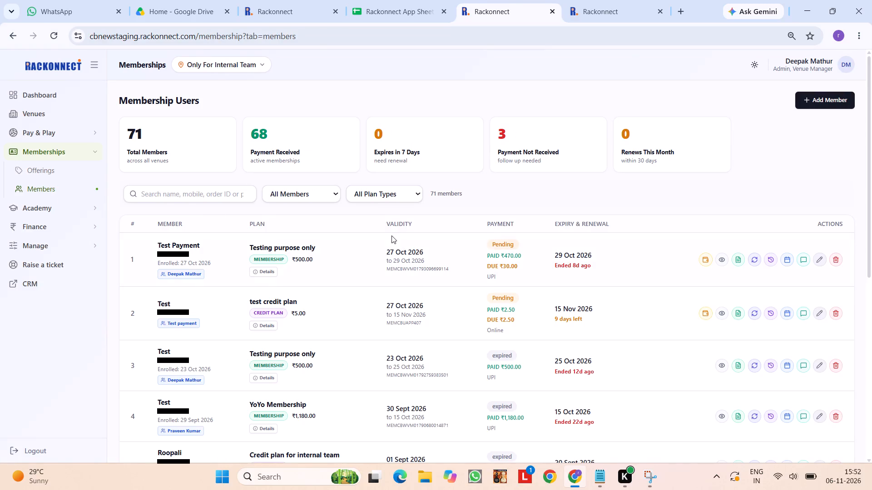
Start a new member enrolment and open the sport choice for the membership plan.
left_click(808, 108)
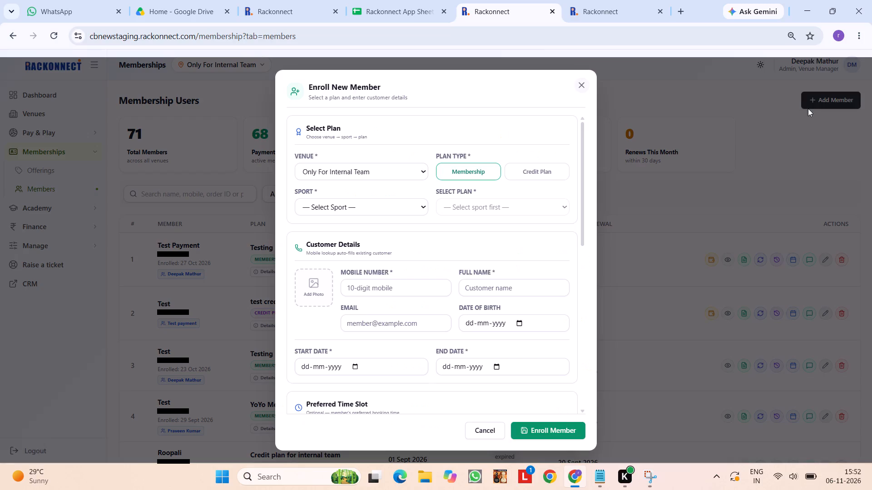
left_click(422, 291)
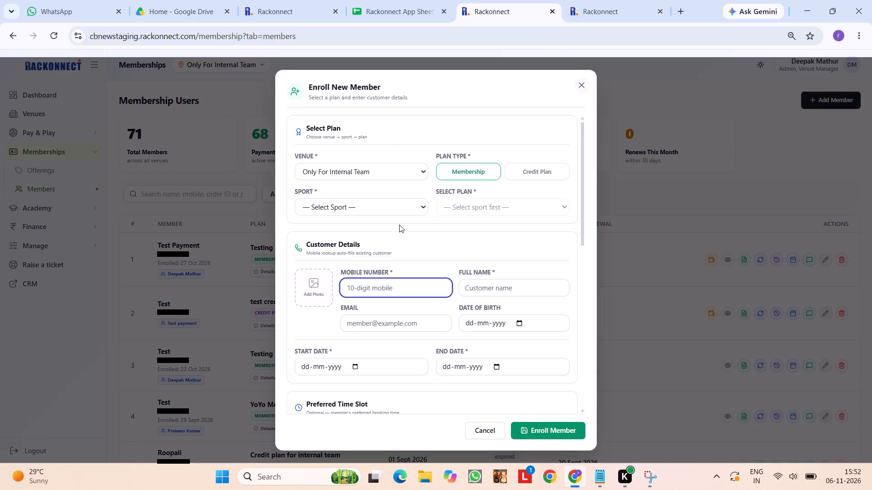
left_click(397, 211)
left_click(383, 250)
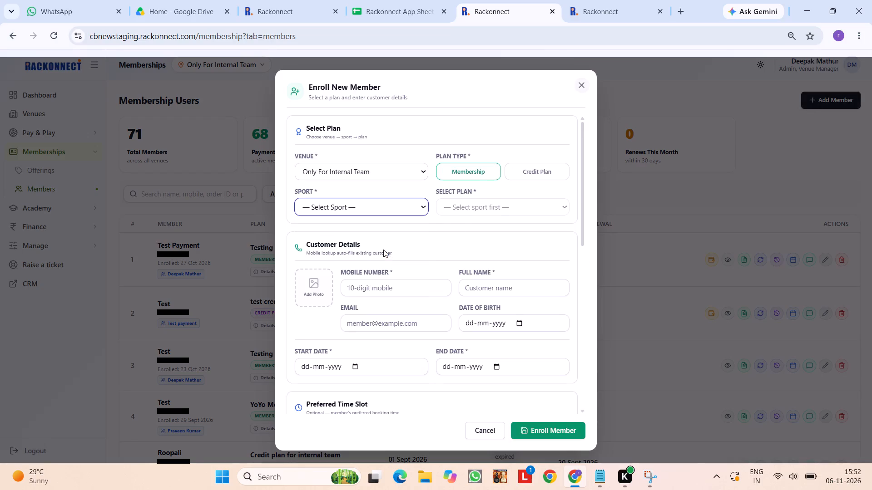
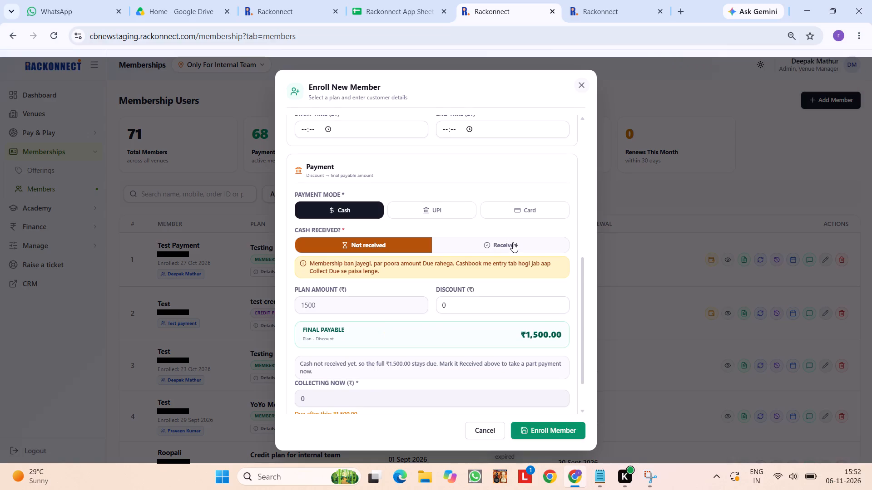
Mark the enrolment's cash payment as received, choose Advance, and set the amount collected now to 100.
scroll(491, 330, "down", 3)
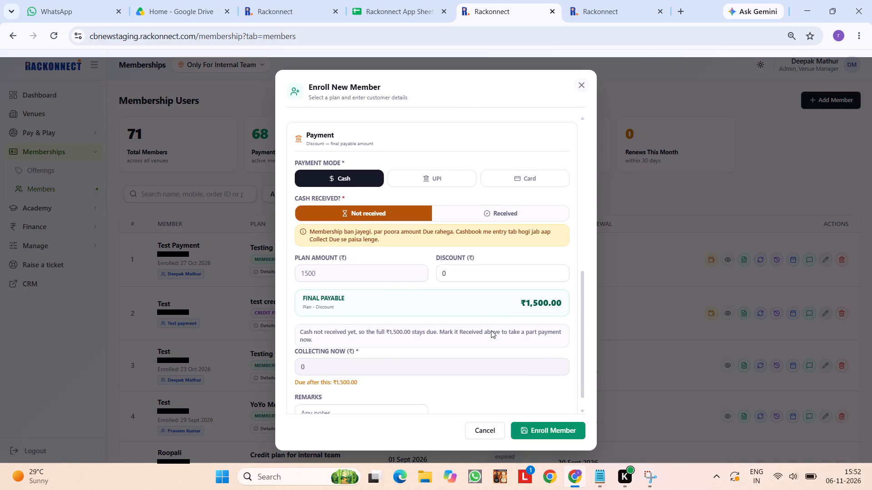
left_click(466, 188)
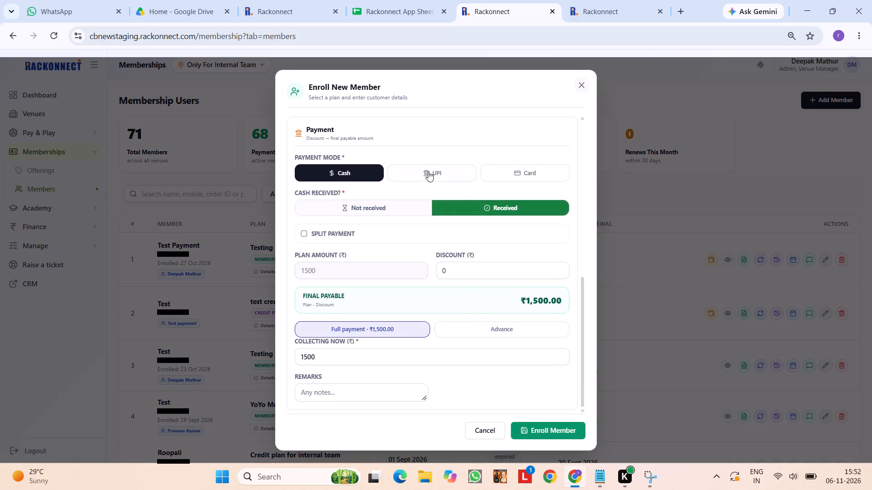
left_click(471, 328)
left_click(438, 338)
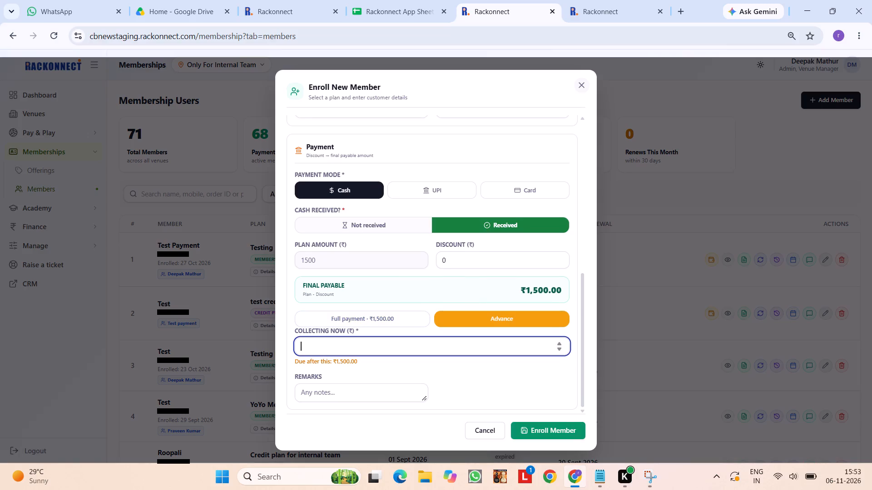
type("100")
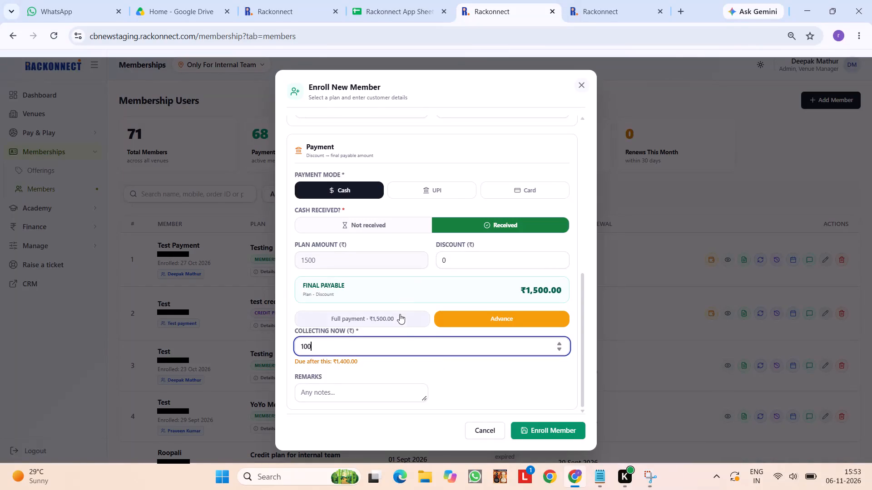
Switch the payment mode to UPI and compare each method's gateway charge and the payable amount against the 100 advance.
left_click(440, 183)
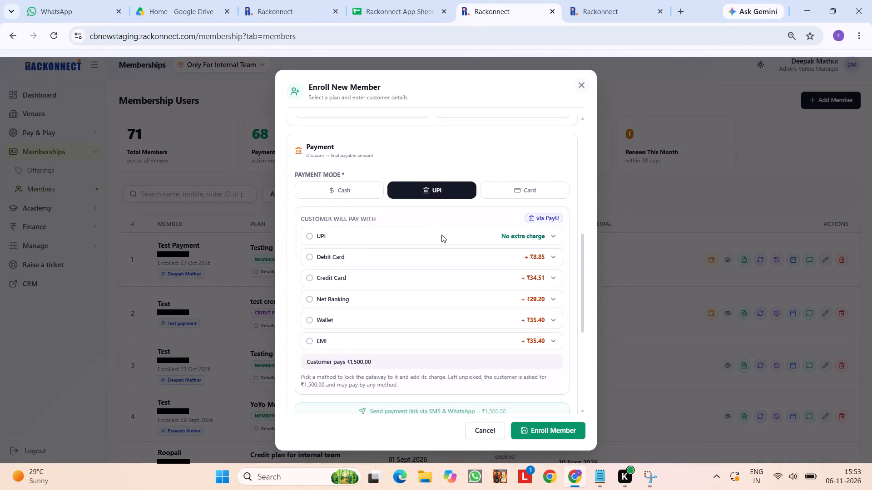
scroll(445, 277, "down", 3)
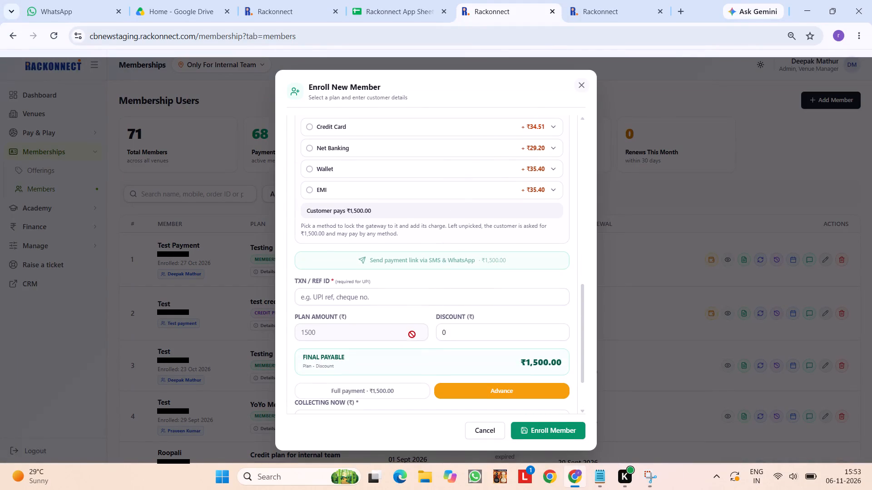
scroll(422, 279, "down", 2)
scroll(403, 357, "up", 2)
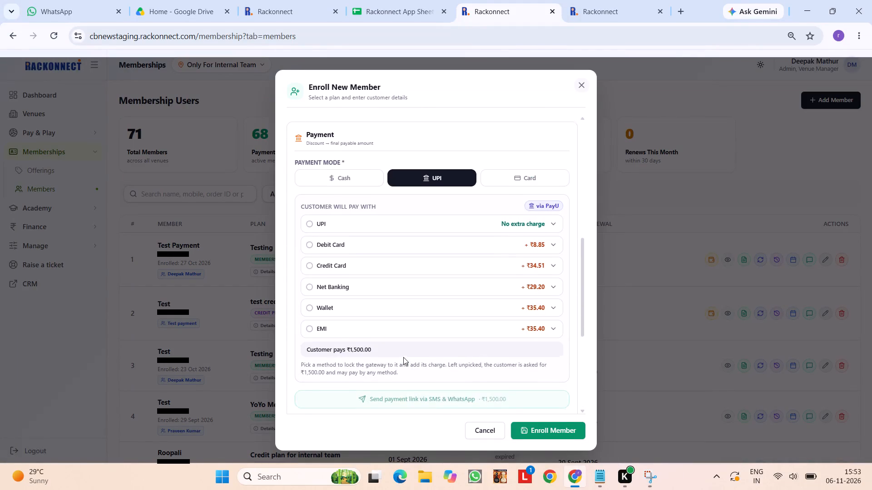
scroll(403, 357, "up", 2)
scroll(403, 357, "down", 3)
scroll(430, 188, "up", 1)
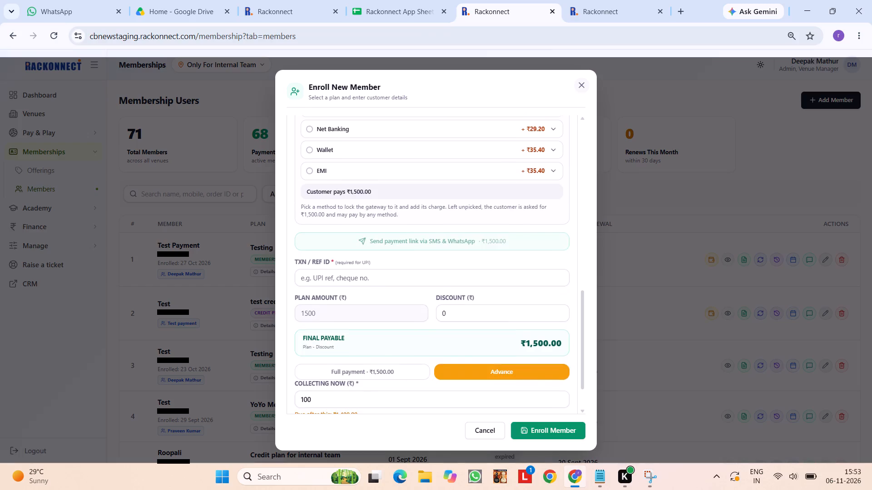
scroll(430, 188, "up", 1)
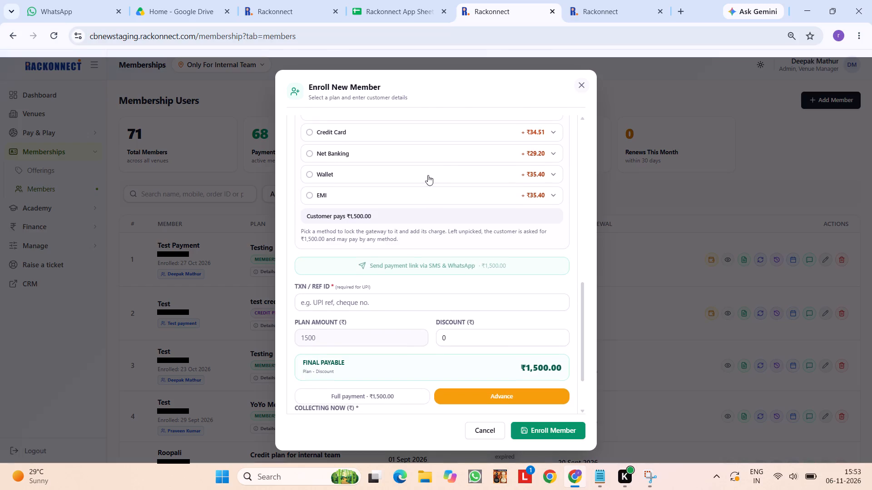
scroll(426, 155, "down", 1)
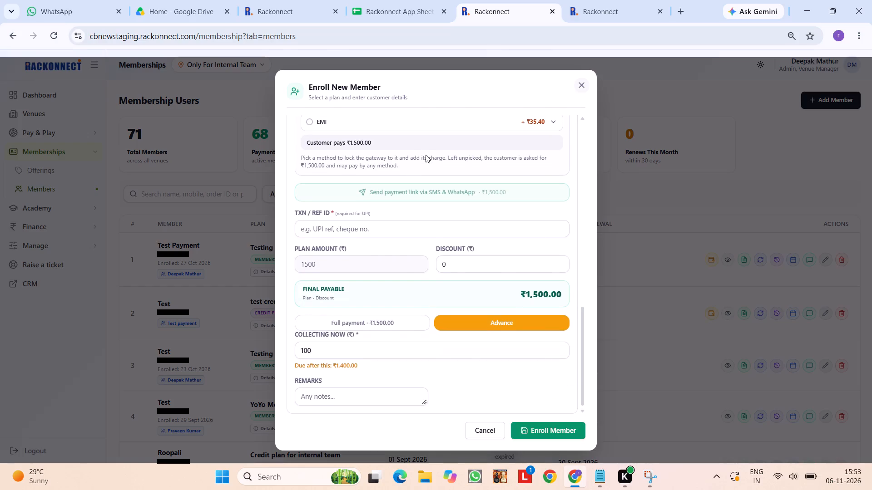
scroll(426, 155, "down", 1)
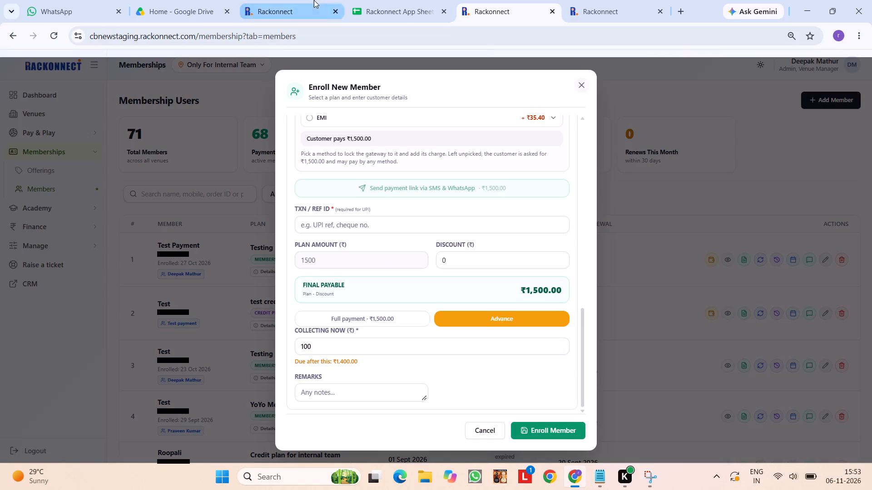
Switch to the bug tracking sheet and set the QA status of bug 344 to Not Fixed.
left_click(355, 0)
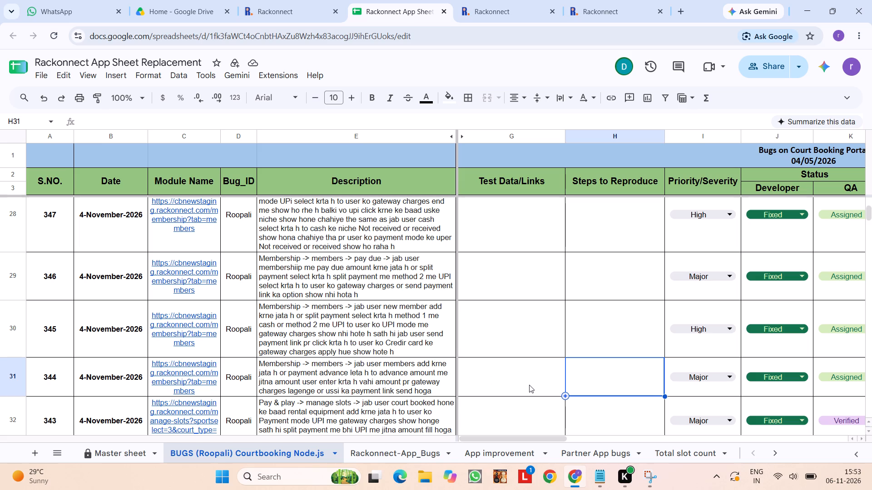
left_click(840, 372)
left_click(840, 374)
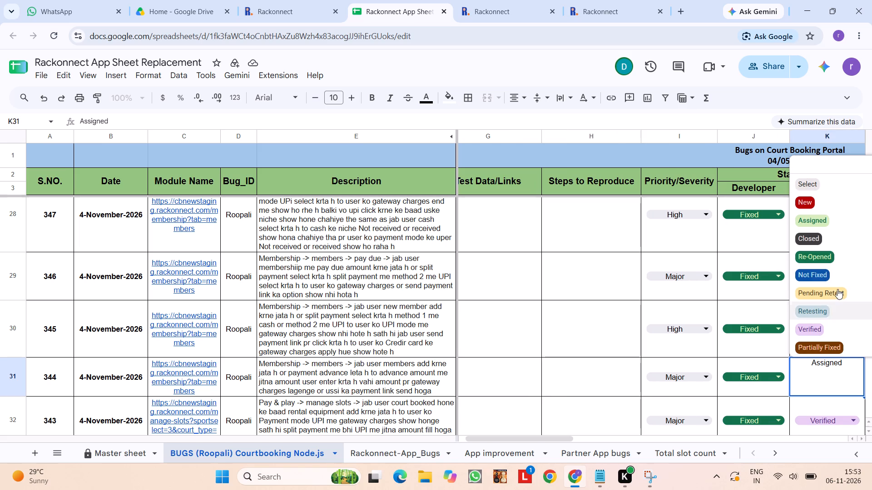
left_click(833, 272)
Enter the QA remark "user advance payment me jitna amount likhta h us base pr gateway charges shoenhi hote h" for bug 344.
scroll(822, 347, "left", 3)
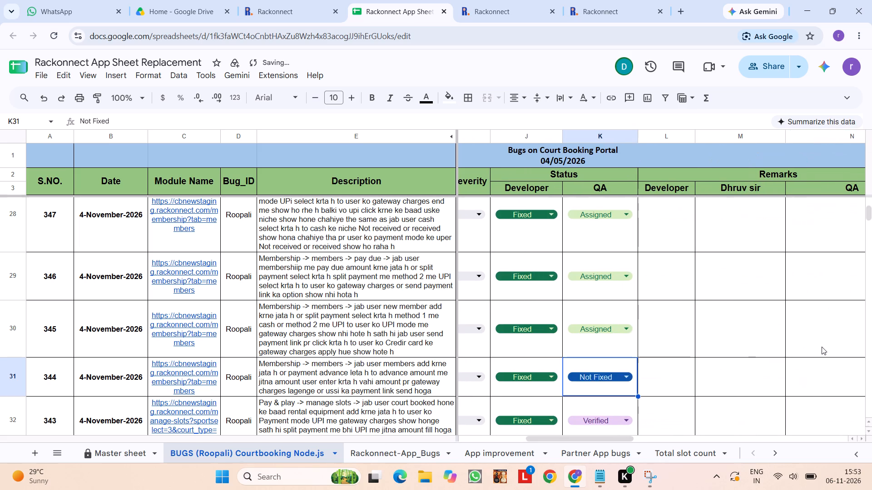
scroll(822, 347, "down", 1)
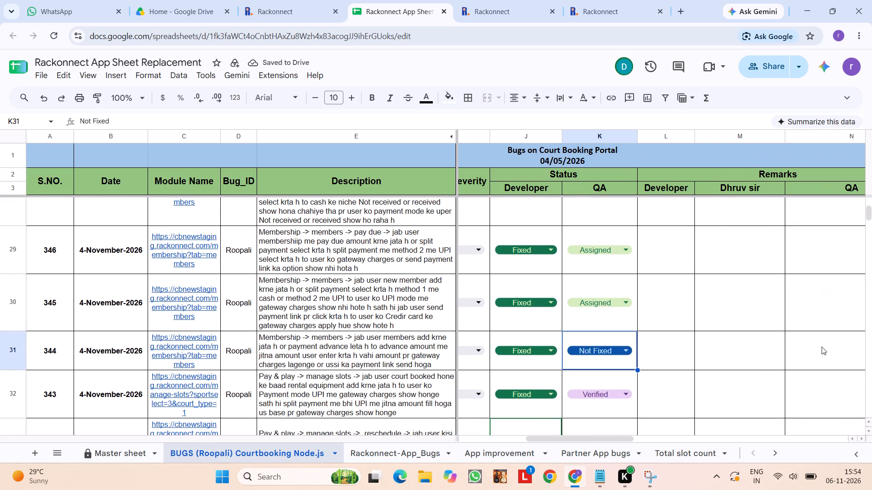
left_click(822, 347)
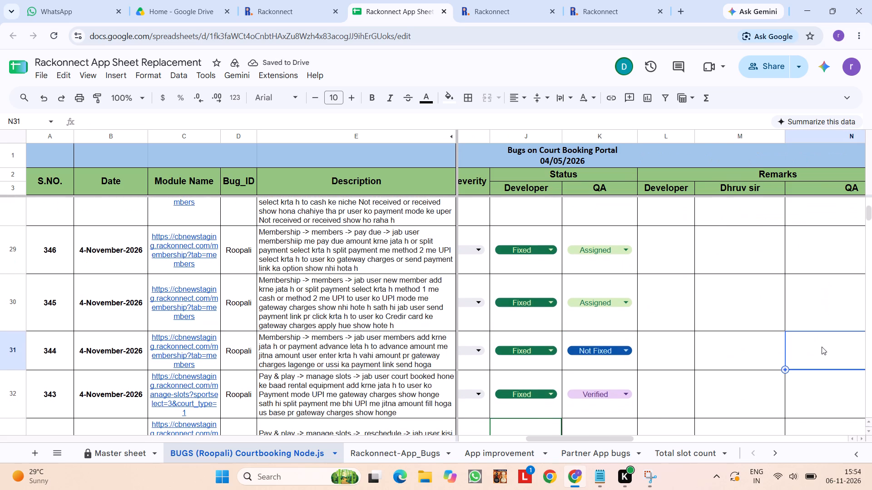
type("user adbv")
key("BackSpace")
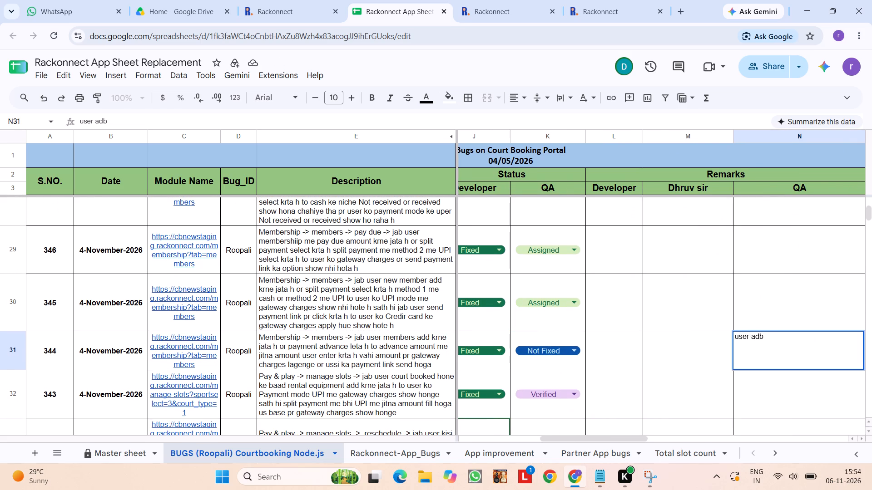
key("BackSpace")
type("vance")
key("space")
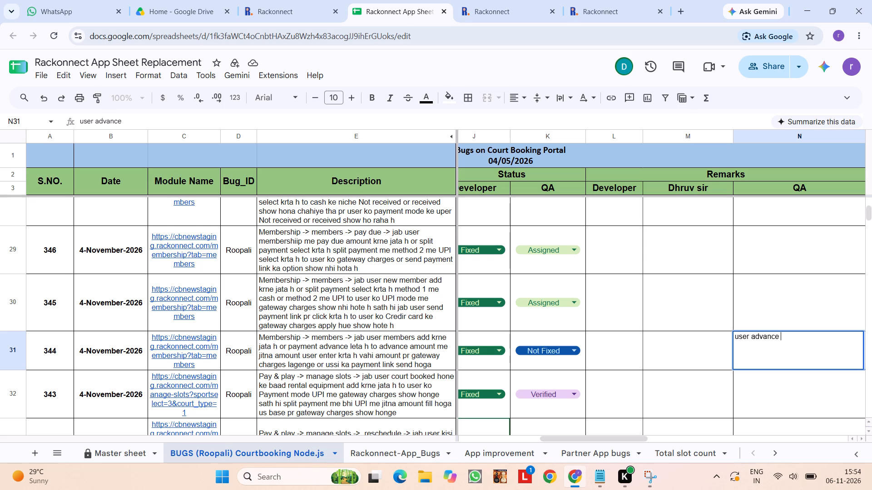
type("payment me jitna")
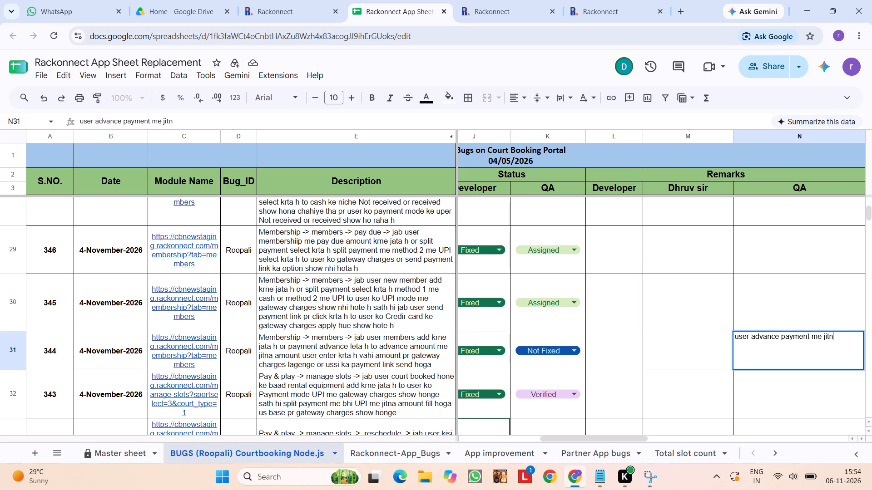
key("space")
type("amoutn")
key("space")
key("BackSpace")
key("BackSpace")
key("BackSpace")
type("n")
key("space")
key("BackSpace")
type("t")
key("space")
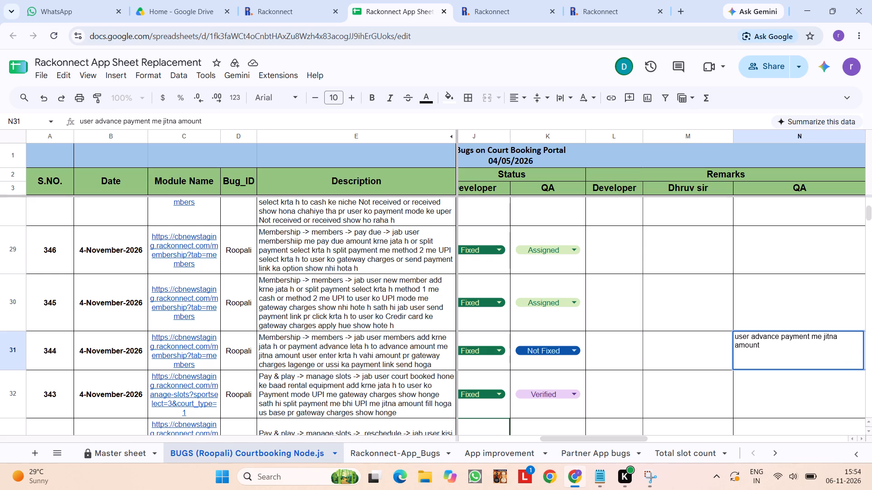
type("likhta h")
key("space")
key("BackSpace")
key("space")
type("us base pr")
key("space")
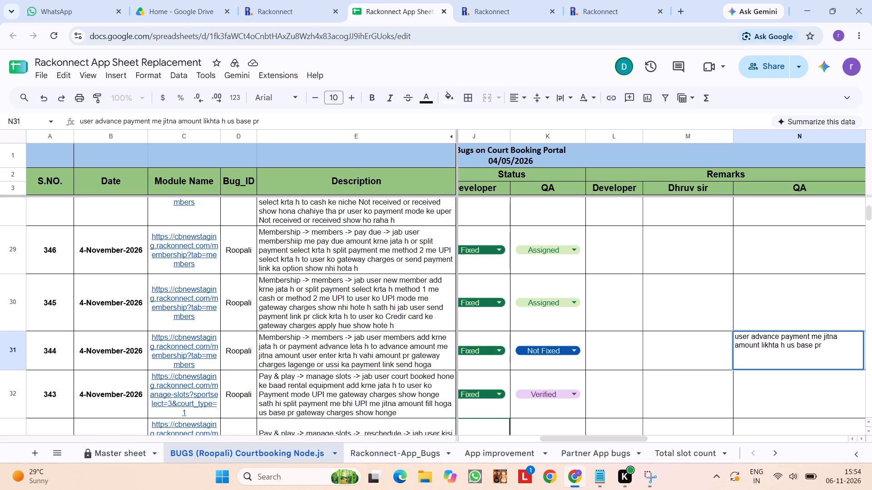
type("gateway")
key("space")
type("charges shoenhi hote h")
key("space")
key("Return")
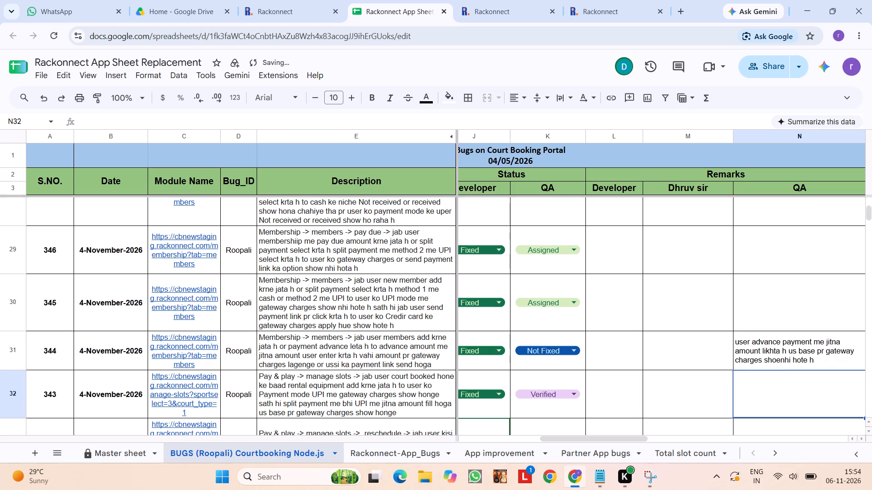
Copy bug 344's description into the Notepad work note, append "-> not fixed", and start a new "." entry below it.
scroll(740, 344, "left", 2)
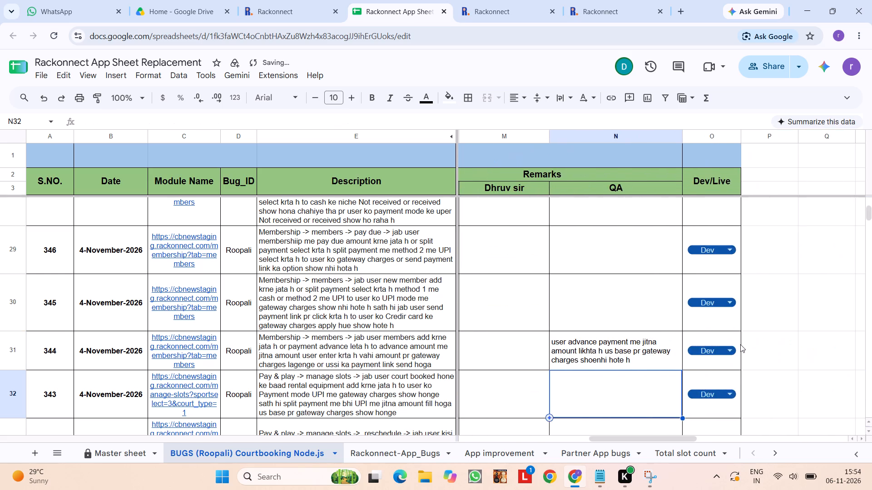
scroll(740, 344, "right", 8)
scroll(575, 349, "right", 5)
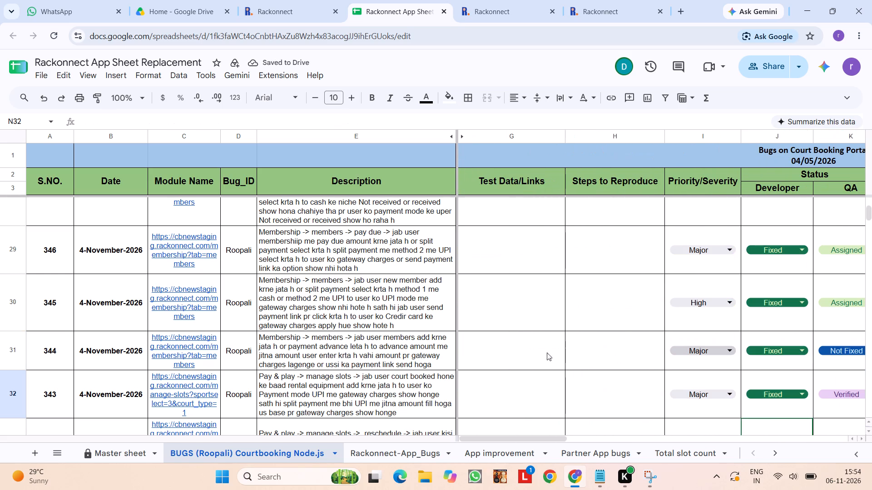
left_click(422, 340)
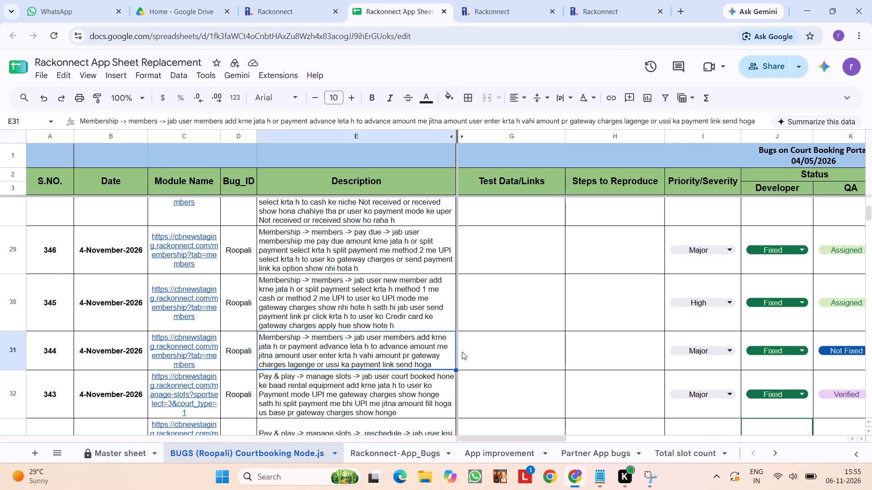
left_click(380, 360)
key("ctrl+c")
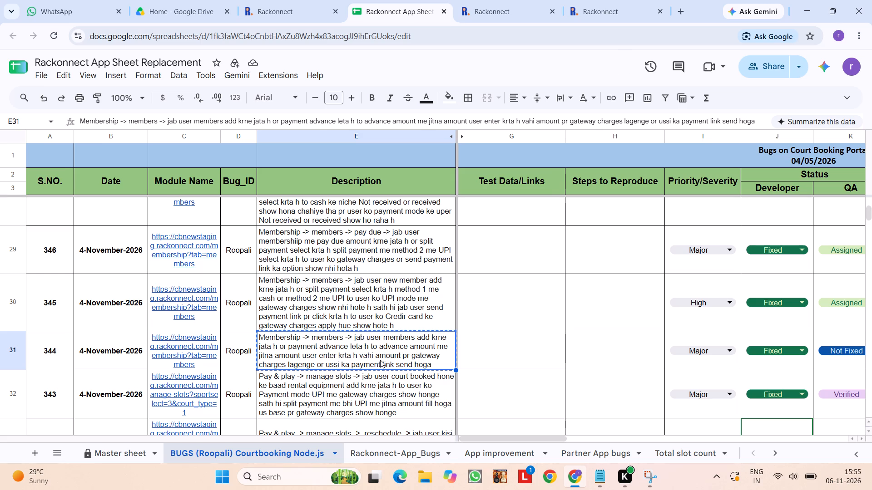
key("ctrl+c")
key("alt+Tab")
key("ctrl+v")
key("space")
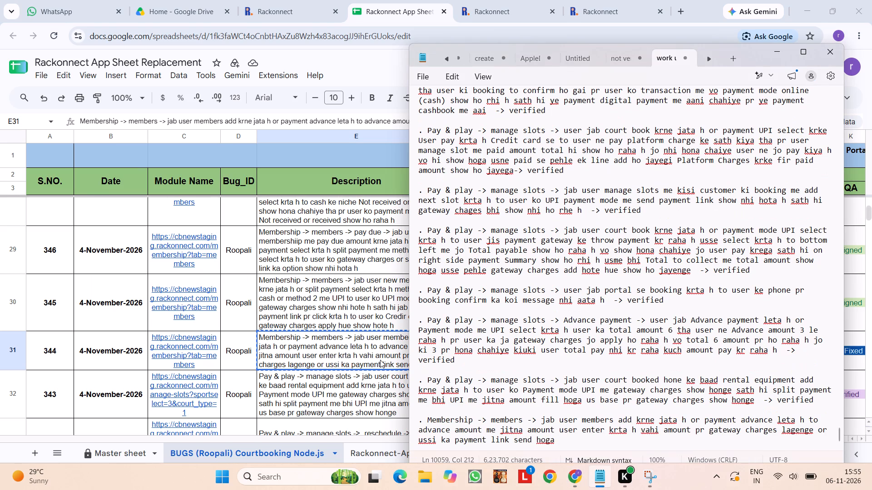
type("-> new")
key("BackSpace")
key("BackSpace")
key("o")
type("t ficxx")
key("BackSpace")
key("BackSpace")
key("BackSpace")
type("xed")
key("space")
key("Return")
key("Return")
type(".")
key("space")
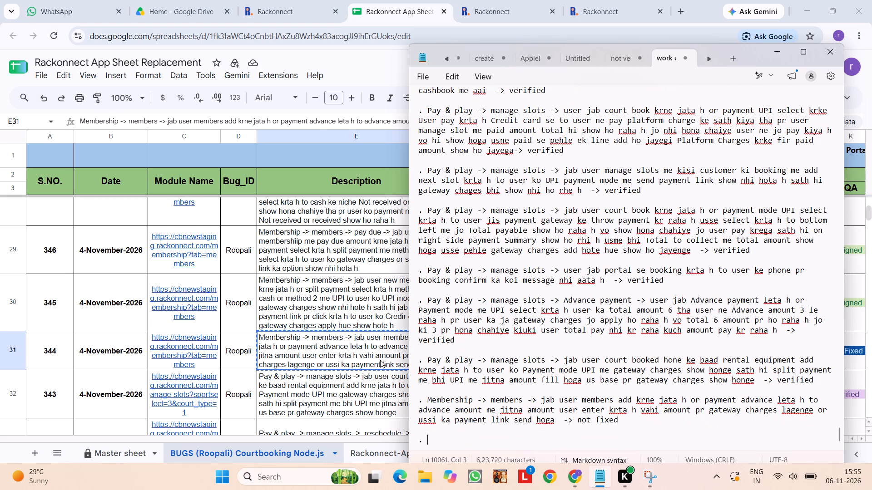
Return to the bug tracking sheet and go to the row of bug 345 about split payment for new members.
left_click(375, 311)
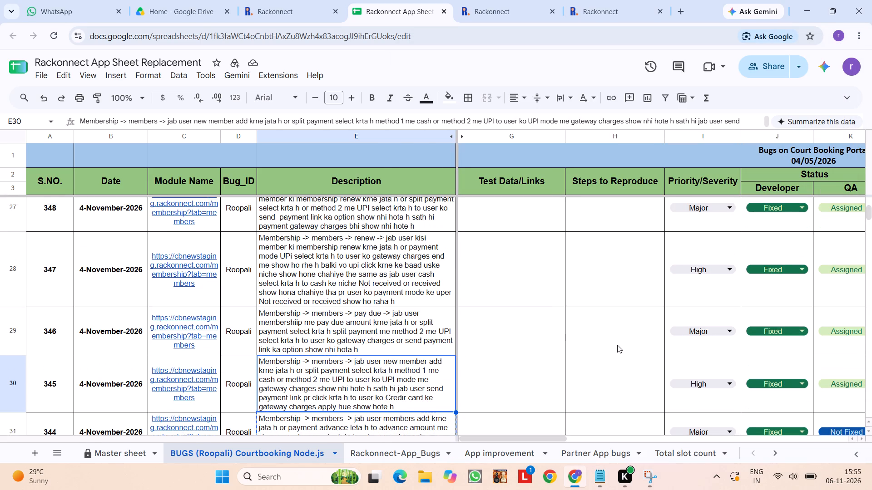
left_click(617, 345)
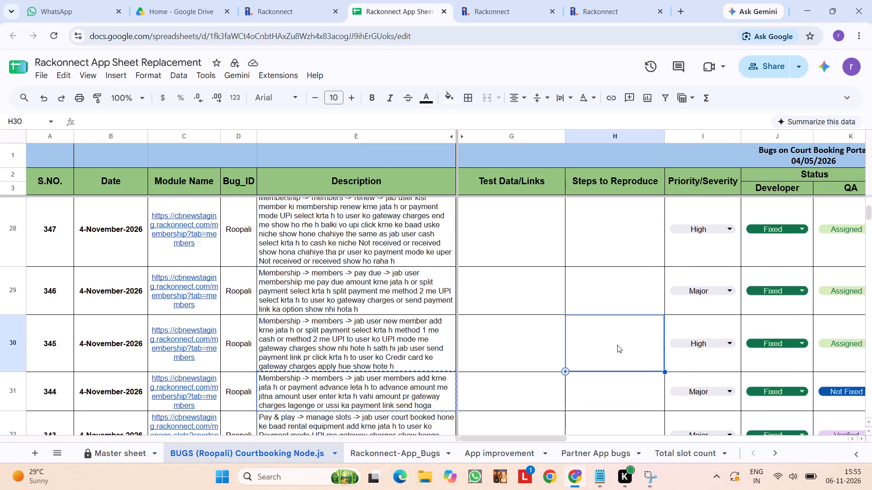
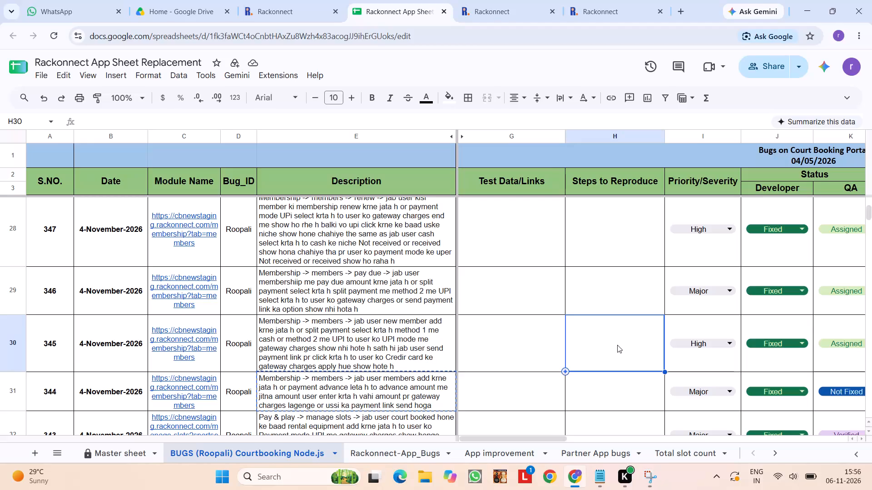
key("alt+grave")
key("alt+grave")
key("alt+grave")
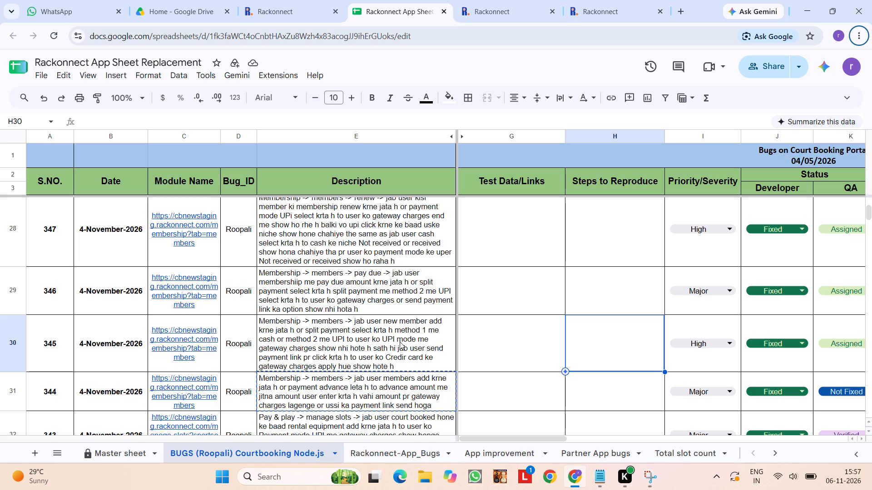
Switch to the Rackonnect members page, discard the open enrolment form and reload the page.
left_click(502, 0)
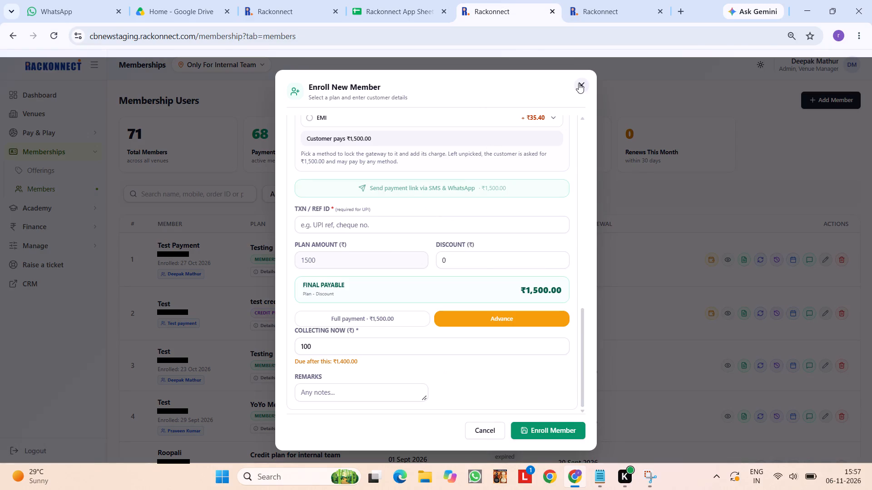
left_click(579, 83)
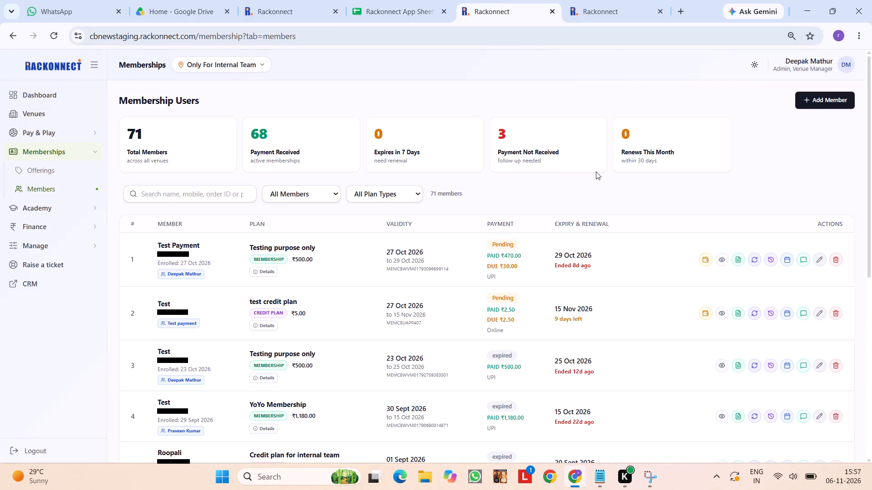
key("ctrl+shift+r")
Start a new member enrolment with sport Badminton and the plan "Test membership again (1 days) — ₹1,500".
left_click(821, 102)
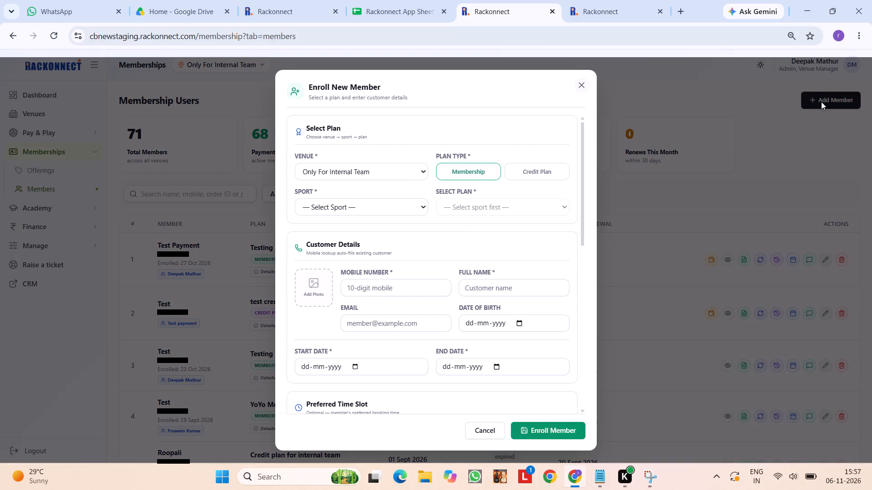
left_click(386, 202)
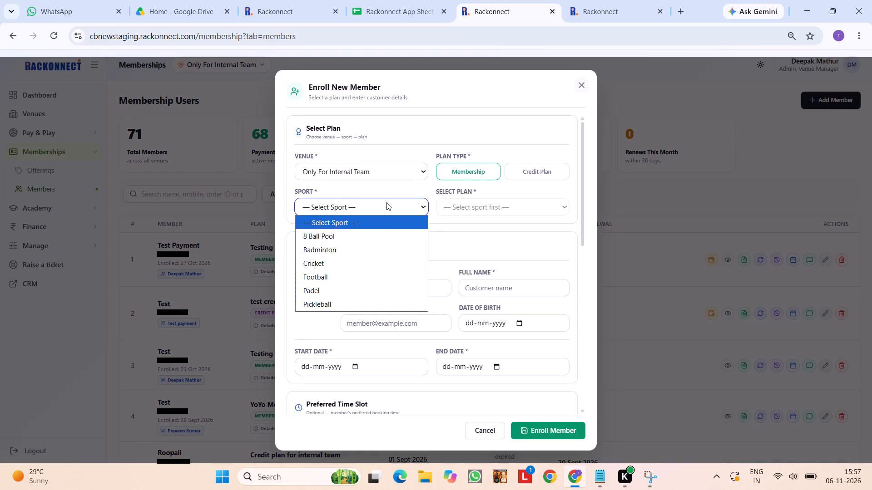
left_click(367, 252)
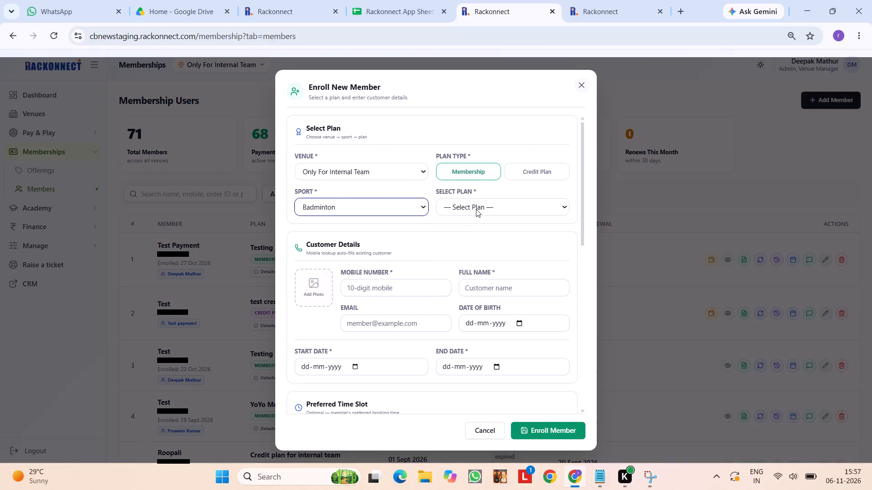
left_click(476, 209)
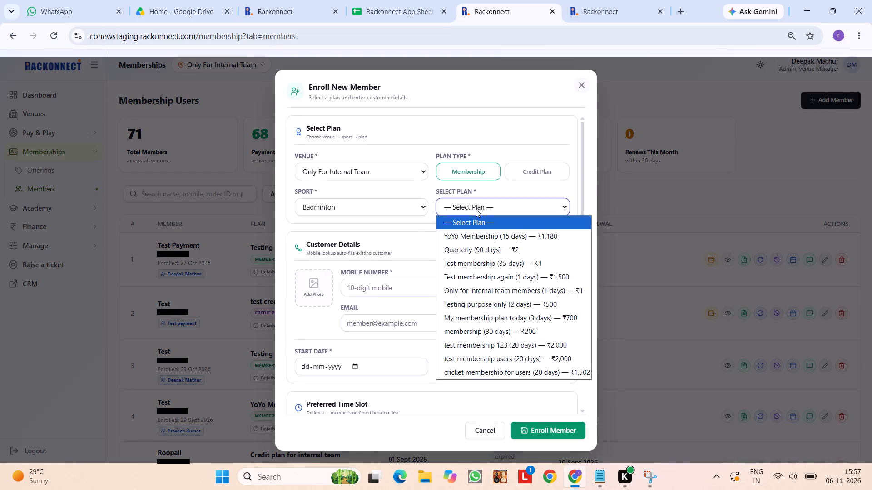
left_click(487, 275)
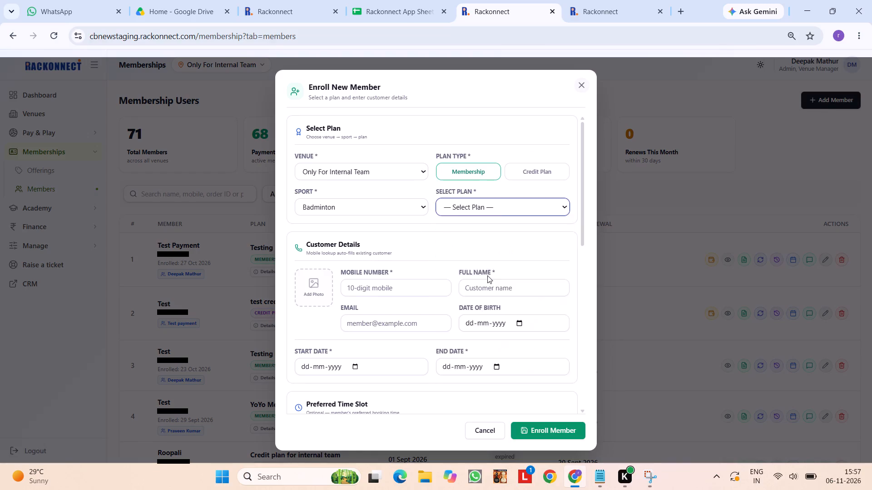
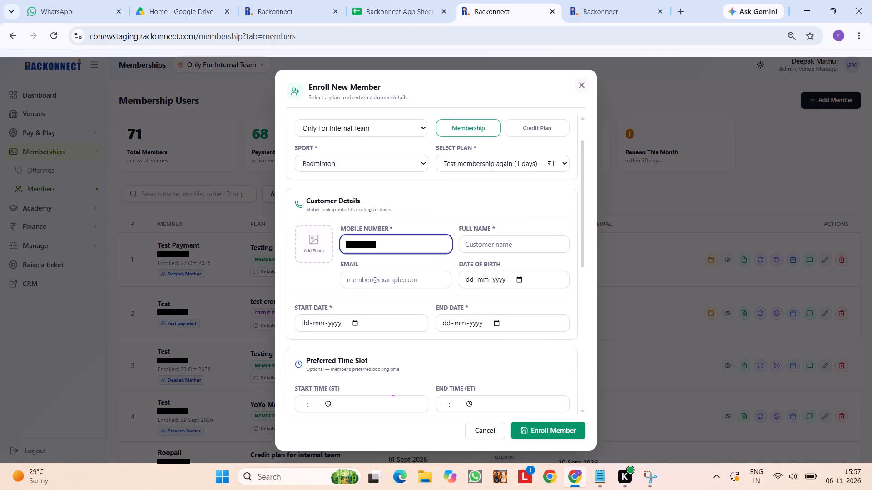
Enter the existing customer's mobile number and set the membership start date to 06-11-2026.
key("BackSpace")
key("BackSpace")
key("BackSpace")
type("69818")
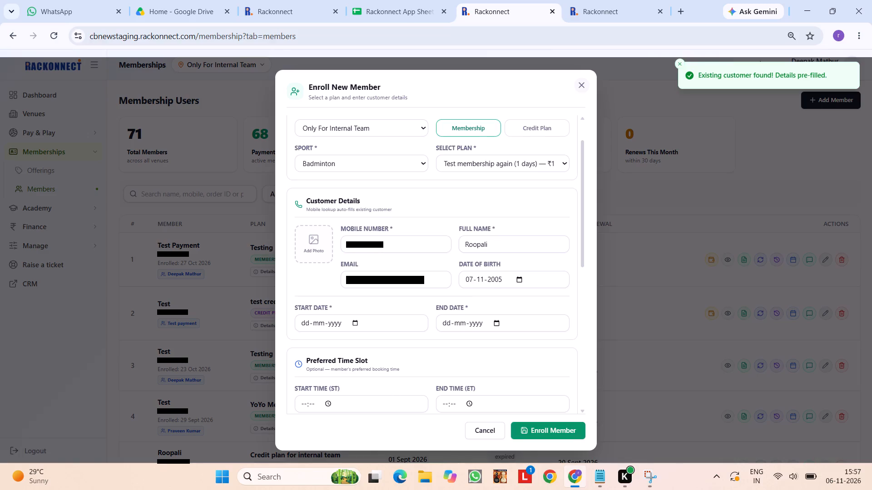
scroll(476, 274, "down", 3)
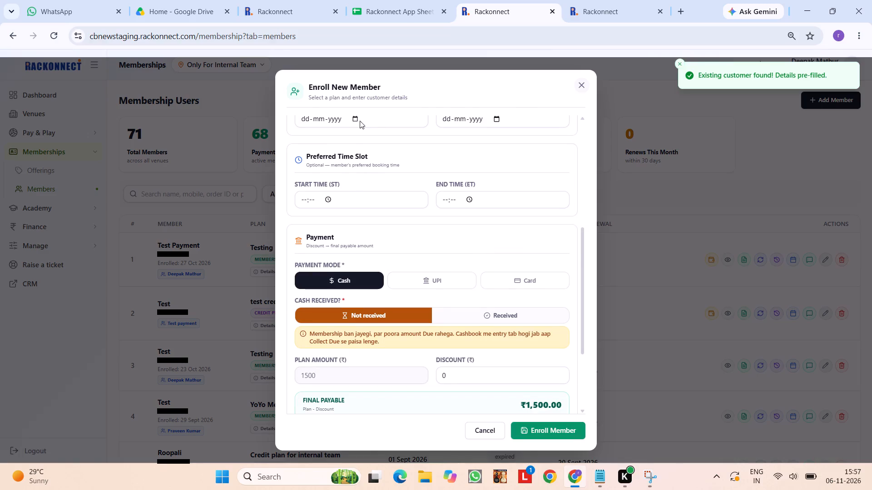
left_click(353, 118)
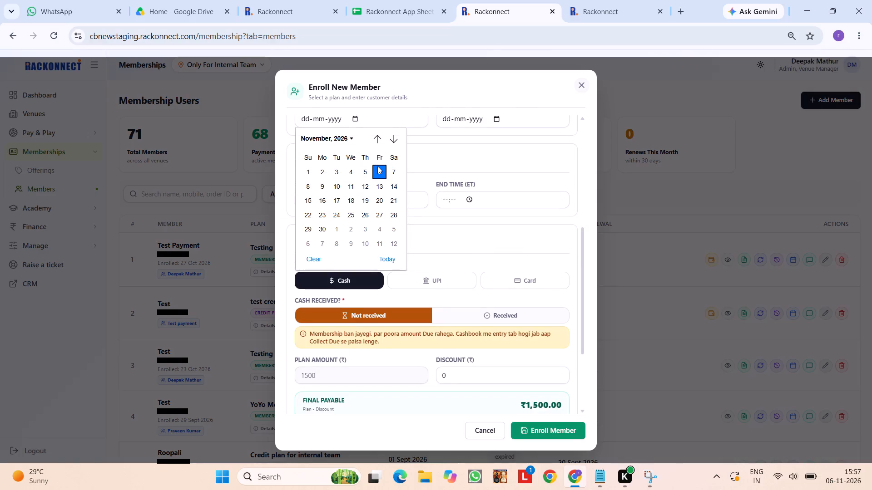
left_click(377, 167)
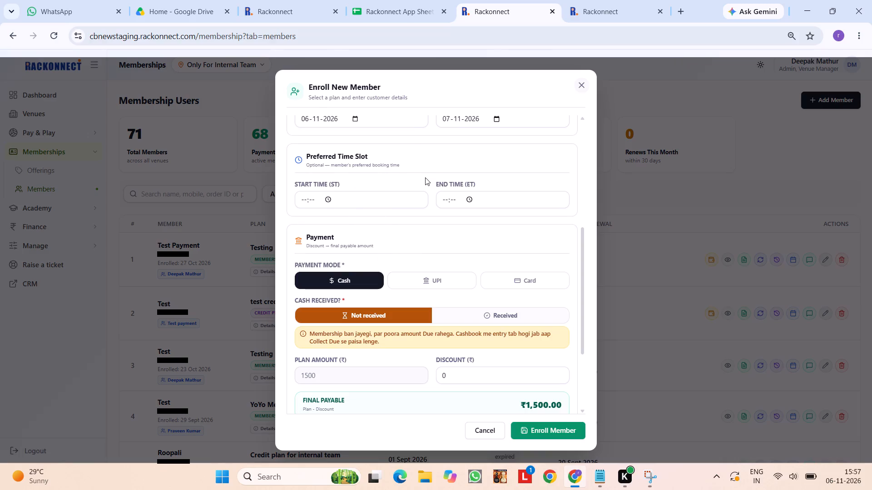
Set the enrolment's payment mode to UPI with Credit Card as the customer's gateway method, and enable split payment.
scroll(425, 177, "down", 2)
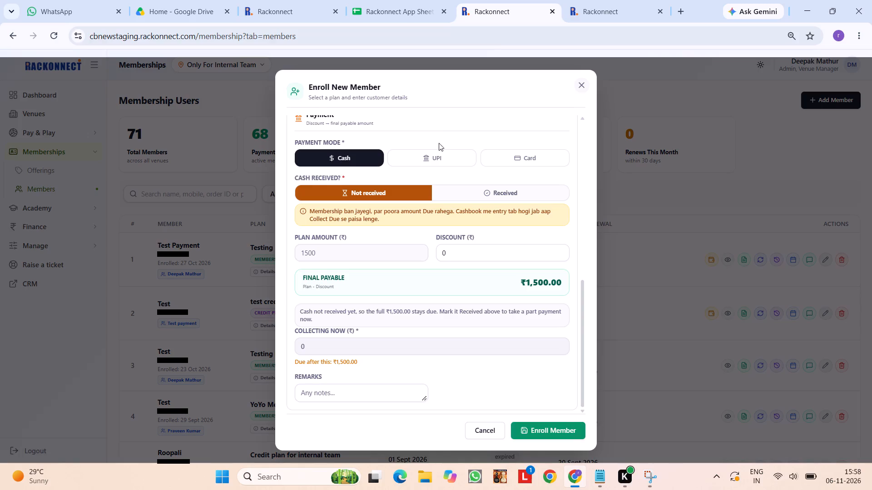
left_click(437, 150)
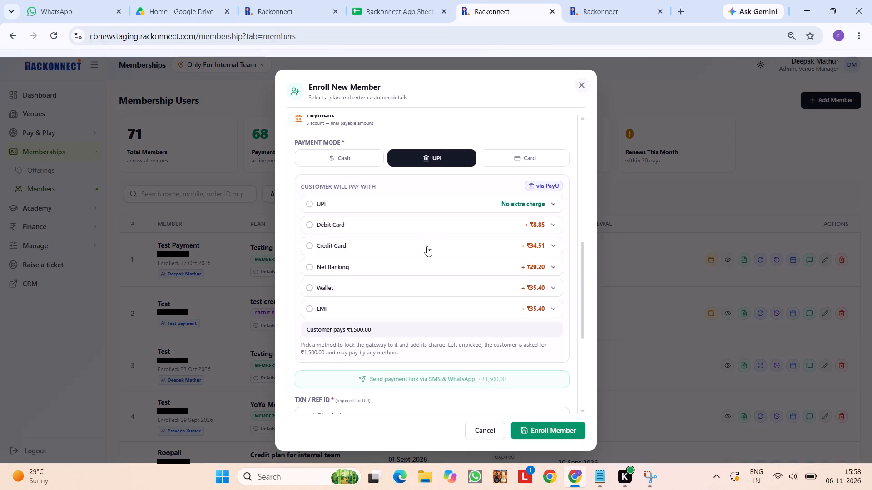
left_click(414, 248)
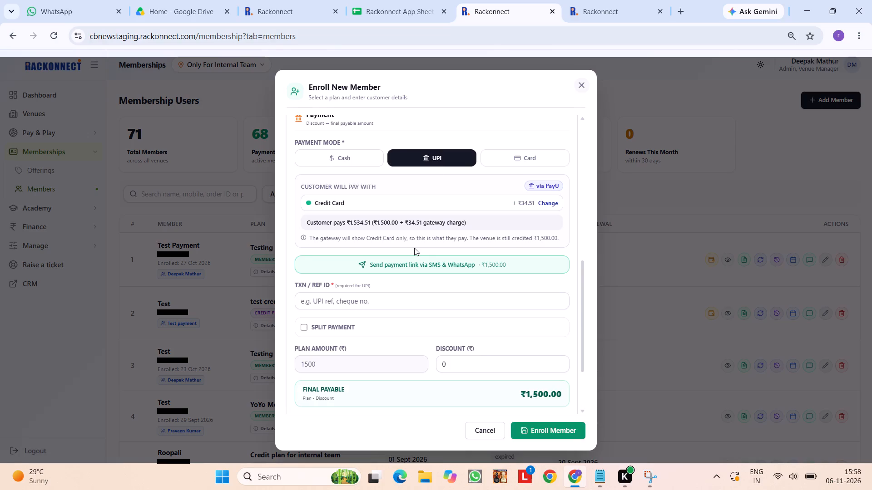
left_click(362, 159)
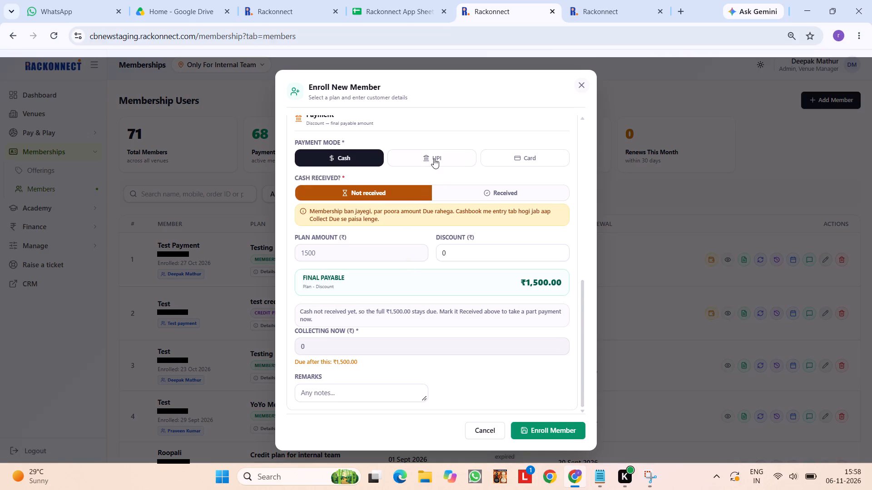
left_click(434, 158)
scroll(387, 244, "down", 1)
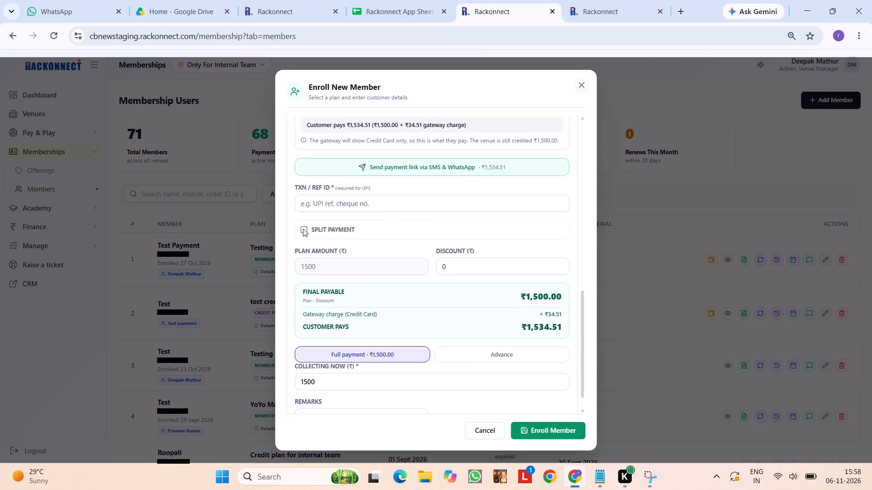
left_click(303, 229)
scroll(375, 232, "up", 2)
Change the payment mode to Cash, mark the cash as Received and enable split payment.
left_click(354, 194)
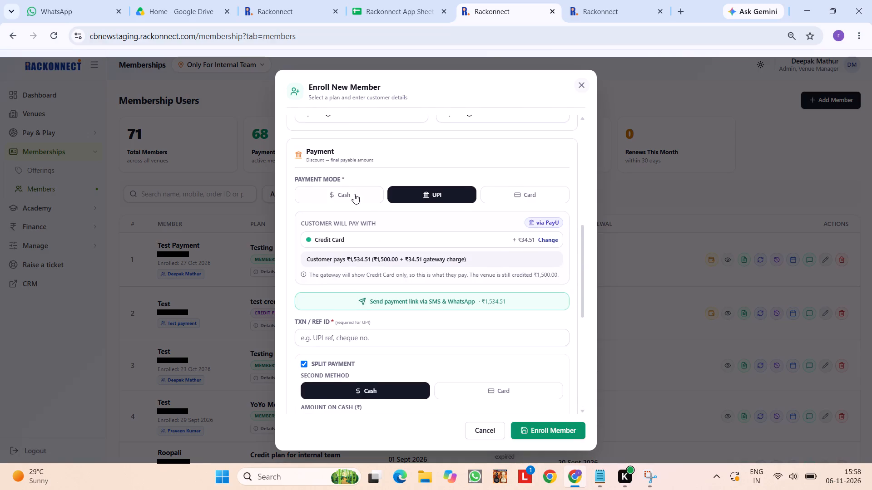
left_click(475, 224)
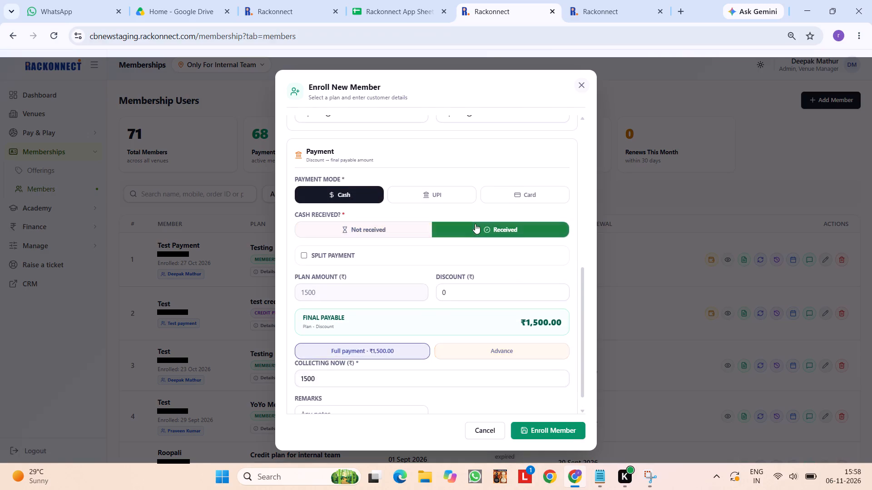
scroll(475, 224, "down", 2)
left_click(306, 234)
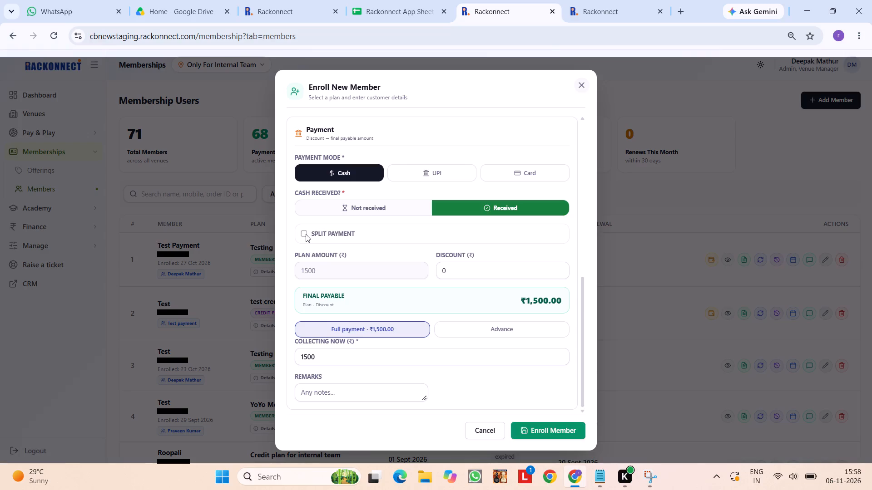
scroll(386, 330, "down", 2)
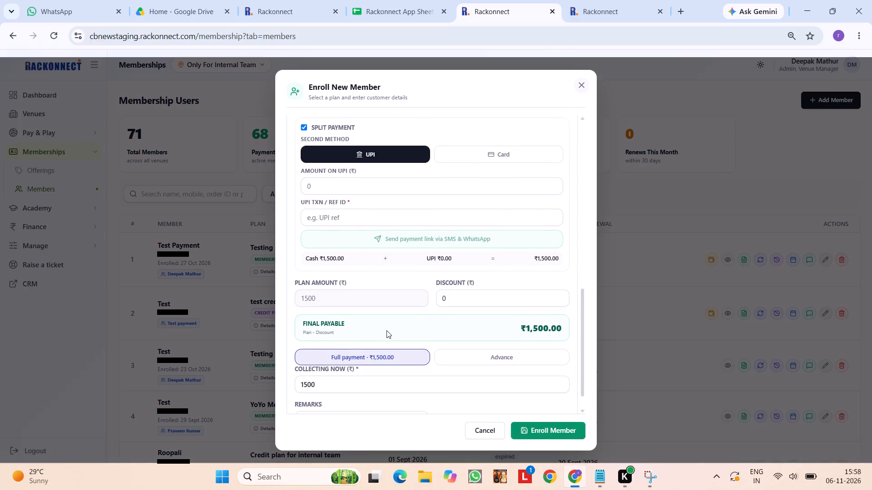
Try Card as the second method of the split payment, and return it to UPI.
scroll(403, 215, "up", 1)
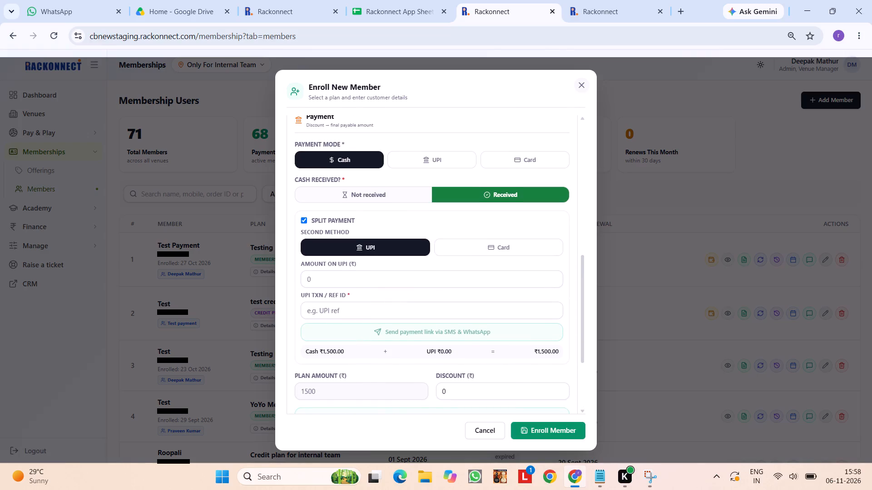
scroll(403, 215, "up", 1)
scroll(403, 215, "down", 2)
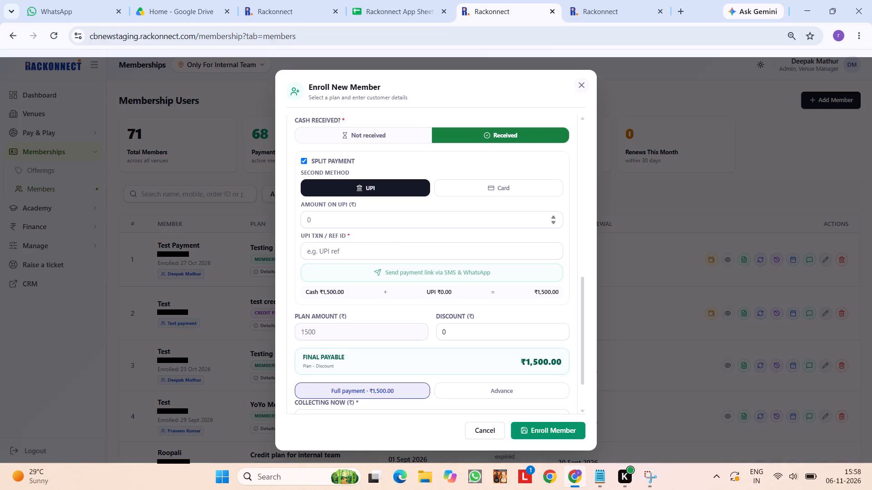
left_click(392, 183)
left_click(439, 187)
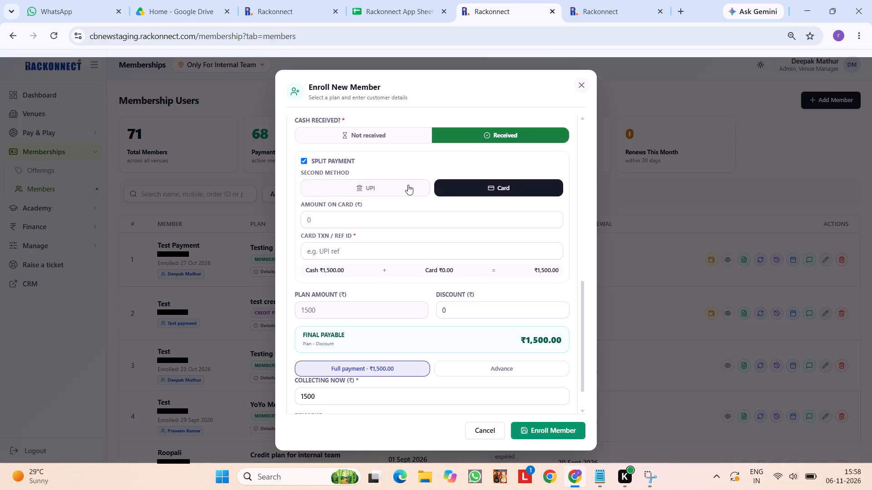
left_click(408, 185)
Set the UPI amount of the split payment to ₹500.
scroll(408, 185, "up", 1)
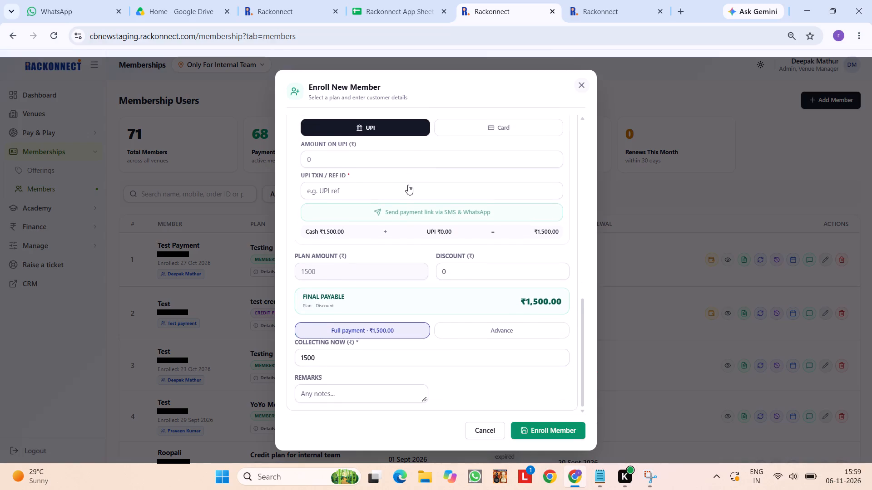
scroll(408, 185, "up", 3)
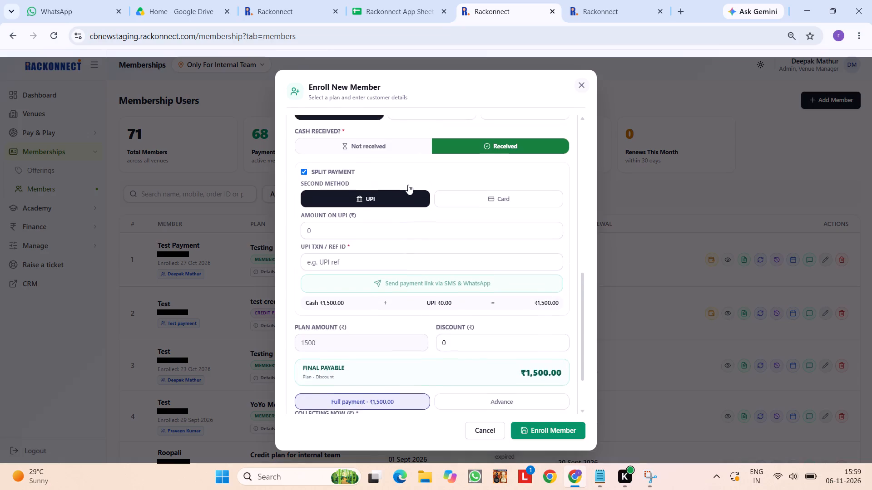
scroll(408, 185, "up", 1)
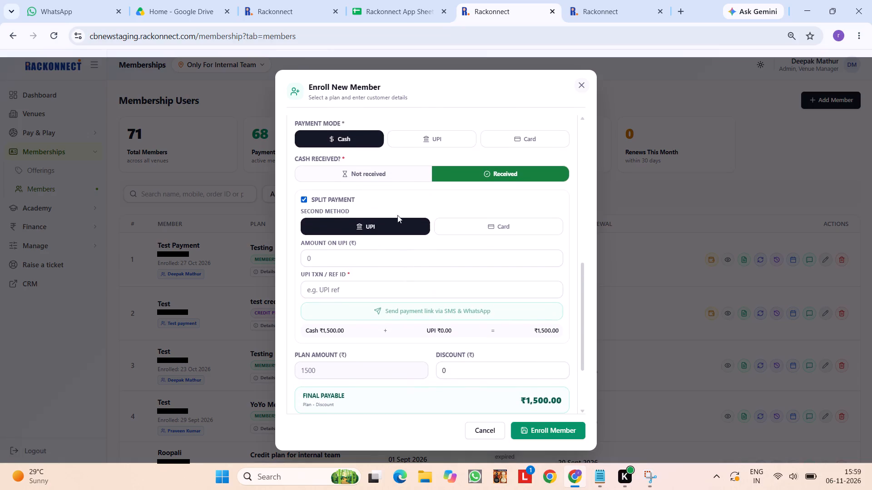
left_click(368, 257)
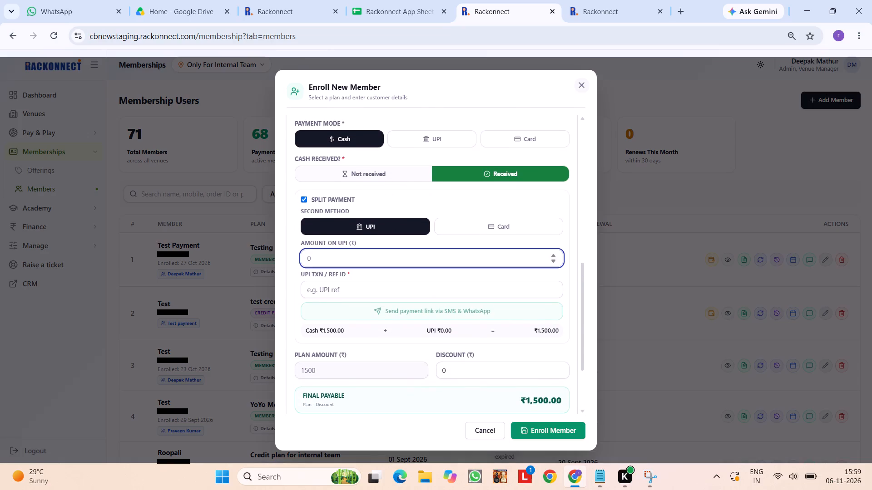
type("50")
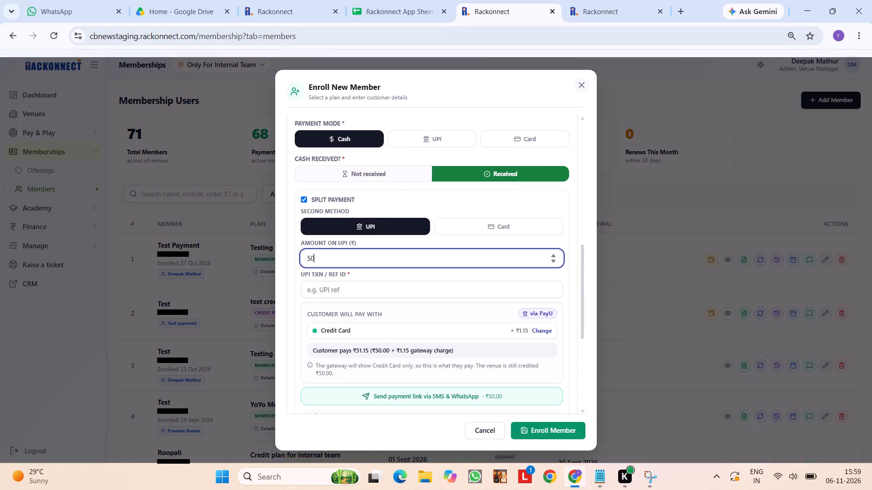
key("0")
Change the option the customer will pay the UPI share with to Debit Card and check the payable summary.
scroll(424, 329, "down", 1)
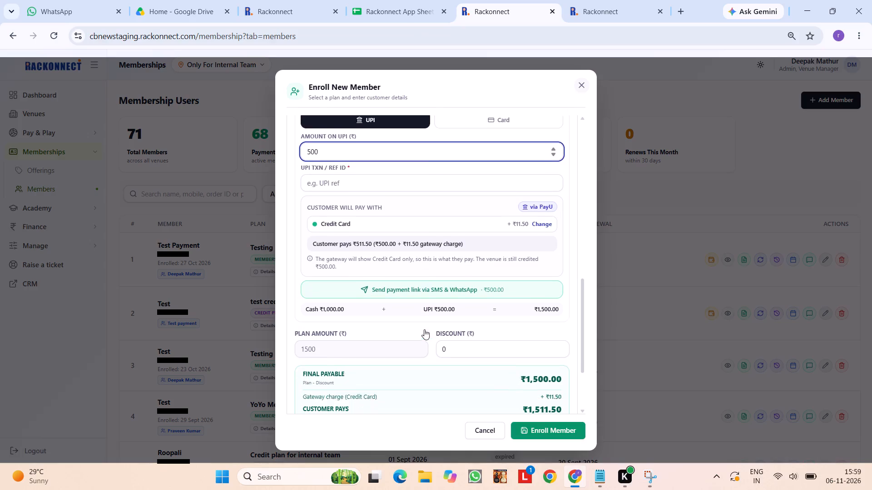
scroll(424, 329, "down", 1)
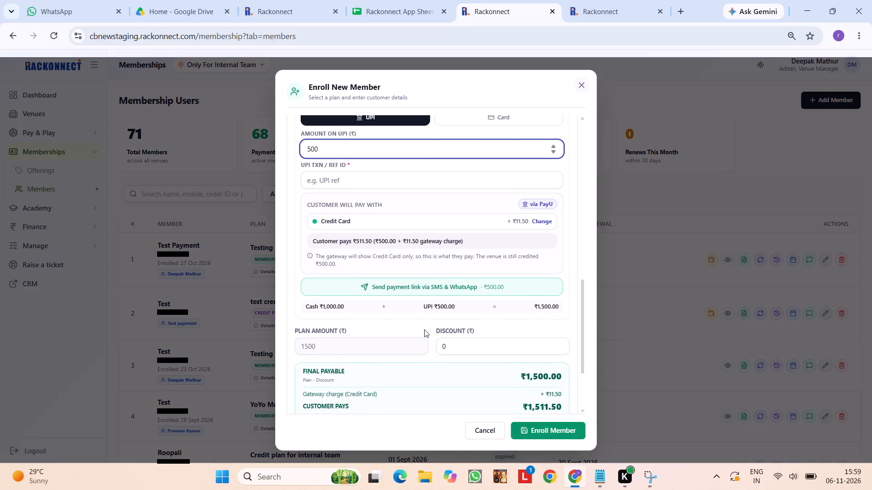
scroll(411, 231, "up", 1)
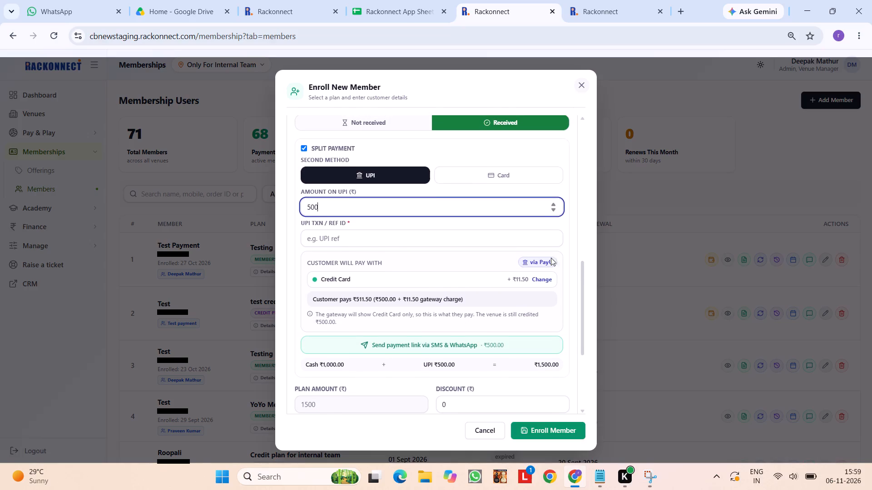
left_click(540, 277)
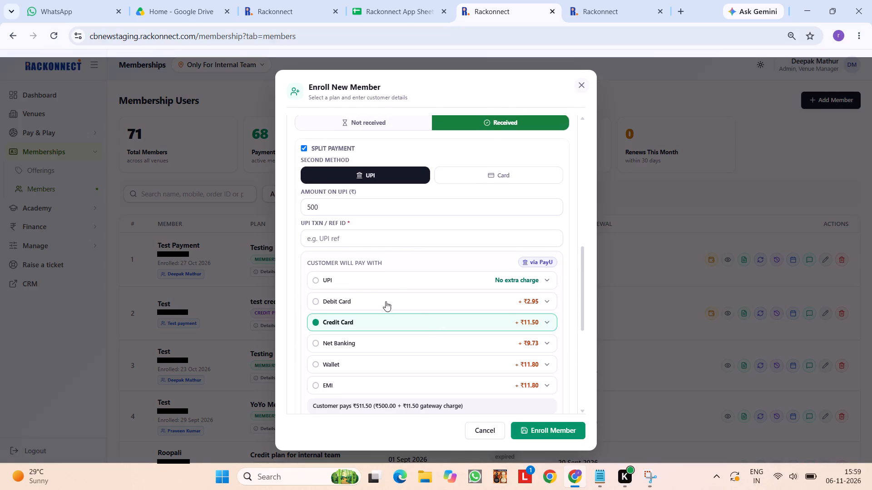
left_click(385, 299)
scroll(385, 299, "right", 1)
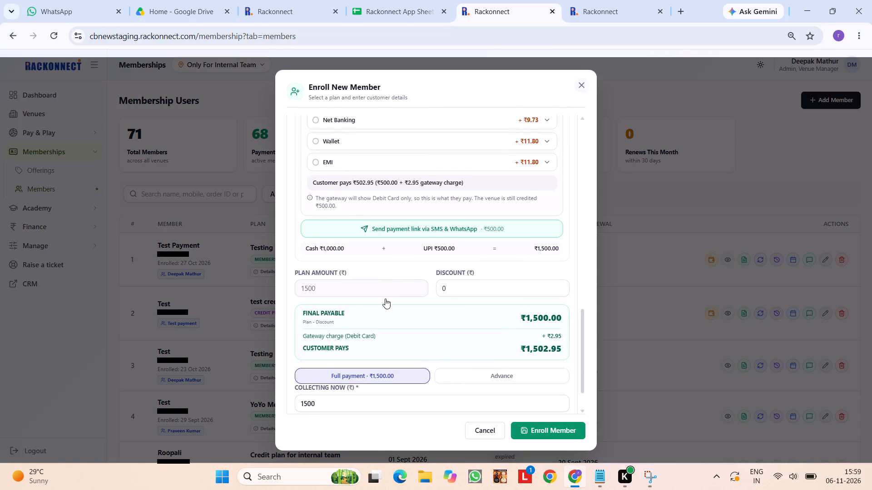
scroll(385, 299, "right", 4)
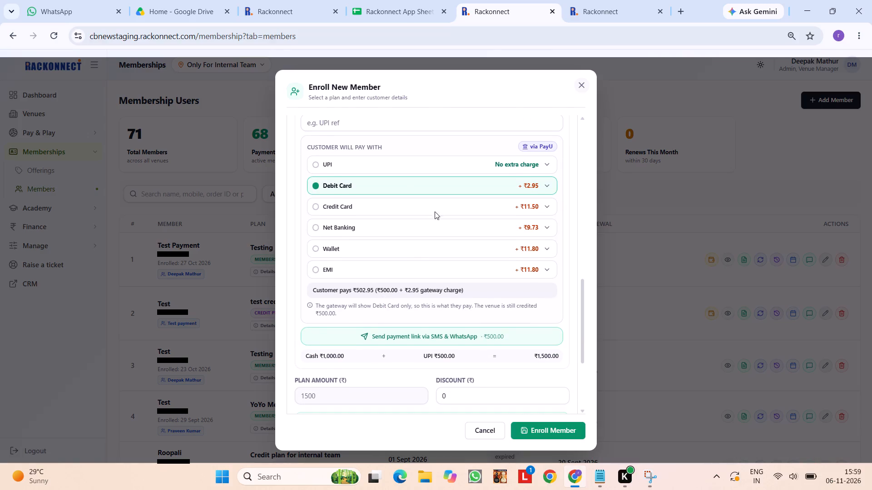
Change the customer's payment option for the UPI share to Wallet and check the payable summary.
left_click(417, 247)
scroll(417, 247, "right", 1)
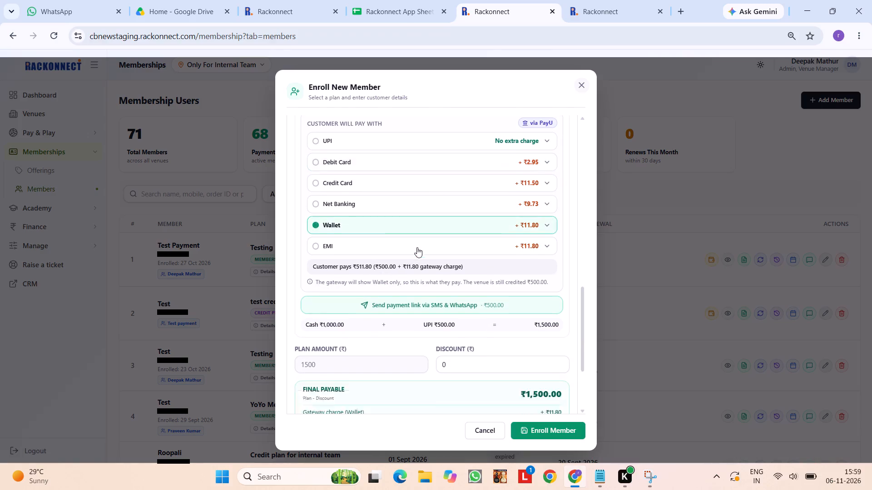
scroll(417, 247, "right", 1)
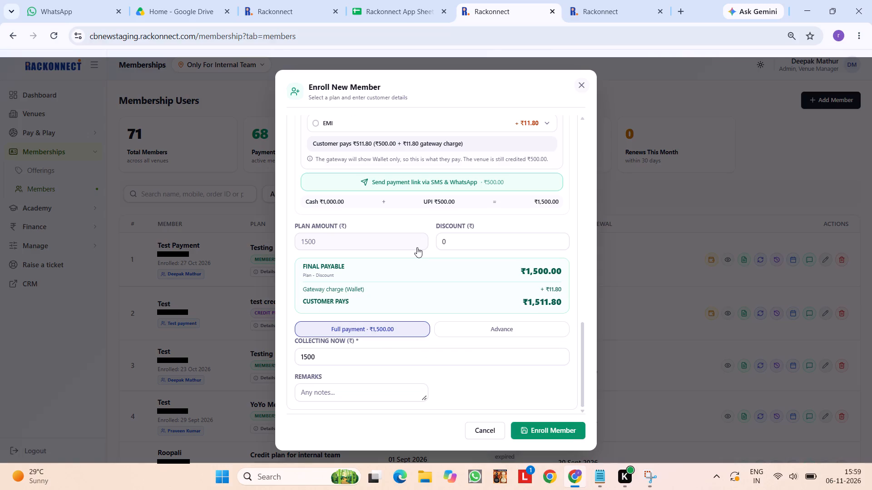
scroll(417, 247, "right", 2)
Switch the main payment mode to UPI and back to Cash.
scroll(417, 247, "up", 1)
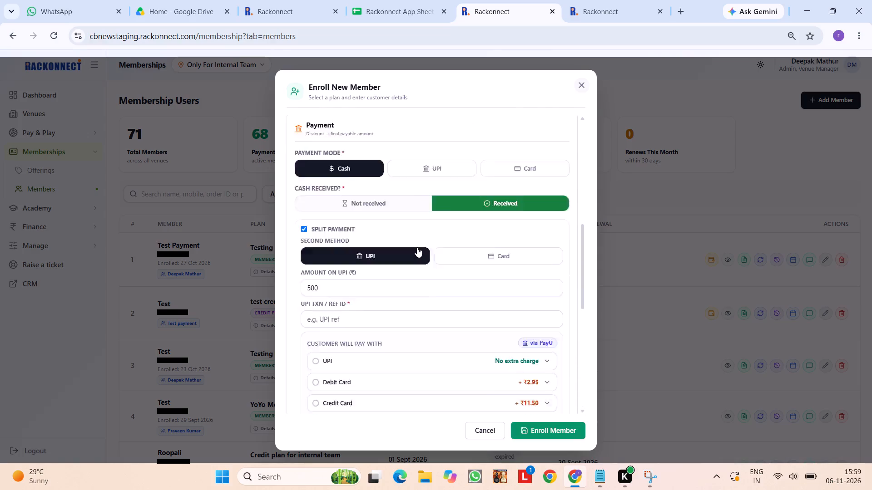
scroll(417, 247, "up", 1)
left_click(333, 202)
left_click(430, 198)
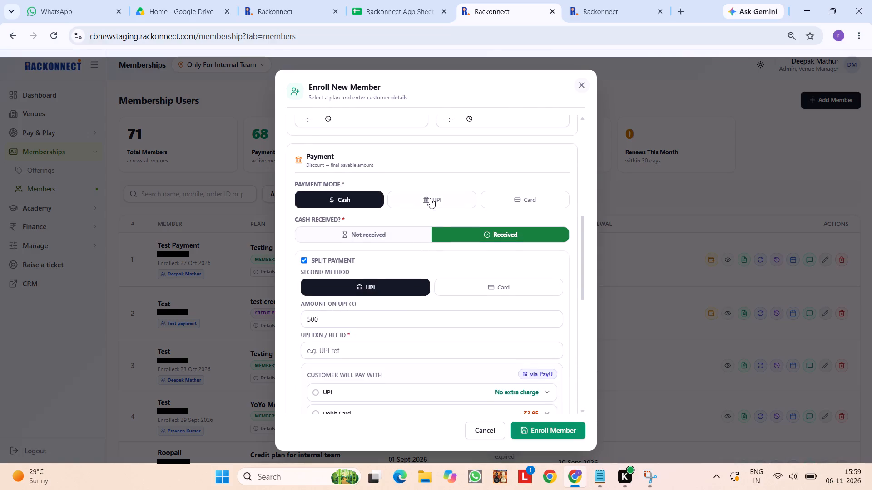
left_click(359, 202)
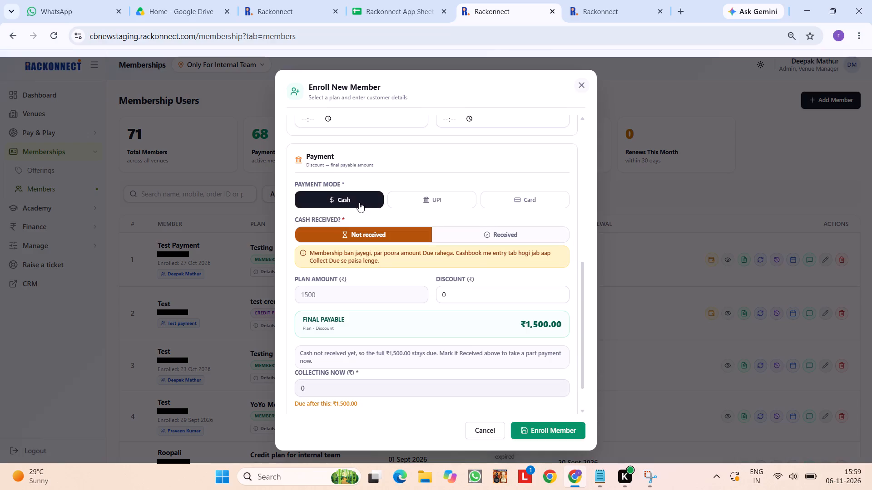